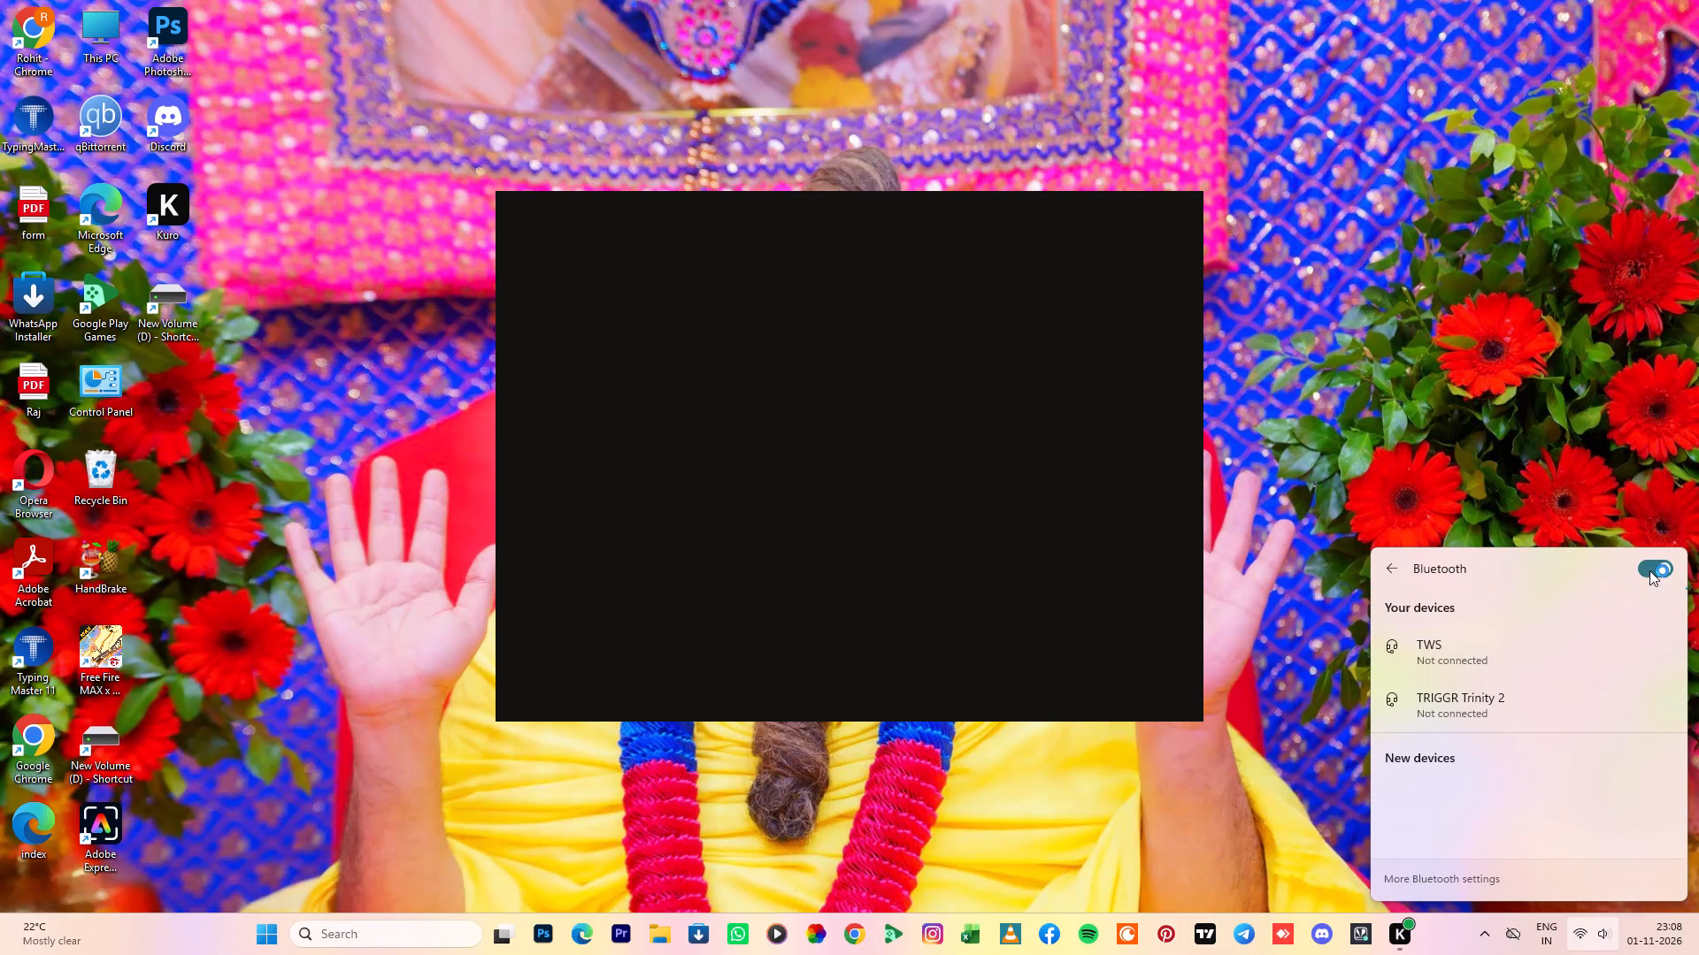
Turn off Bluetooth on the computer.
{"action": "left_click", "coordinate": [1649, 571]}
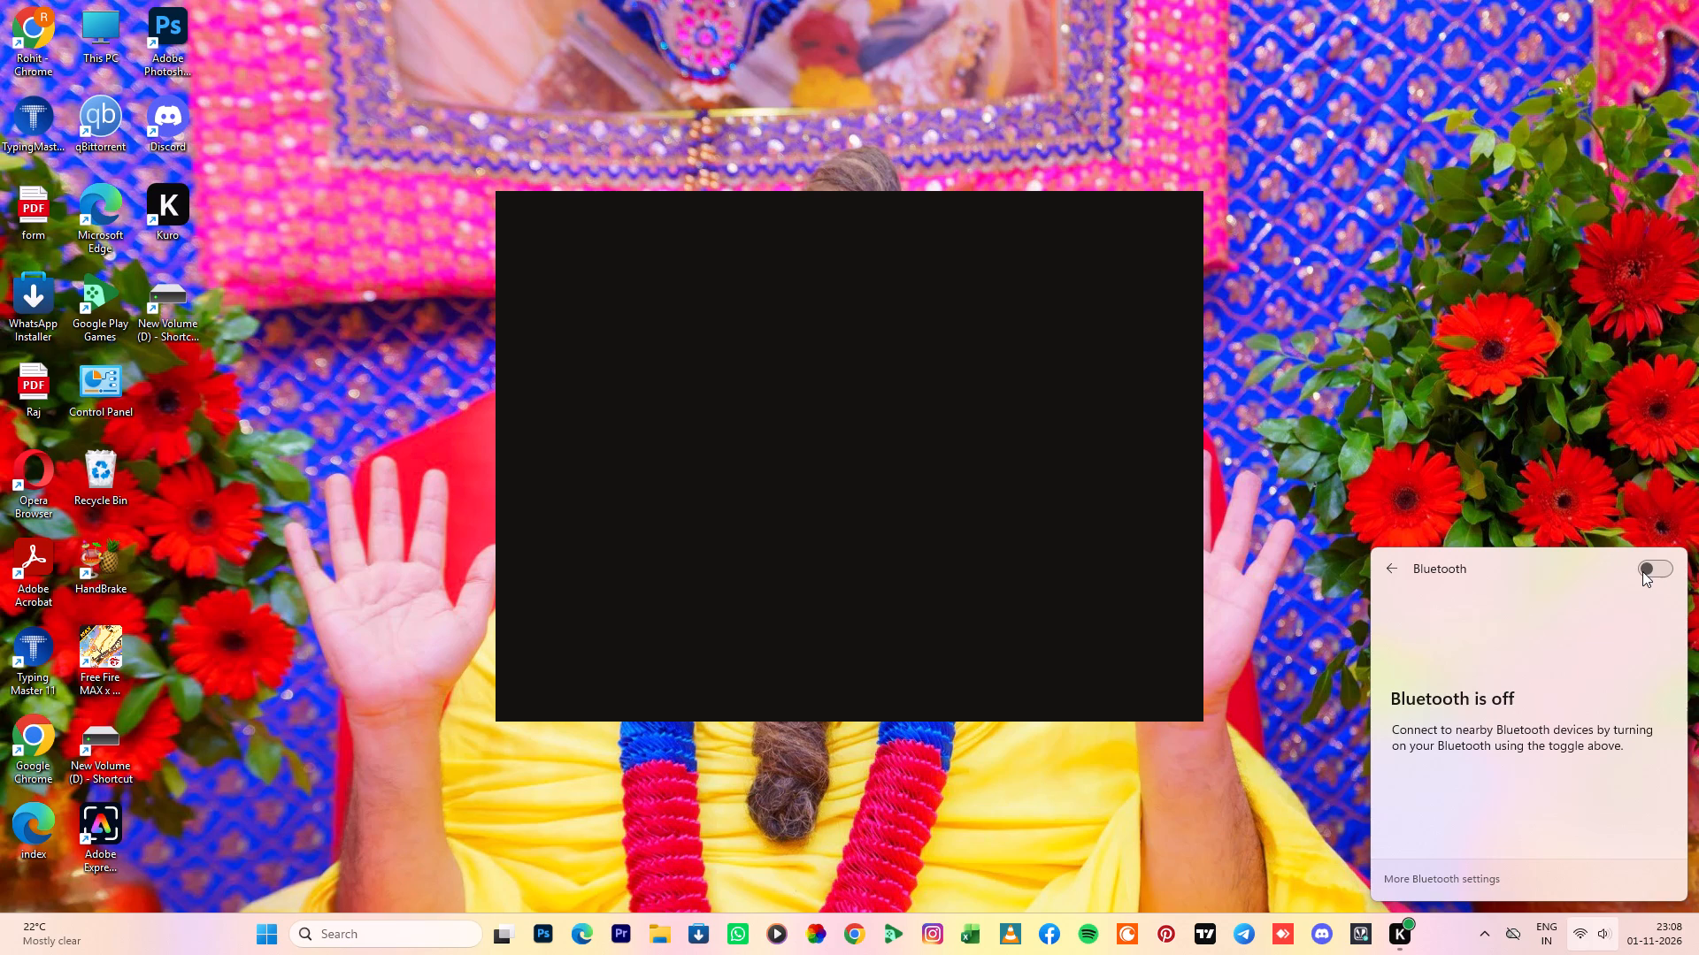
Launch Adobe Premiere Pro.
{"action": "double_click", "coordinate": [625, 930]}
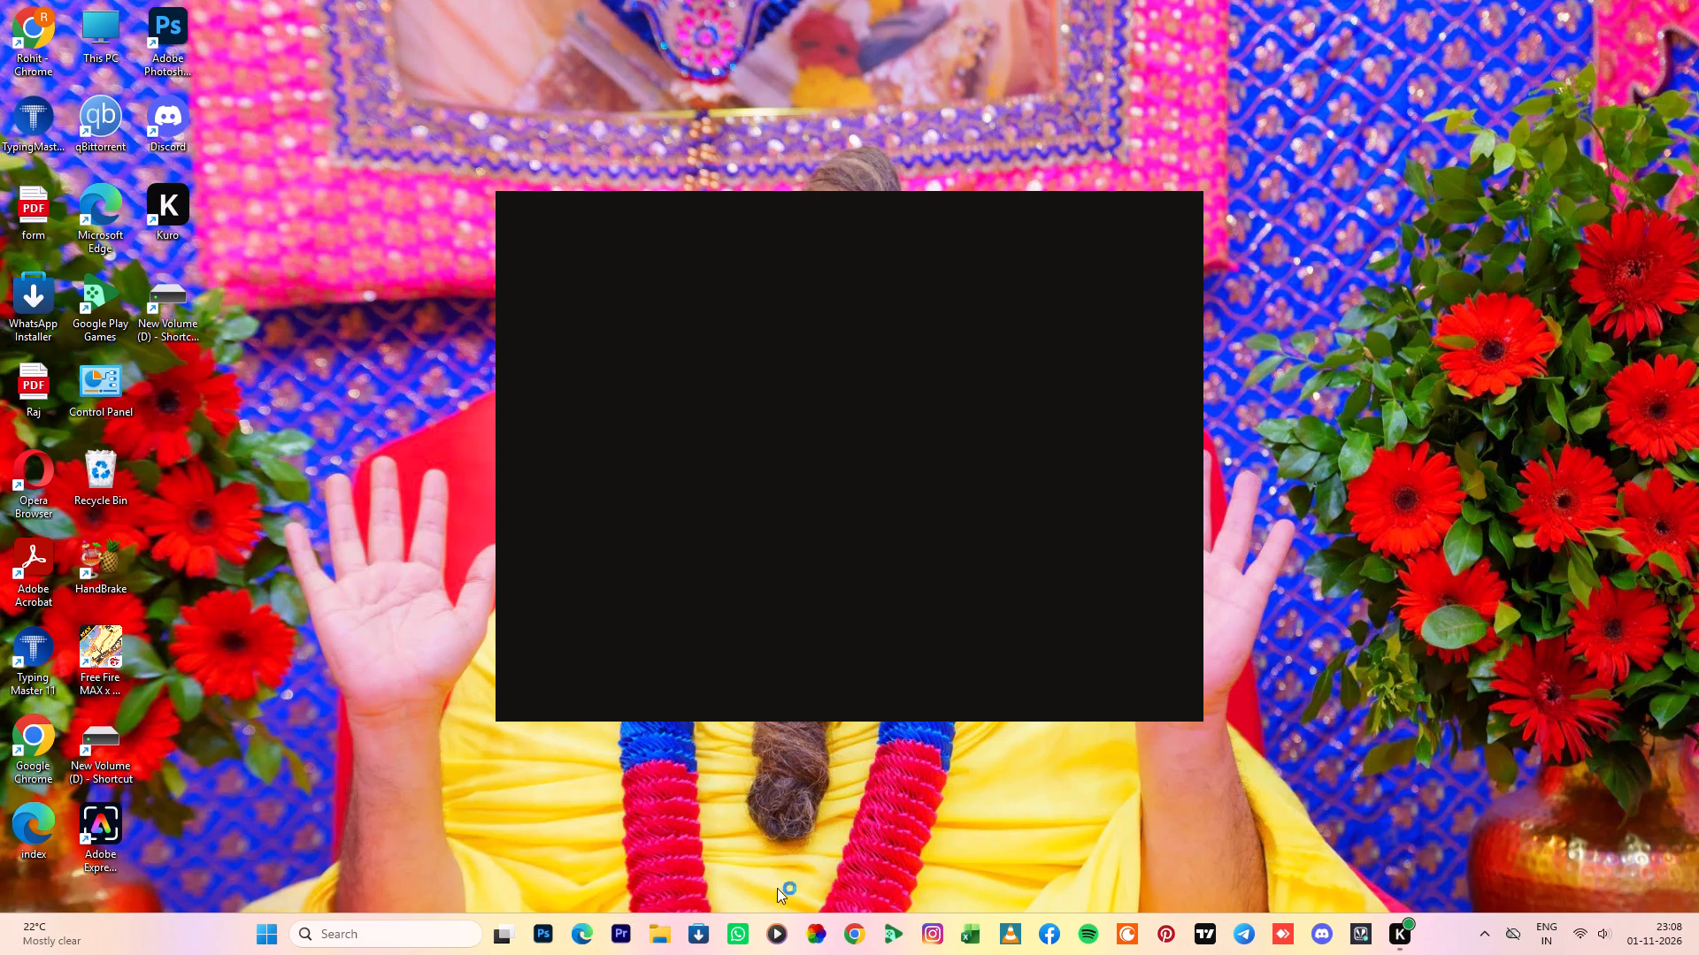
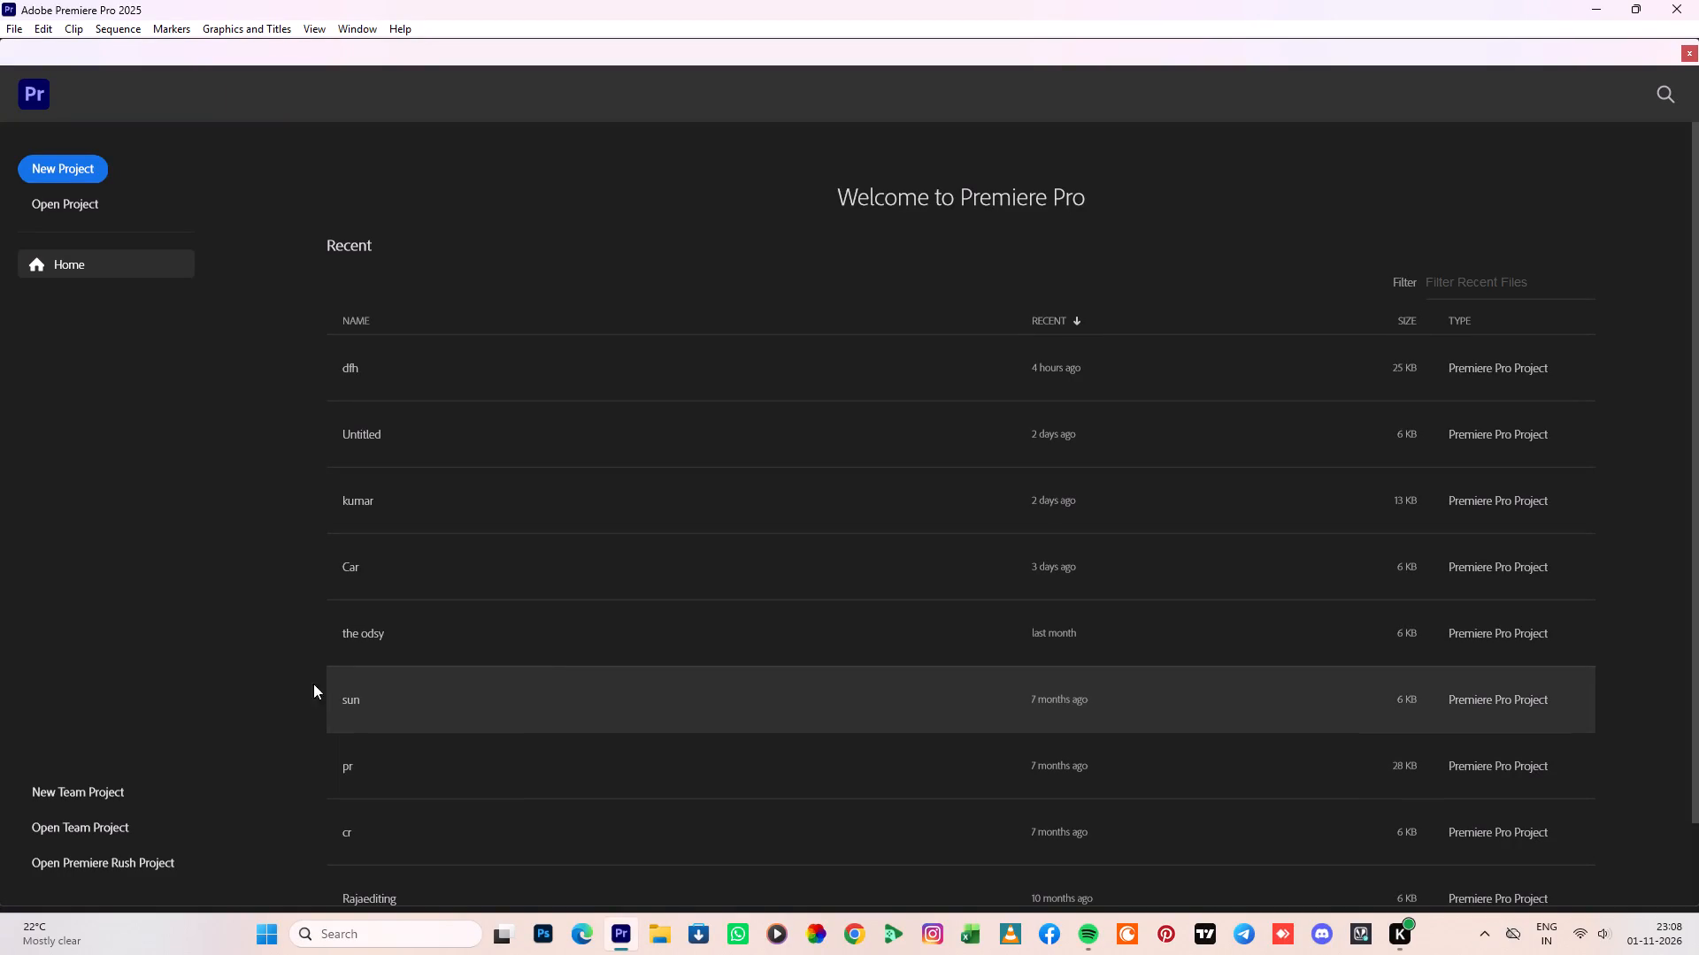
Open the recent project dfh.
{"action": "double_click", "coordinate": [409, 356]}
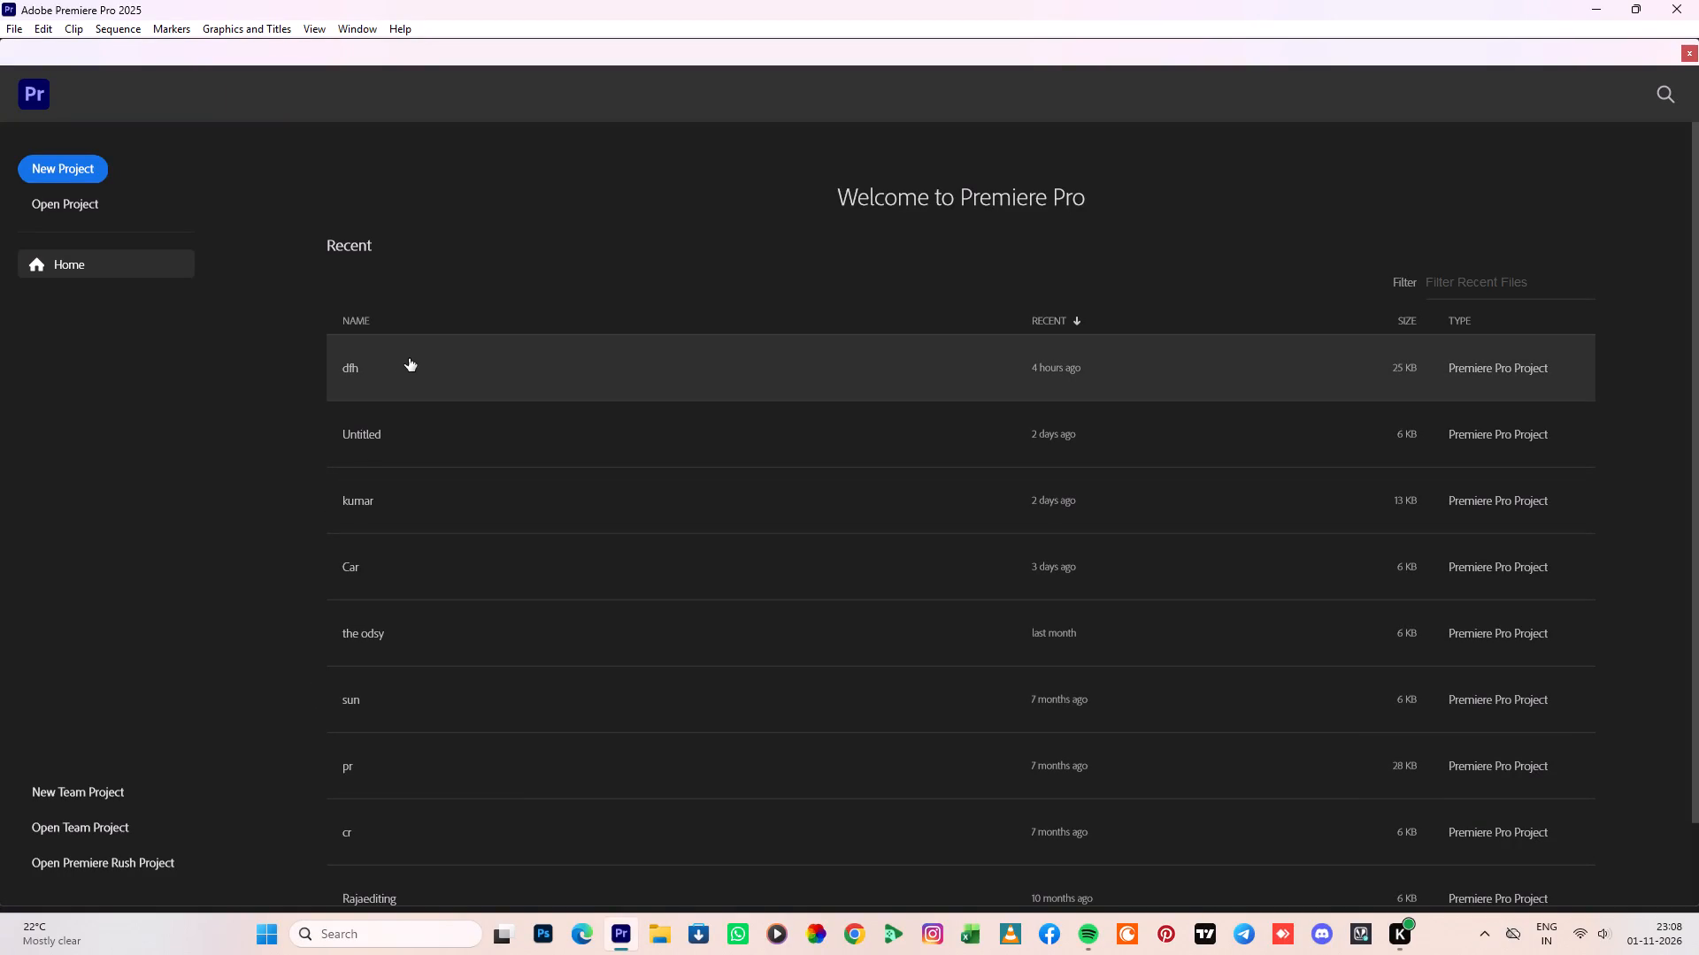
{"action": "left_click", "coordinate": [401, 373]}
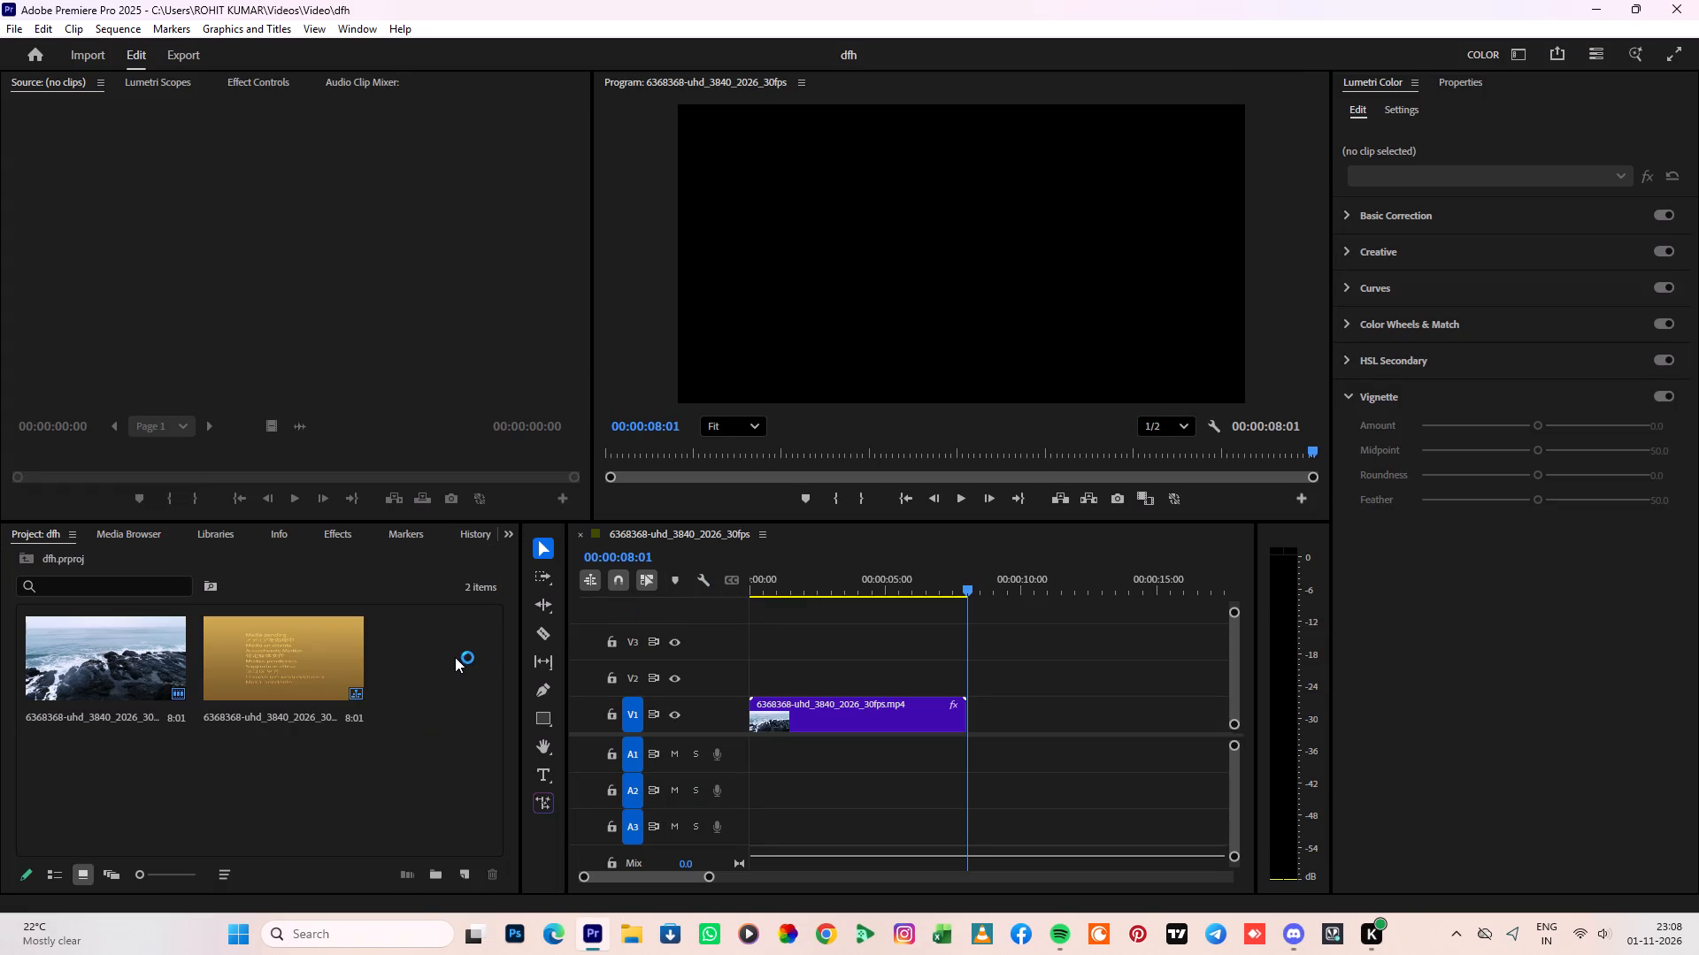
Delete both existing 6368368-uhd_3840_2026_30fps items, the sequence and its source clip, from the dfh project.
{"action": "left_click", "coordinate": [237, 670]}
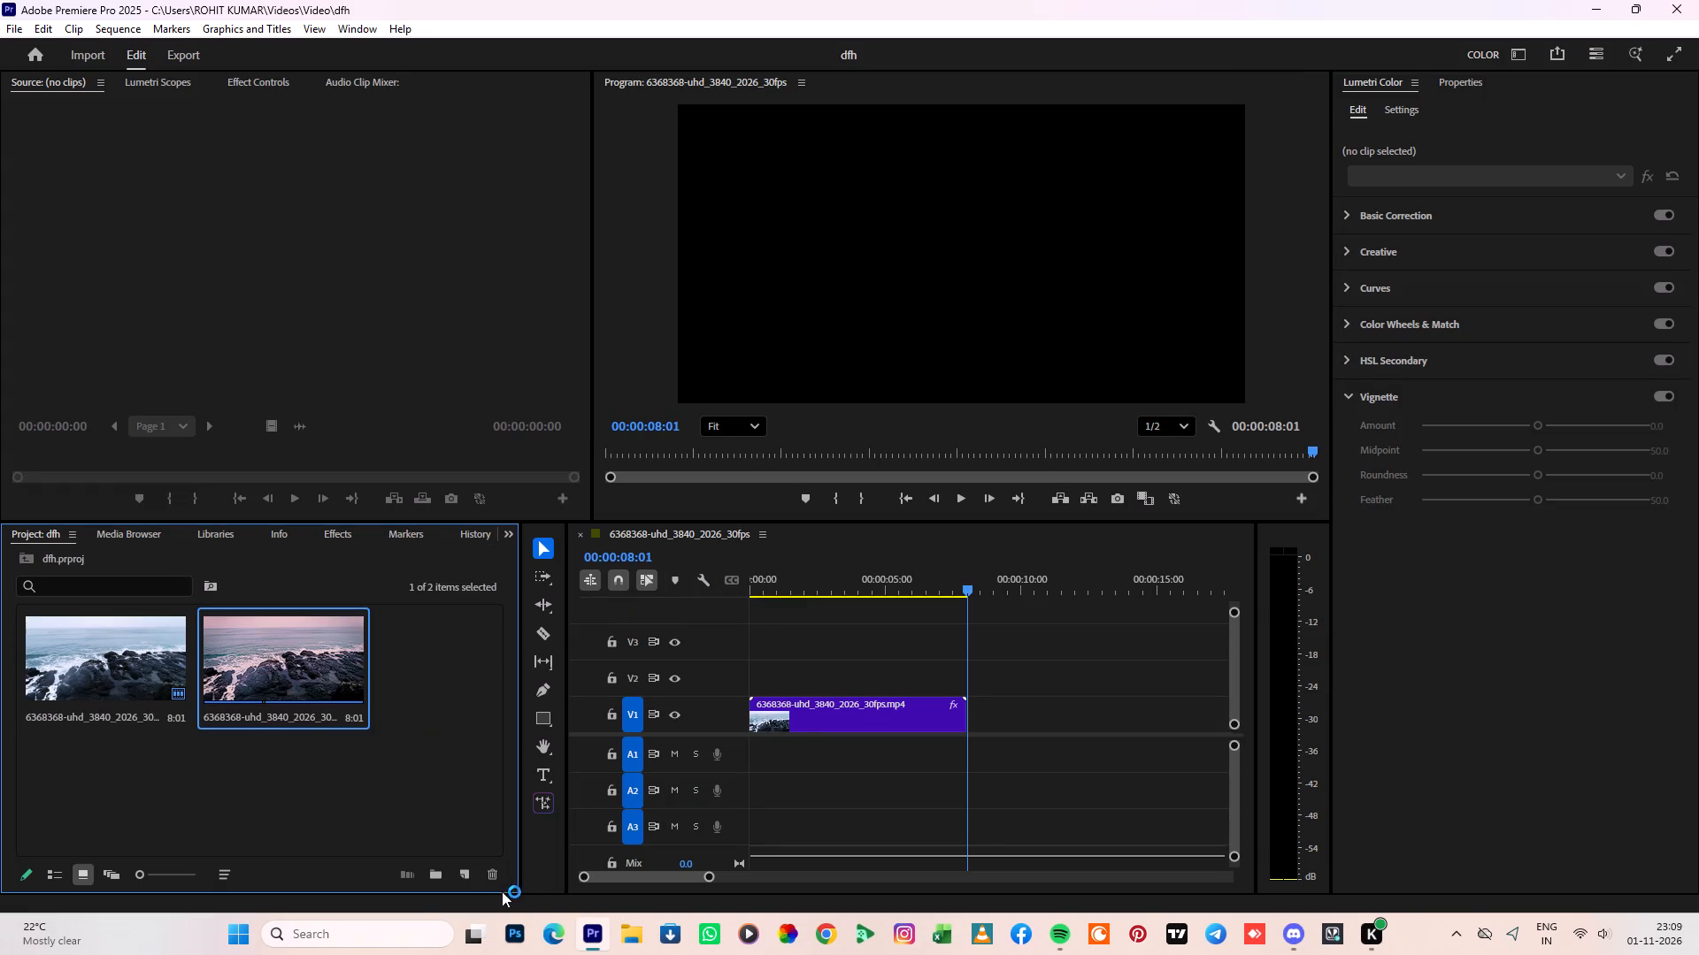
{"action": "left_click", "coordinate": [488, 880]}
{"action": "left_click", "coordinate": [109, 658]}
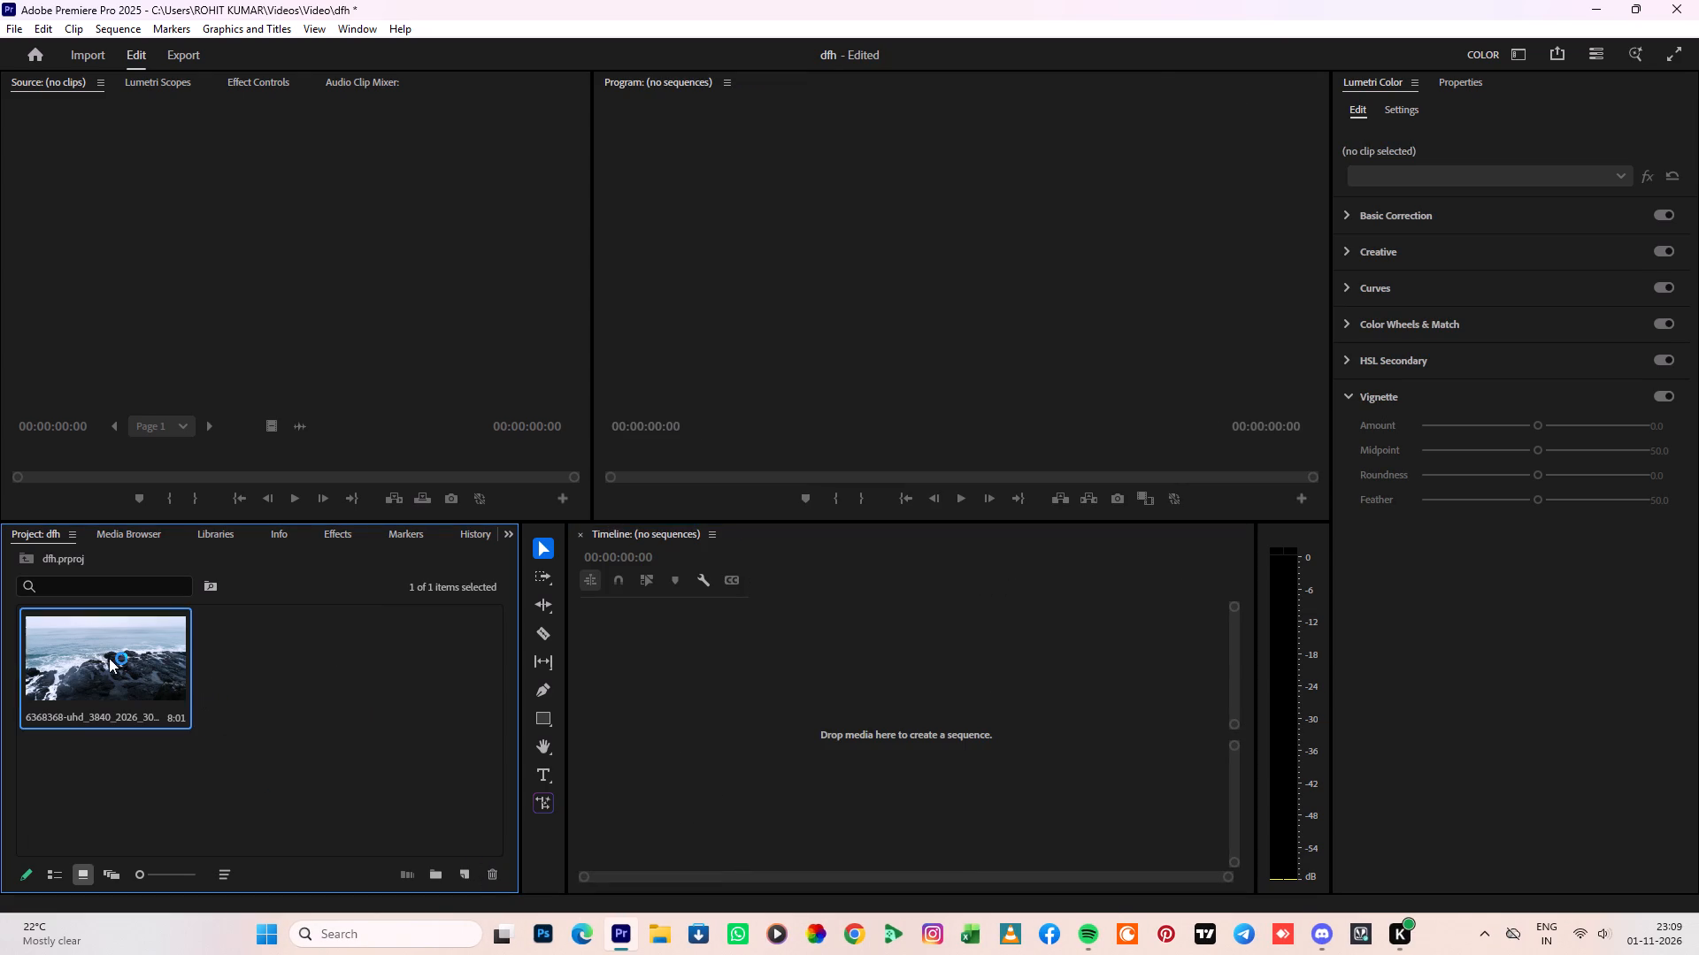
{"action": "left_click", "coordinate": [488, 882]}
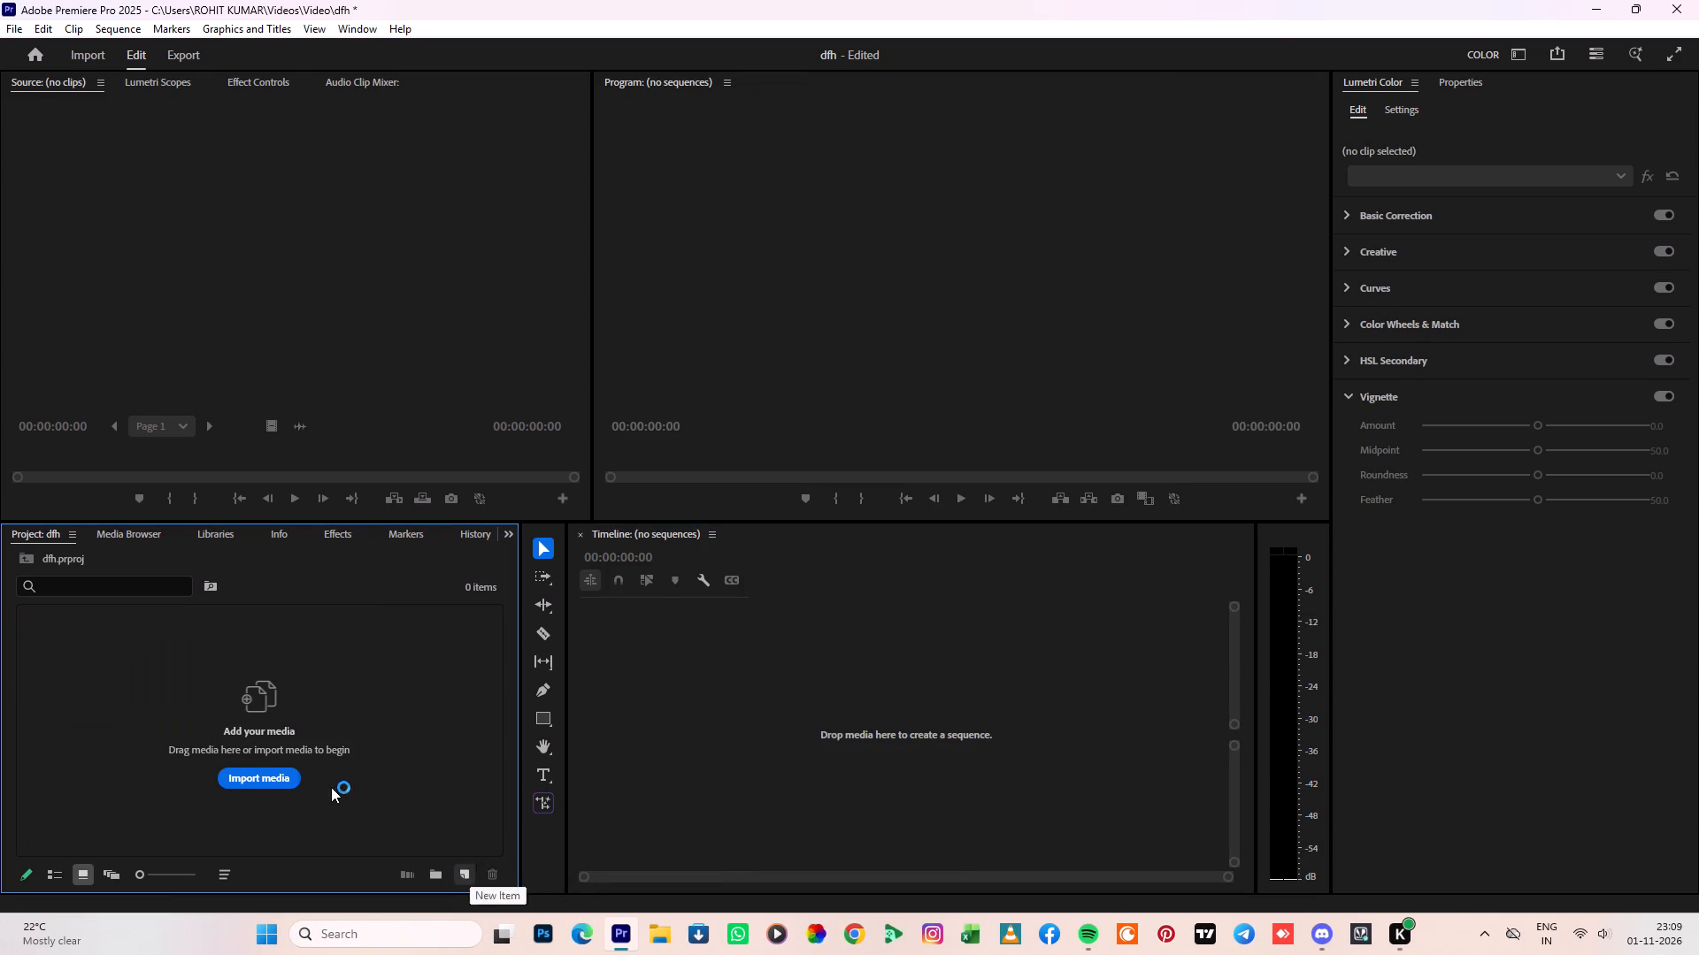
Start importing media into the dfh project.
{"action": "left_click", "coordinate": [236, 774]}
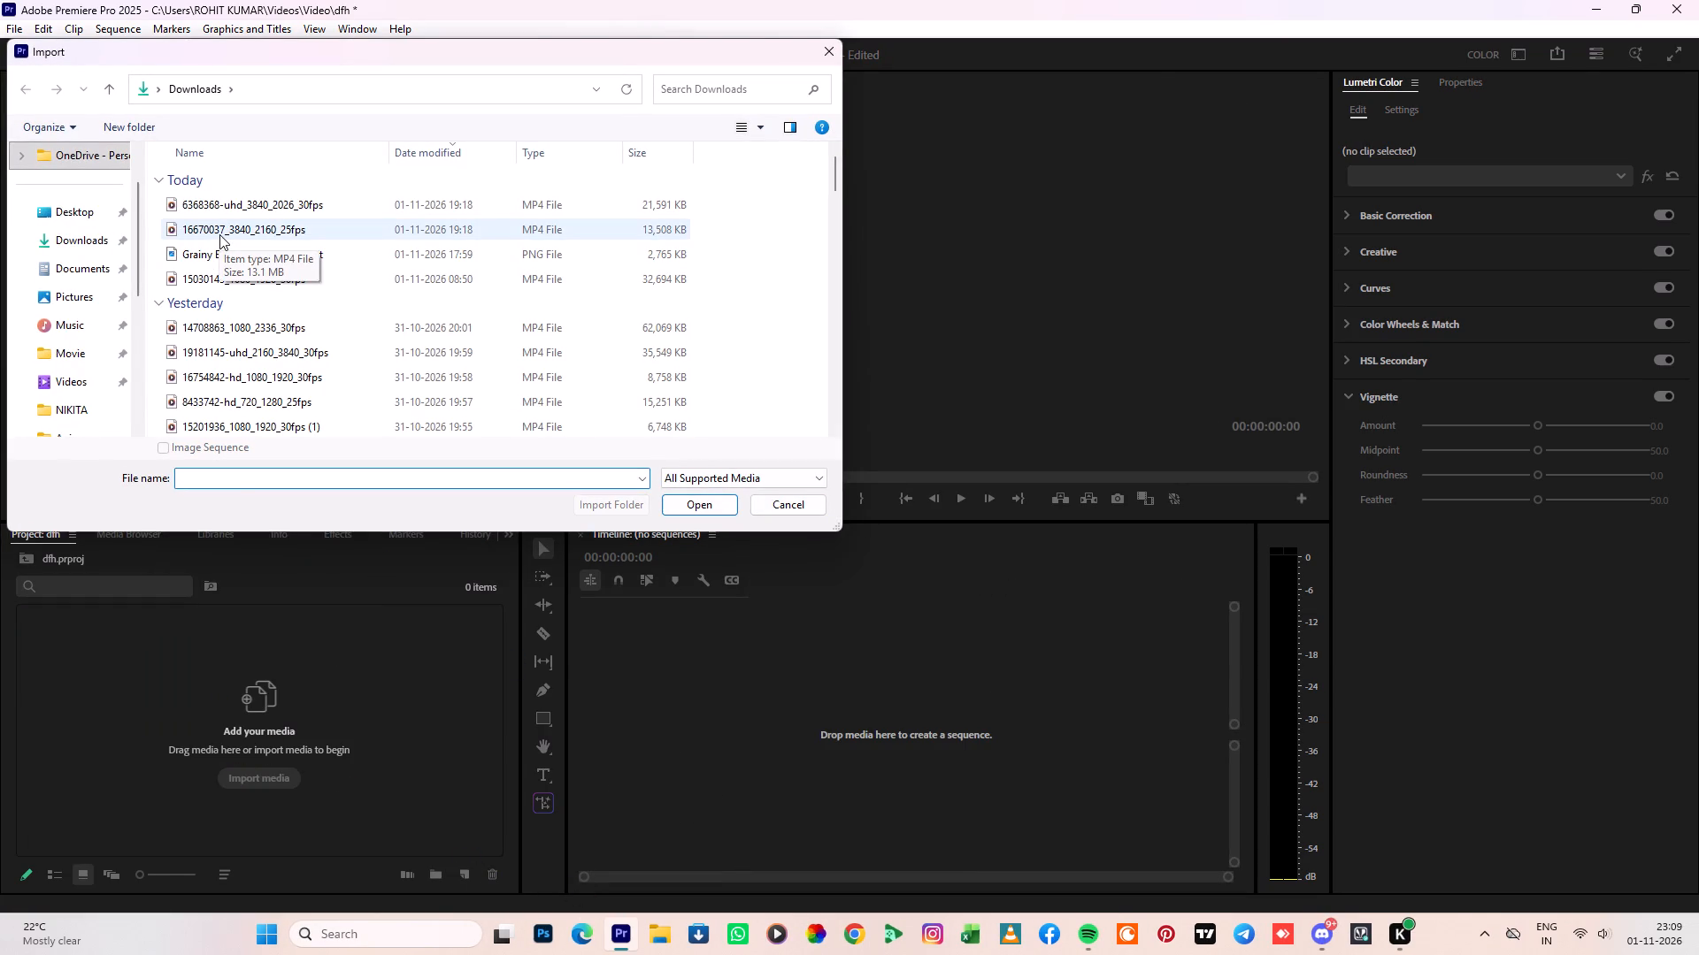
Import the video file 15030143_1080_1920_30fps from the Downloads folder into the project.
{"action": "left_click", "coordinate": [196, 274]}
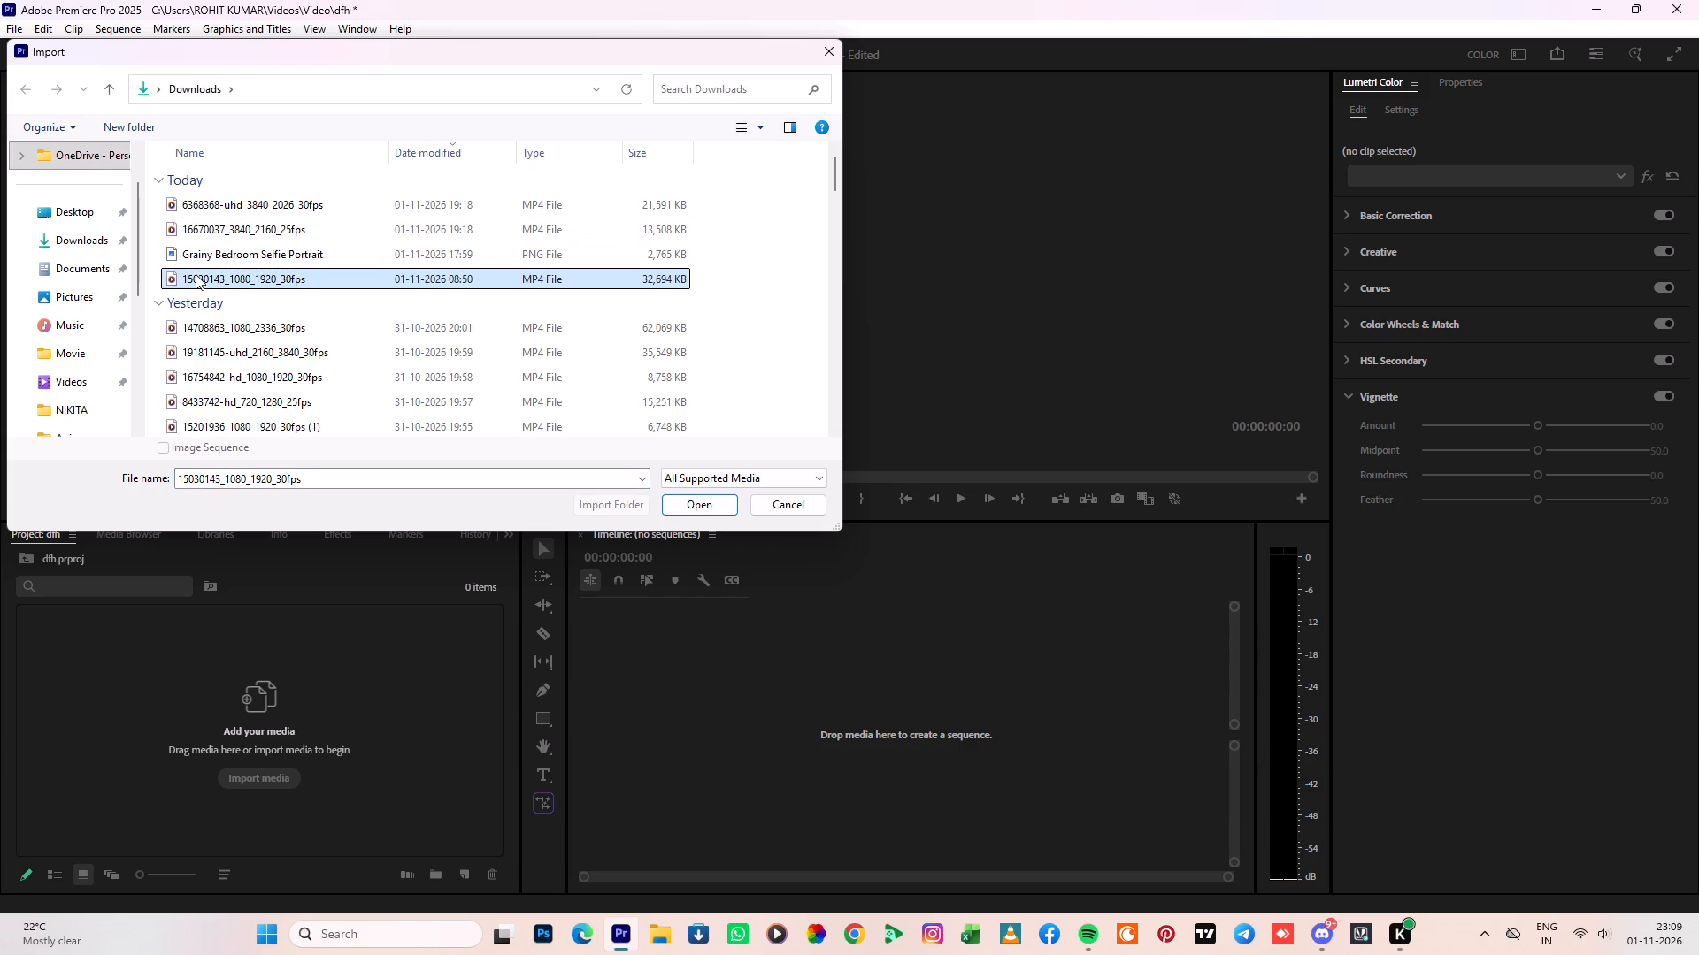
{"action": "double_click", "coordinate": [196, 274]}
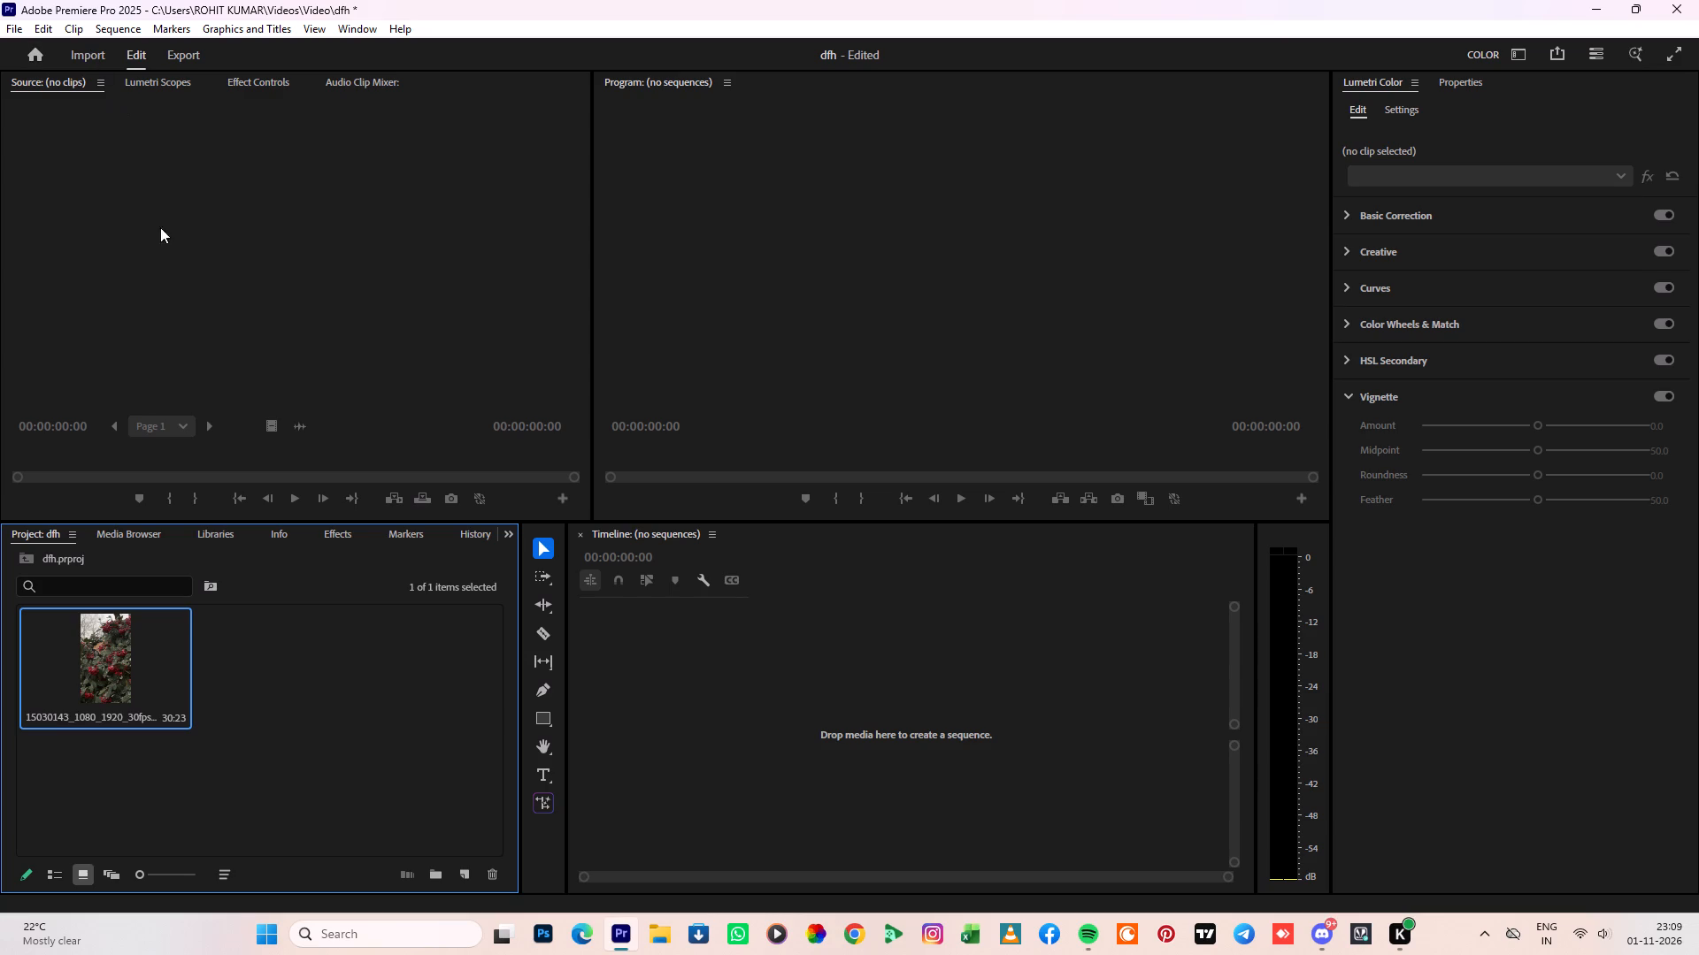
Open the imported 15030143_1080_1920_30fps video as the source clip and place it in the empty timeline to create a sequence.
{"action": "left_click", "coordinate": [153, 670]}
{"action": "double_click", "coordinate": [141, 667]}
{"action": "double_click", "coordinate": [285, 294]}
{"action": "left_click_drag", "start_coordinate": [285, 294], "coordinate": [833, 730]}
{"action": "left_click_drag", "start_coordinate": [266, 425], "coordinate": [1079, 781]}
Select the video clip on track V1 and move the playhead to 00:00:05:00.
{"action": "scroll", "coordinate": [897, 414], "scroll_direction": "up", "scroll_amount": 2}
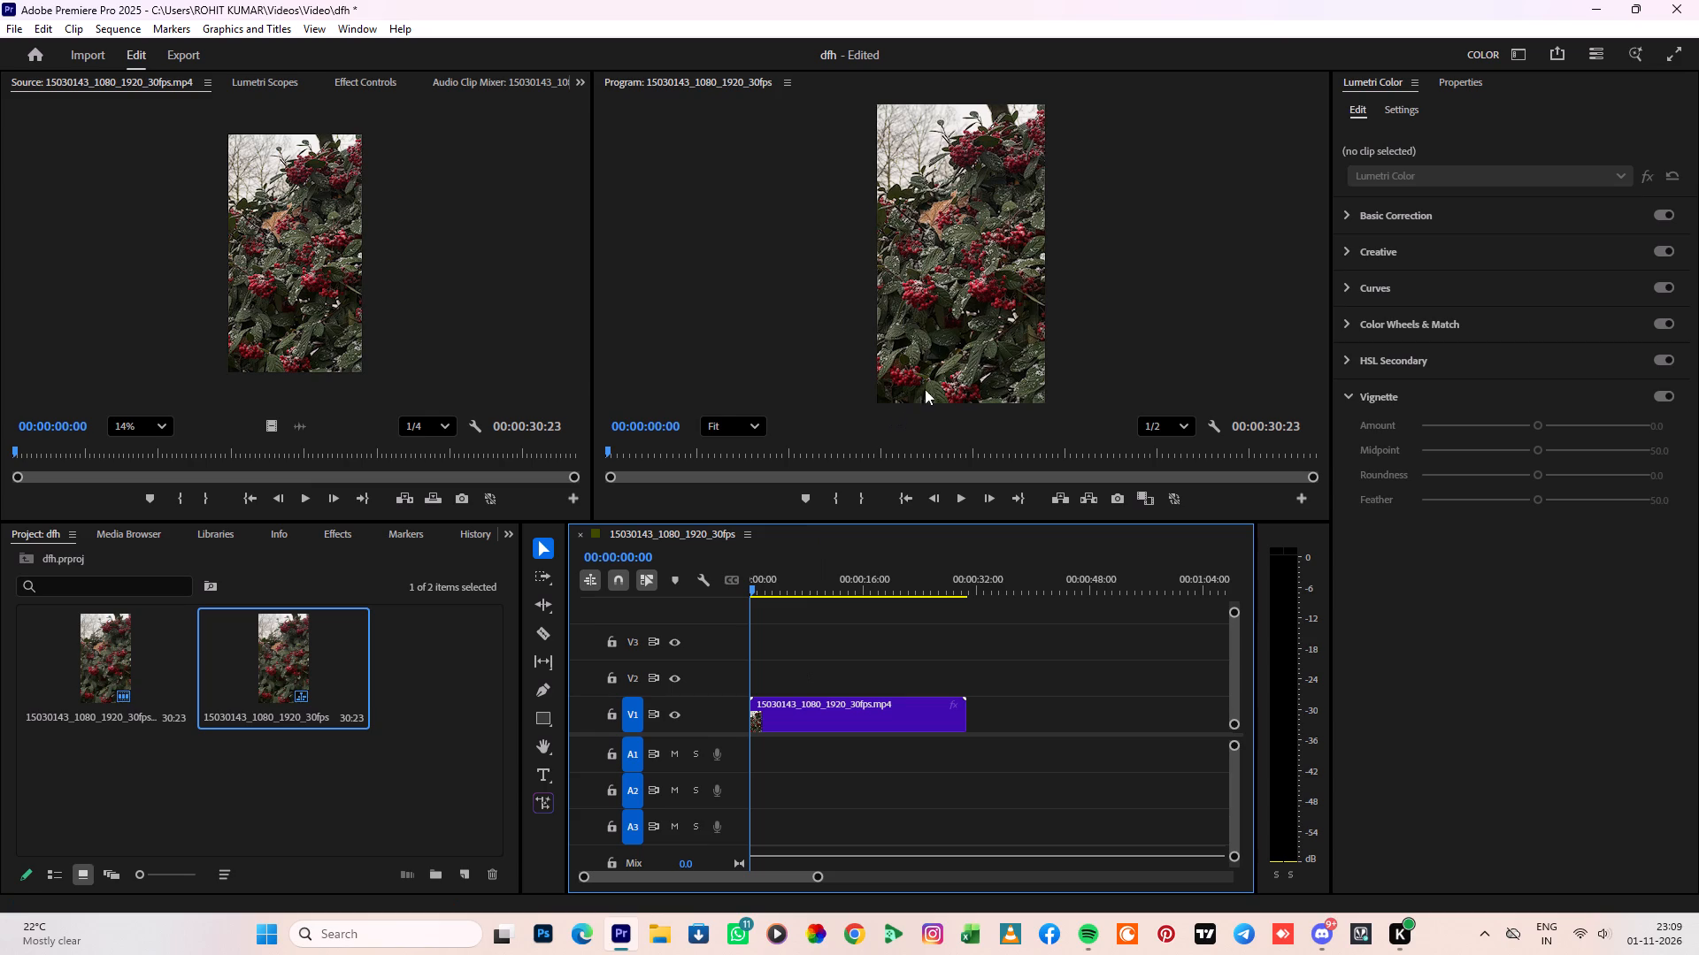
{"action": "scroll", "coordinate": [955, 347], "scroll_direction": "up", "scroll_amount": 3}
{"action": "left_click_drag", "start_coordinate": [964, 309], "coordinate": [968, 384]}
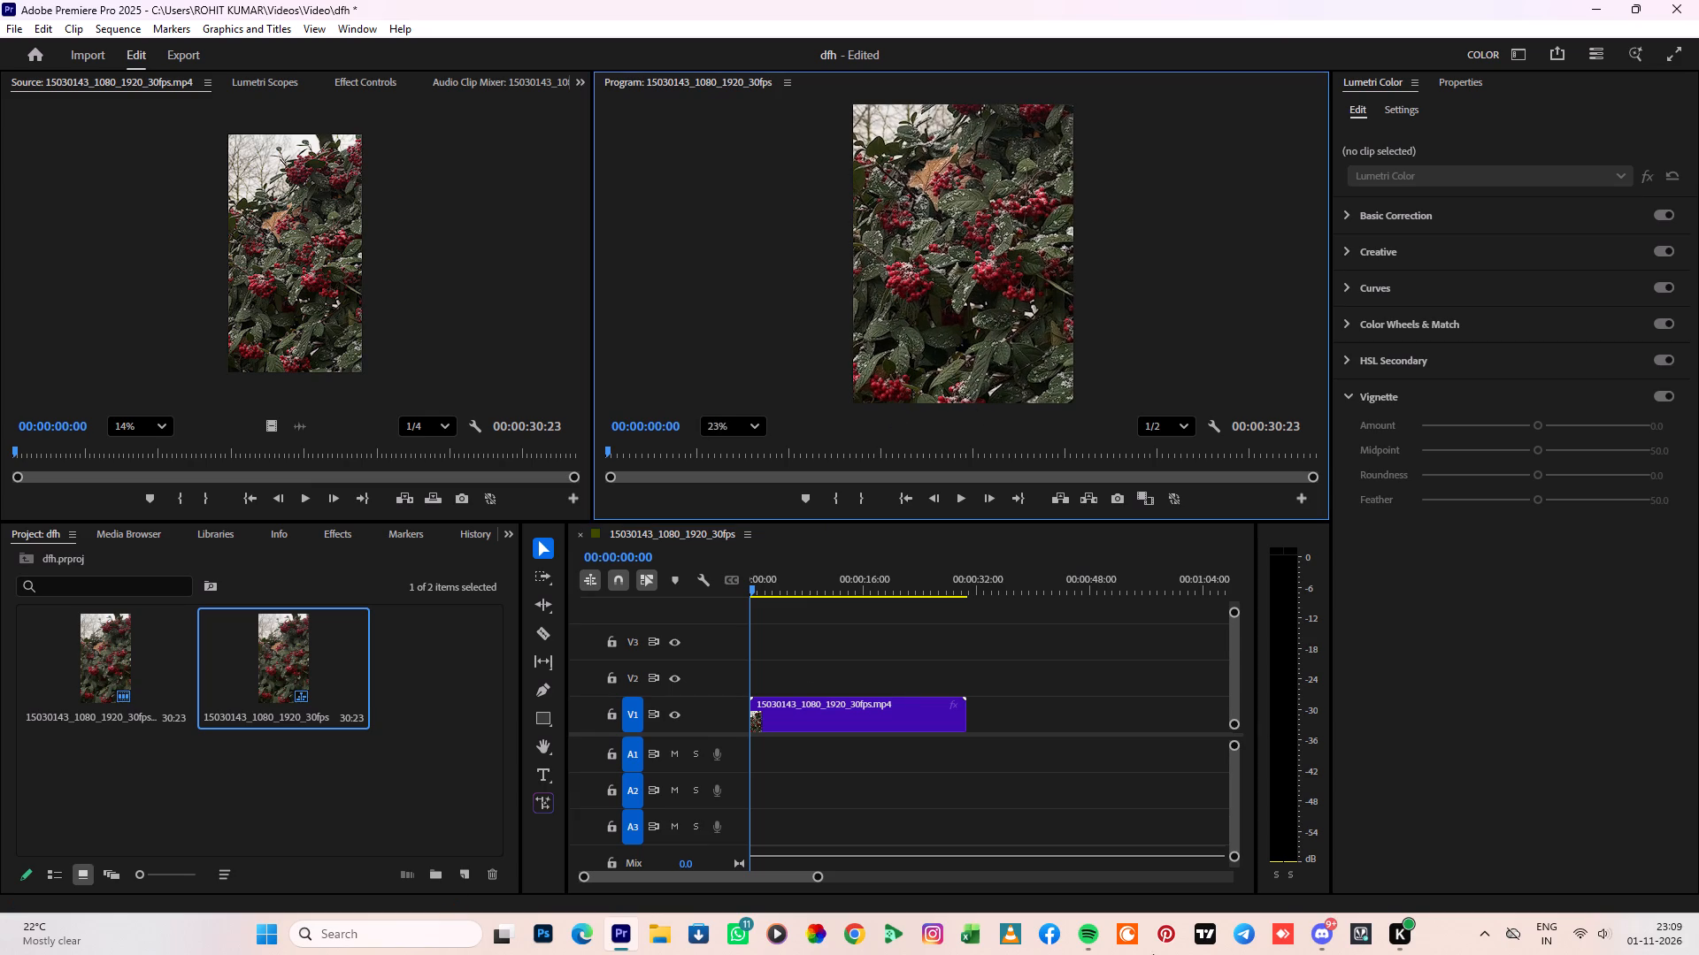
{"action": "left_click", "coordinate": [909, 711]}
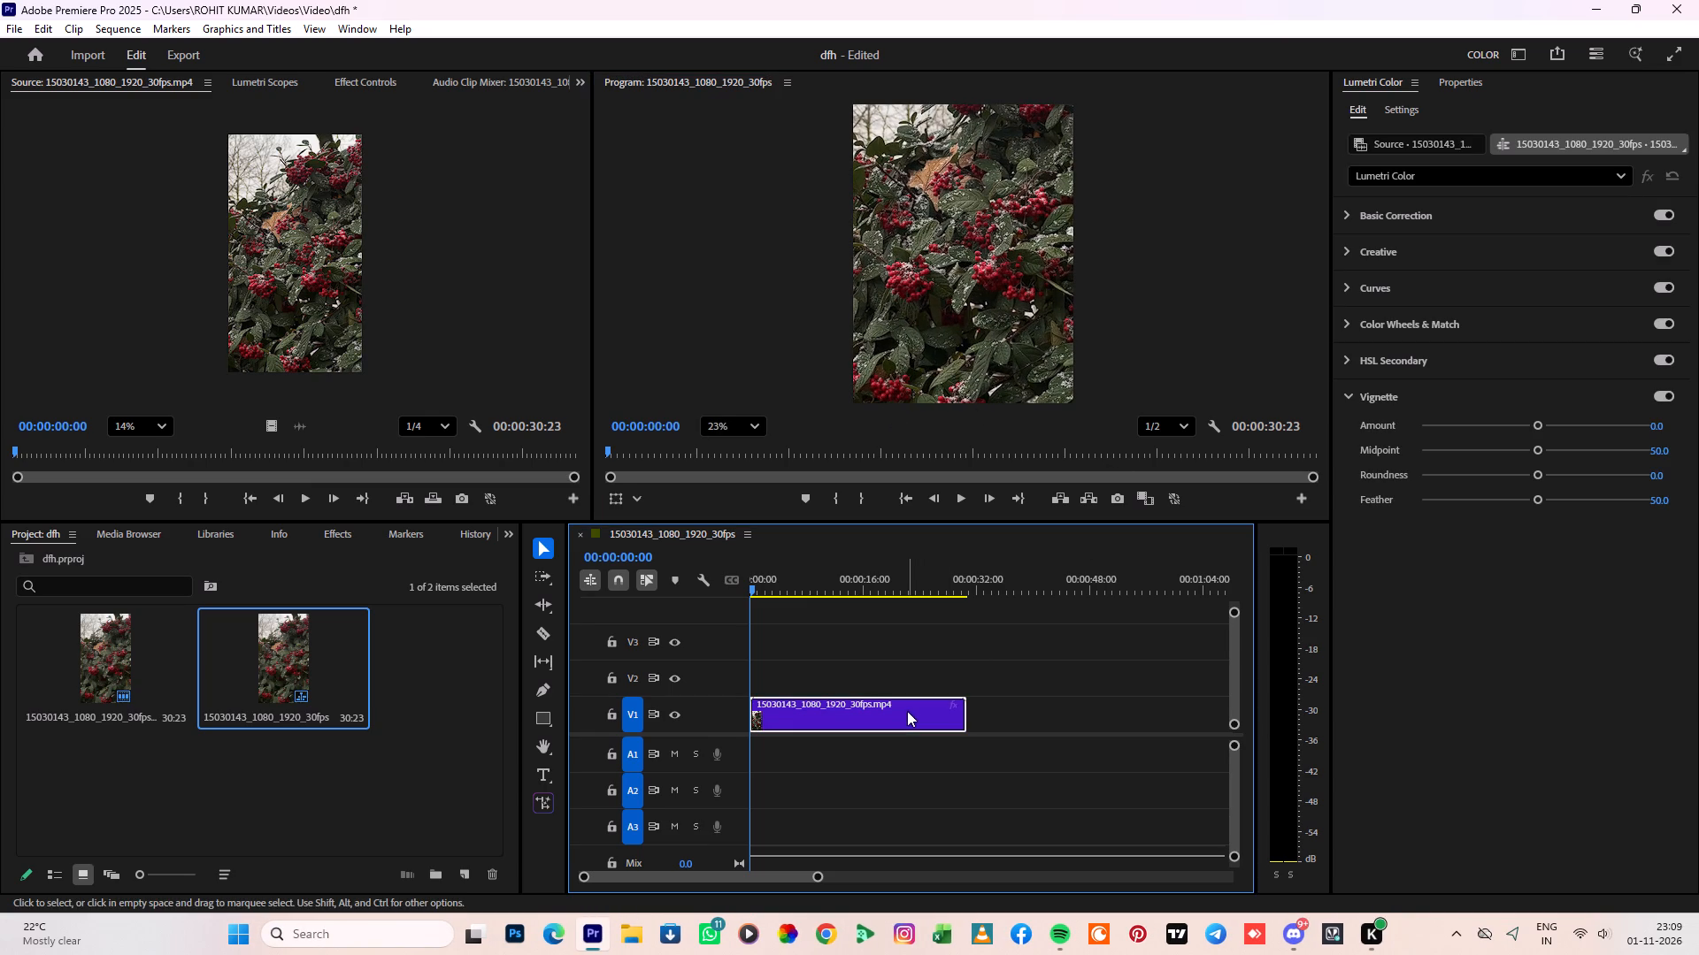
{"action": "left_click", "coordinate": [856, 699]}
{"action": "left_click_drag", "start_coordinate": [750, 579], "coordinate": [785, 579]}
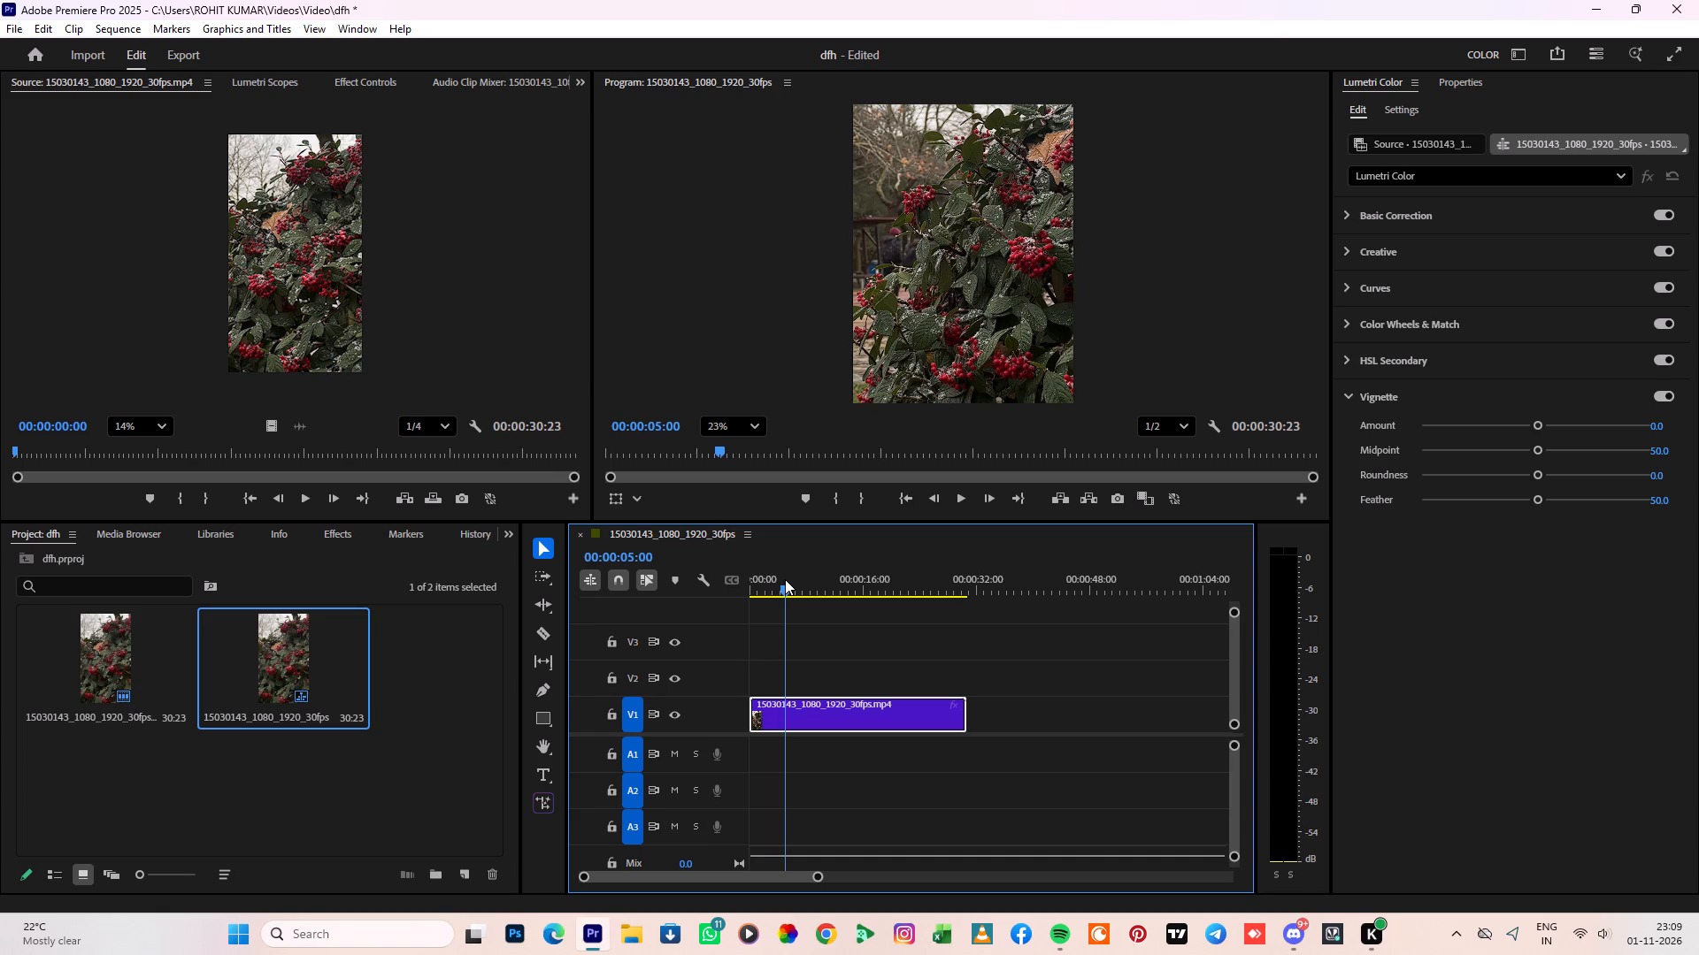
Cut the selected video clip from track V1.
{"action": "left_click", "coordinate": [781, 711]}
{"action": "right_click", "coordinate": [781, 711]}
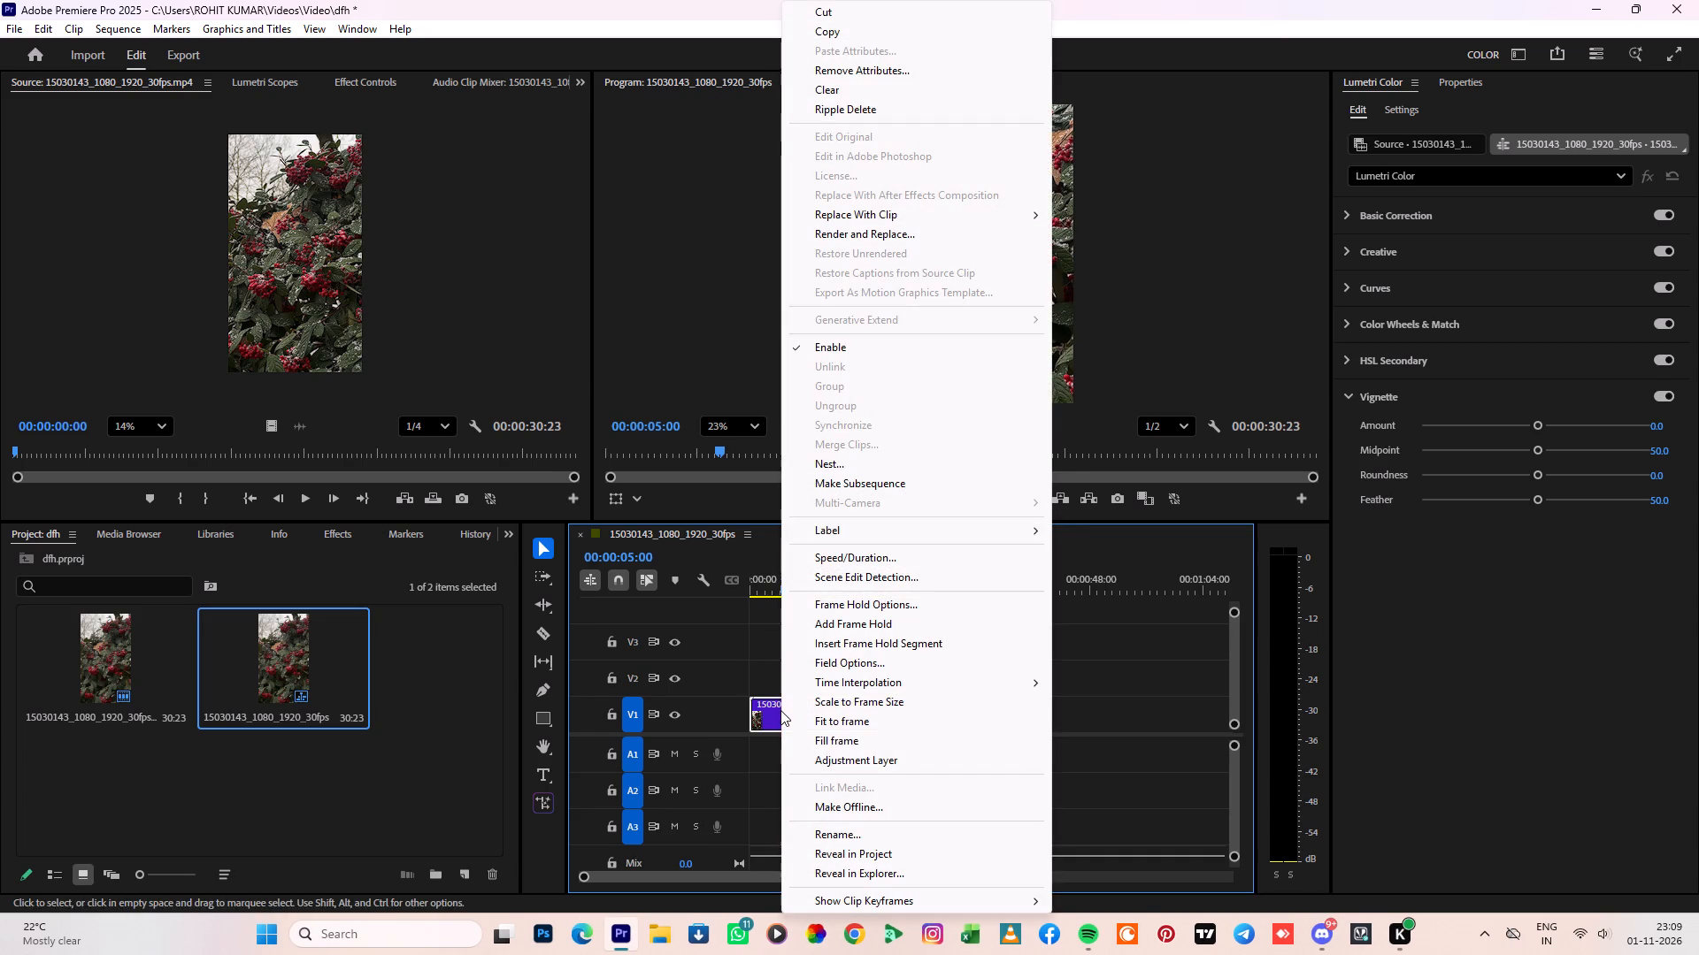
{"action": "left_click", "coordinate": [836, 11]}
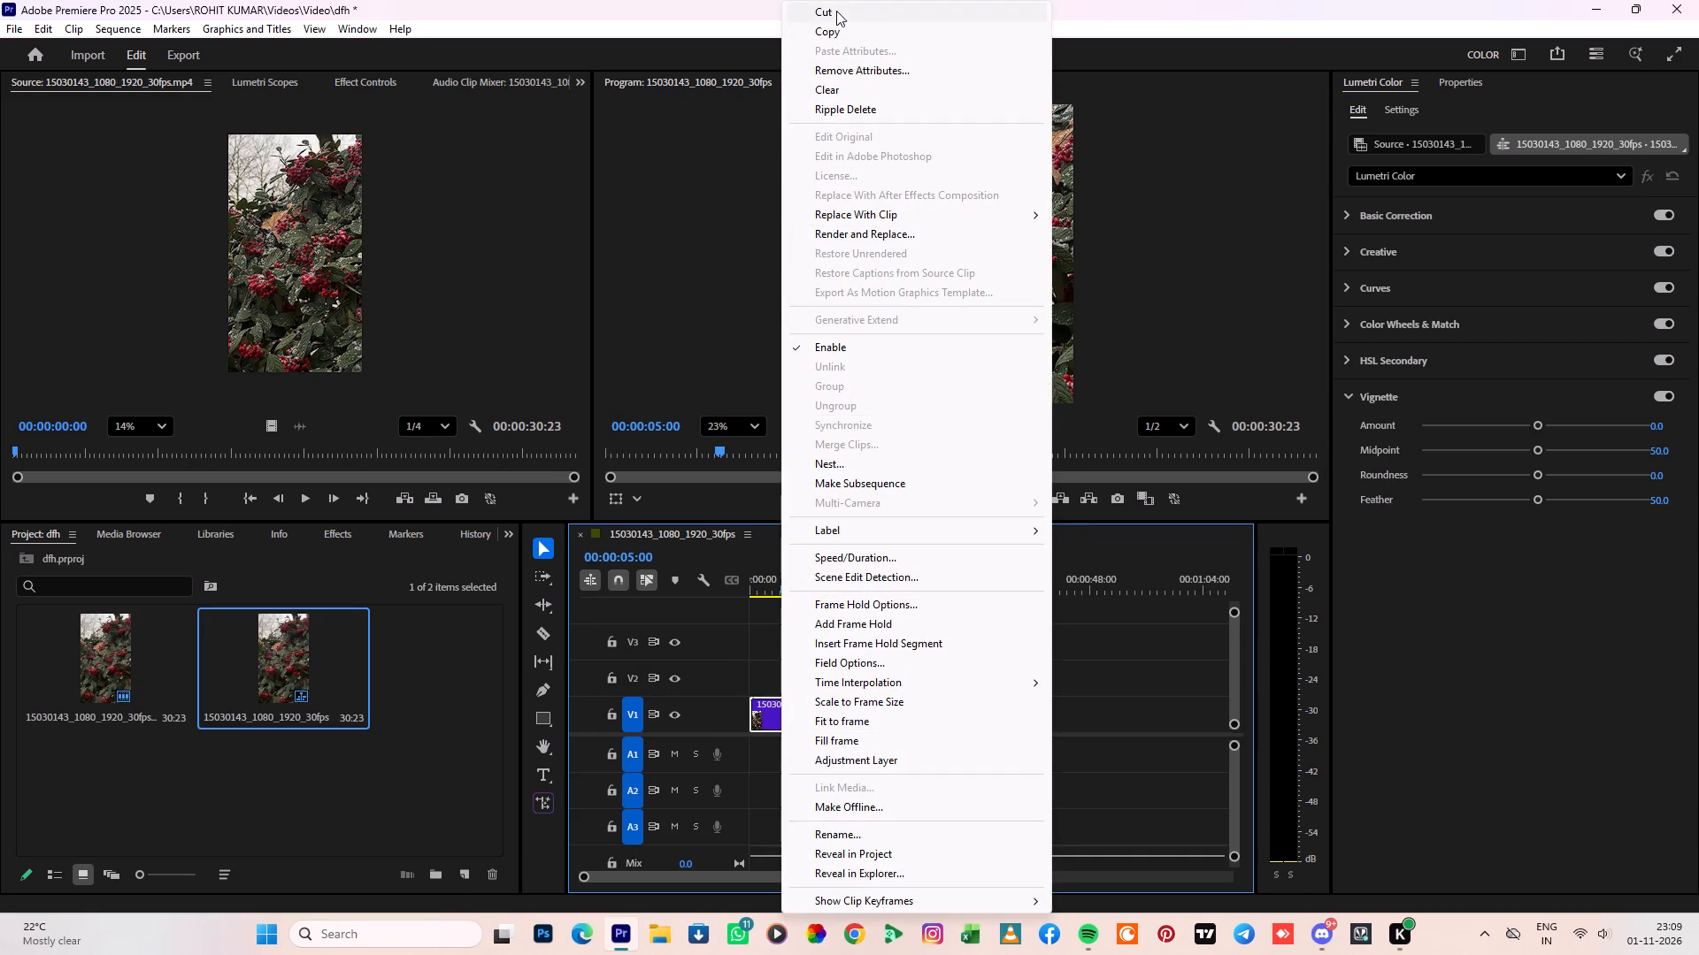
Place the source clip 15030143_1080_1920_30fps.mp4 on track V2 at the start of the sequence.
{"action": "left_click_drag", "start_coordinate": [301, 664], "coordinate": [832, 740]}
{"action": "left_click_drag", "start_coordinate": [280, 195], "coordinate": [999, 756]}
{"action": "left_click_drag", "start_coordinate": [268, 428], "coordinate": [1019, 615]}
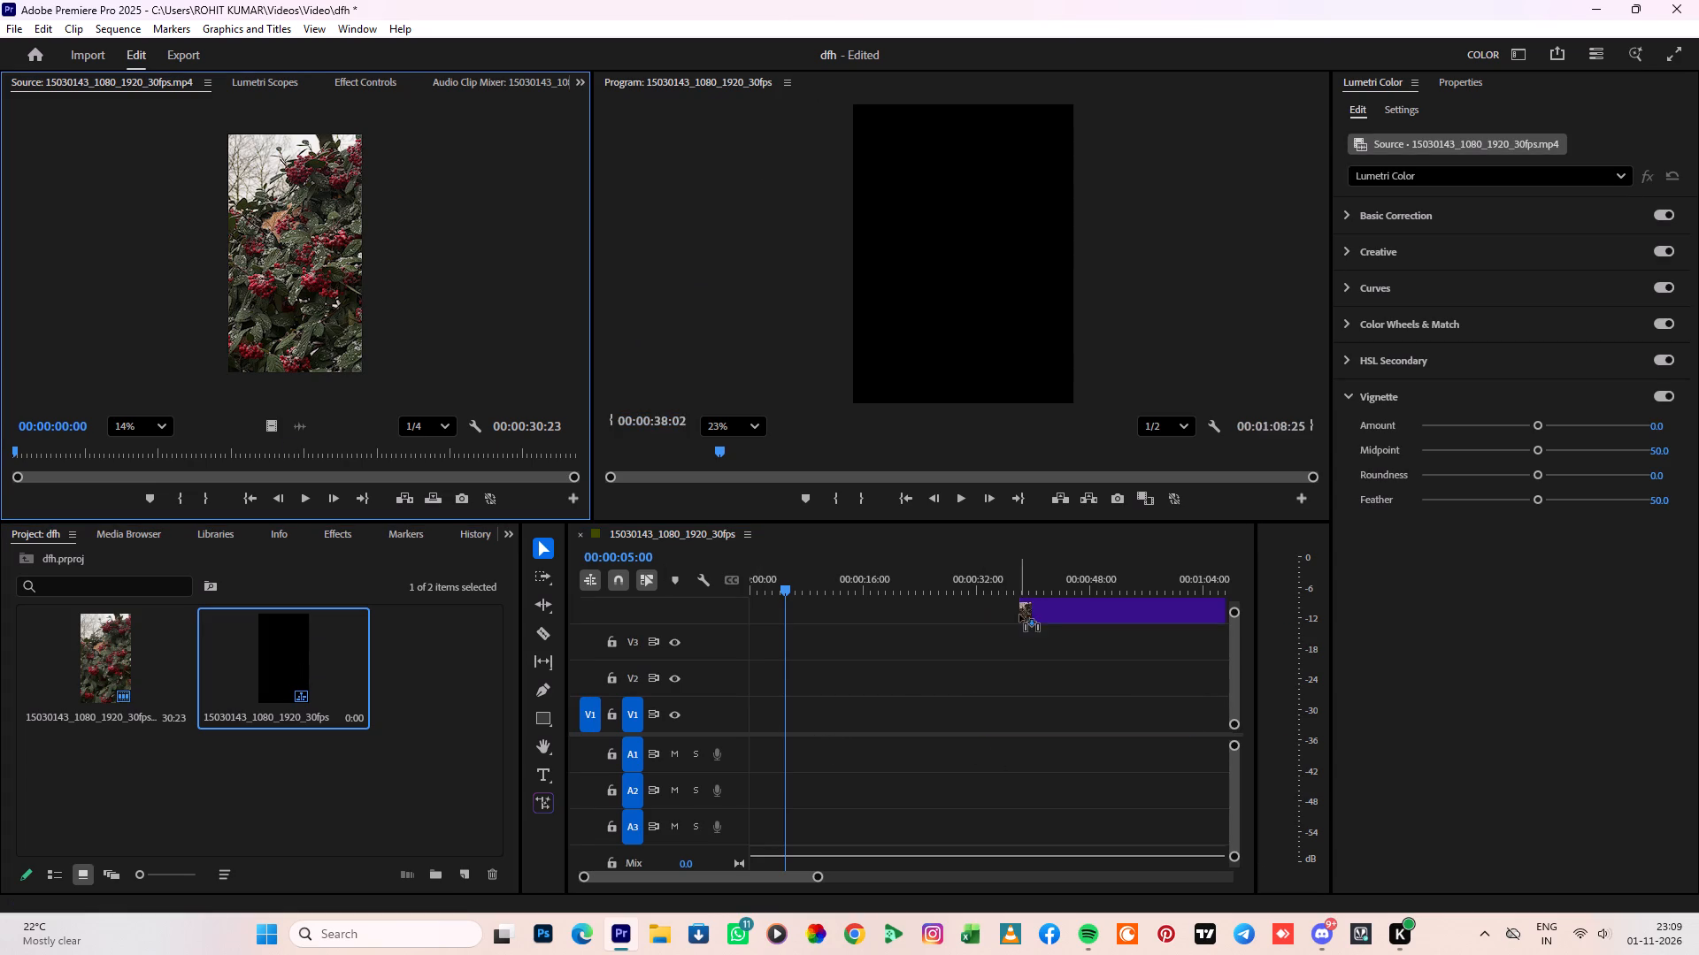
{"action": "left_click_drag", "start_coordinate": [1019, 615], "coordinate": [757, 682]}
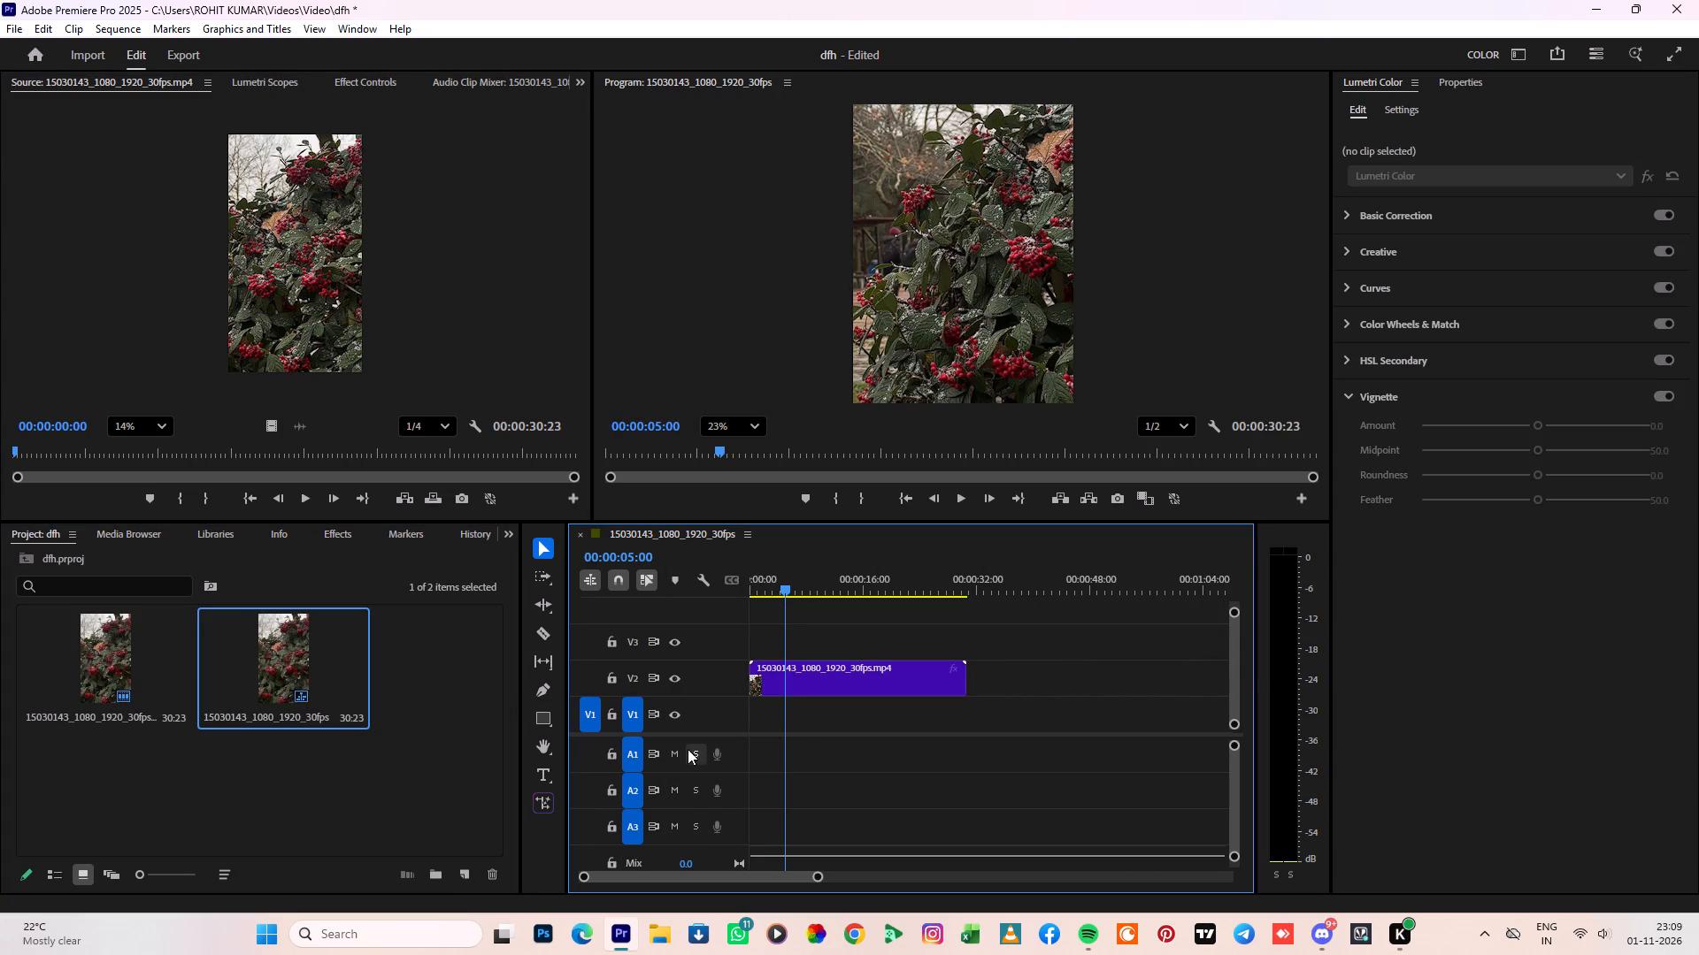
Split the V2 clip with the Razor tool at 00:00:05:00 and at six more points along its remaining length.
{"action": "left_click", "coordinate": [541, 628]}
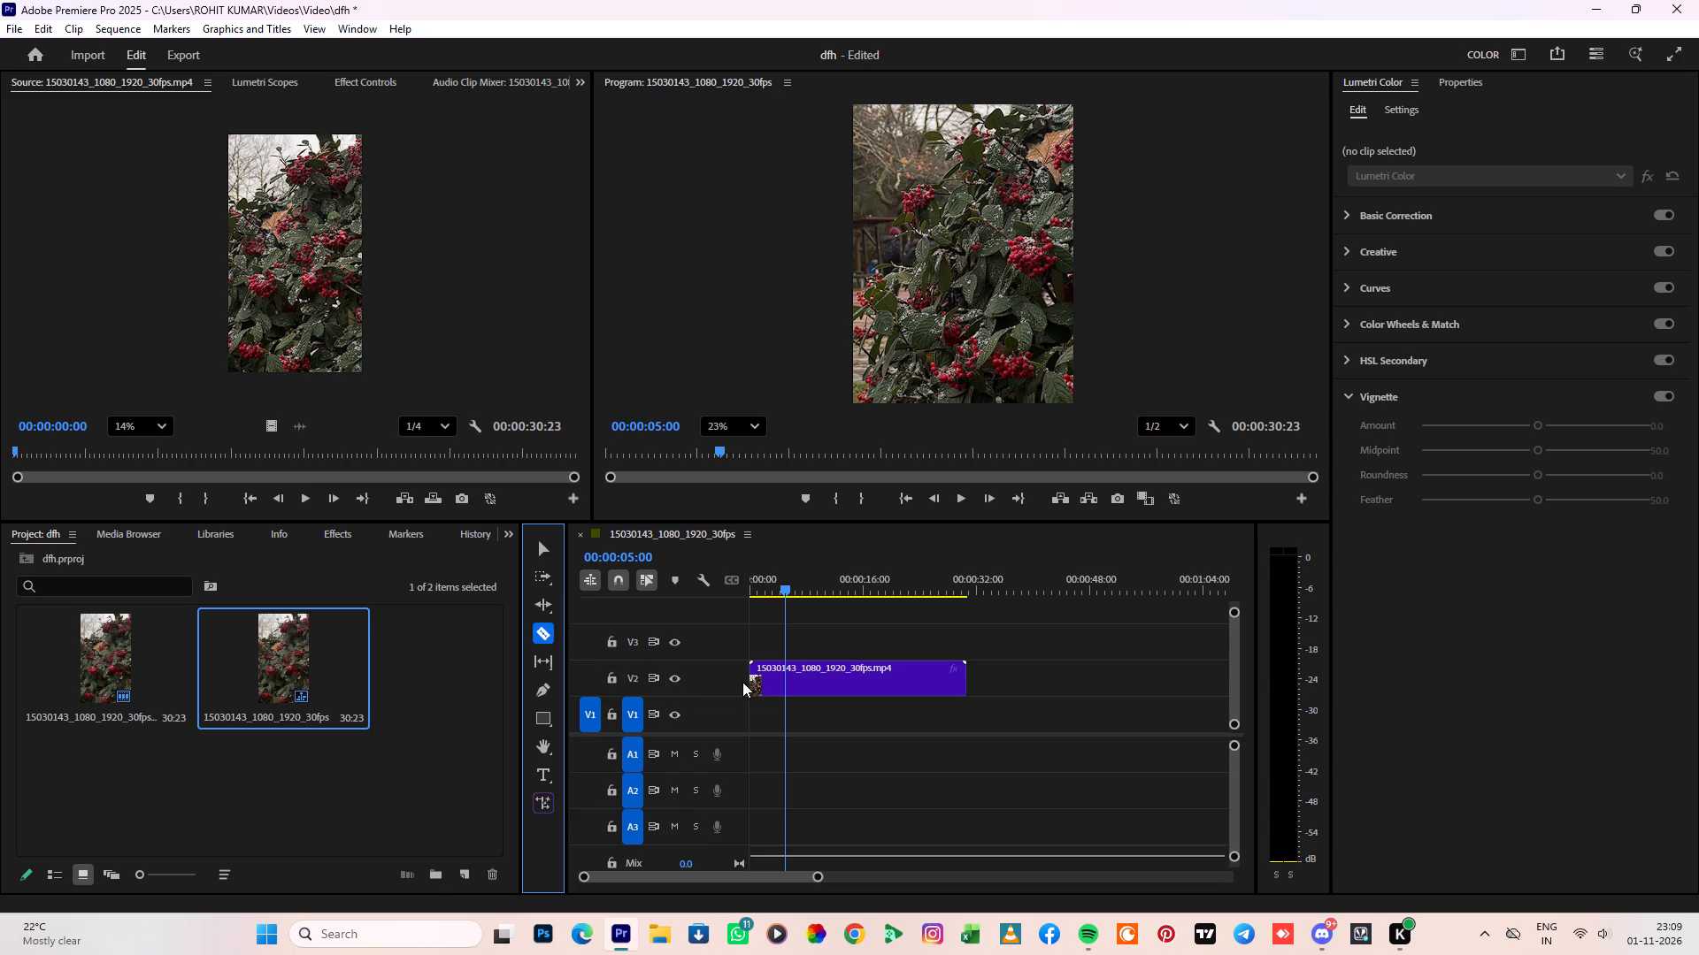
{"action": "left_click", "coordinate": [785, 680]}
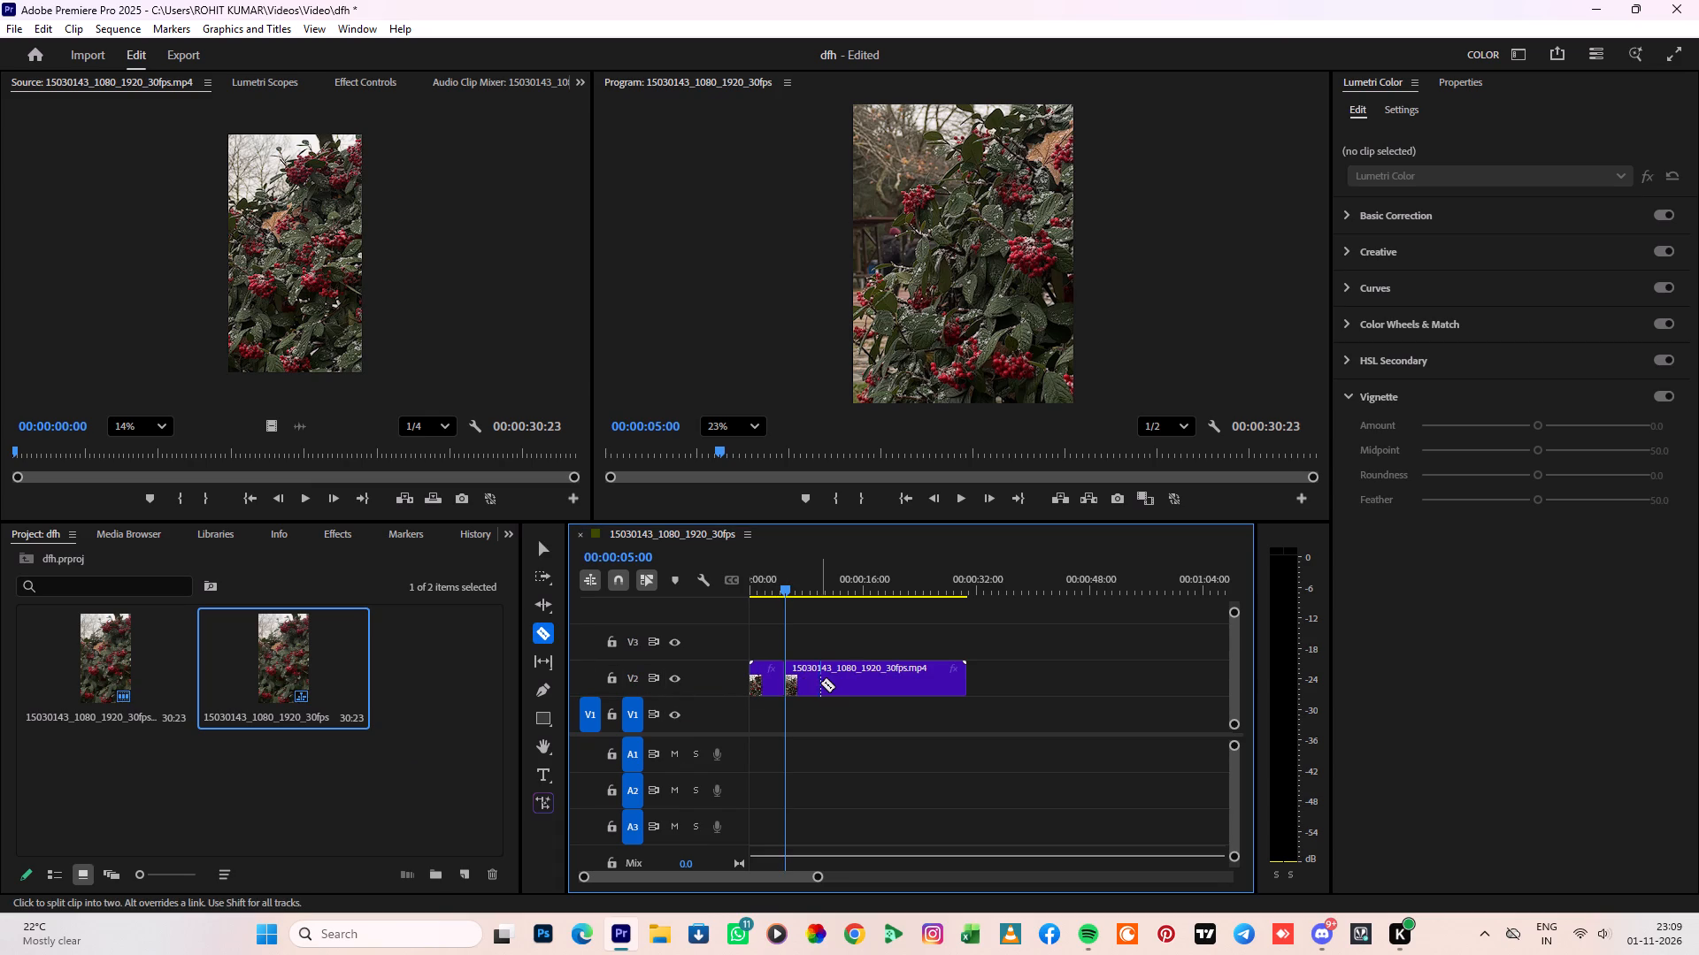
{"action": "left_click", "coordinate": [821, 683]}
{"action": "left_click", "coordinate": [852, 682]}
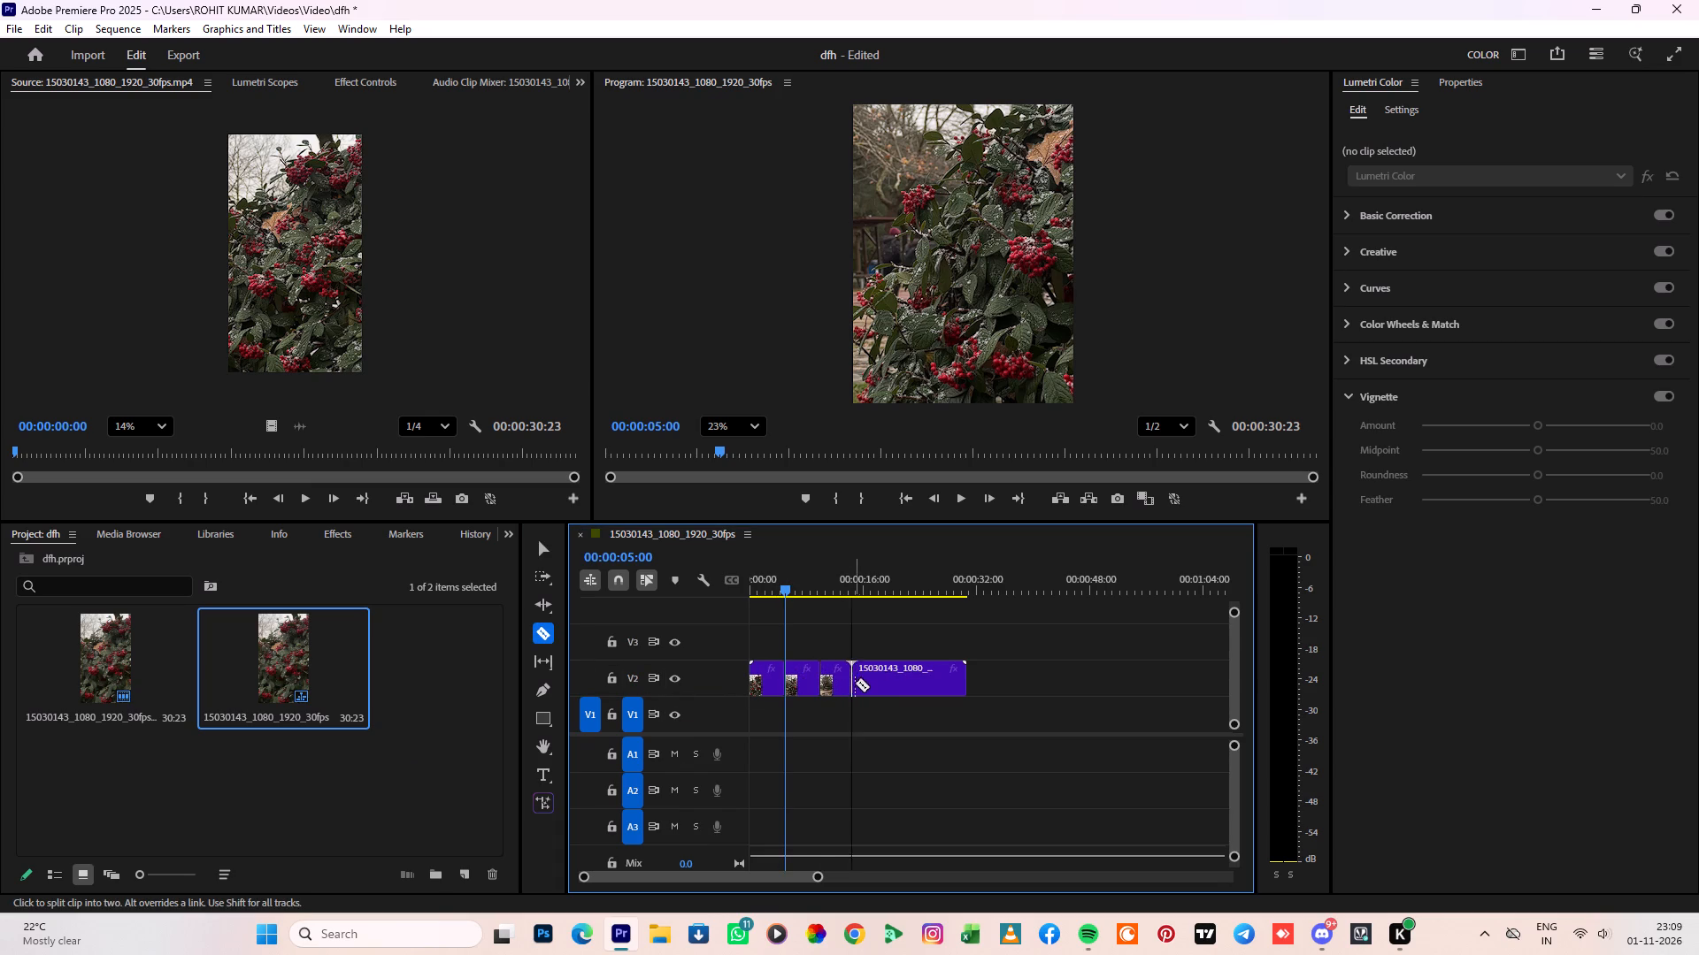
{"action": "left_click", "coordinate": [884, 682]}
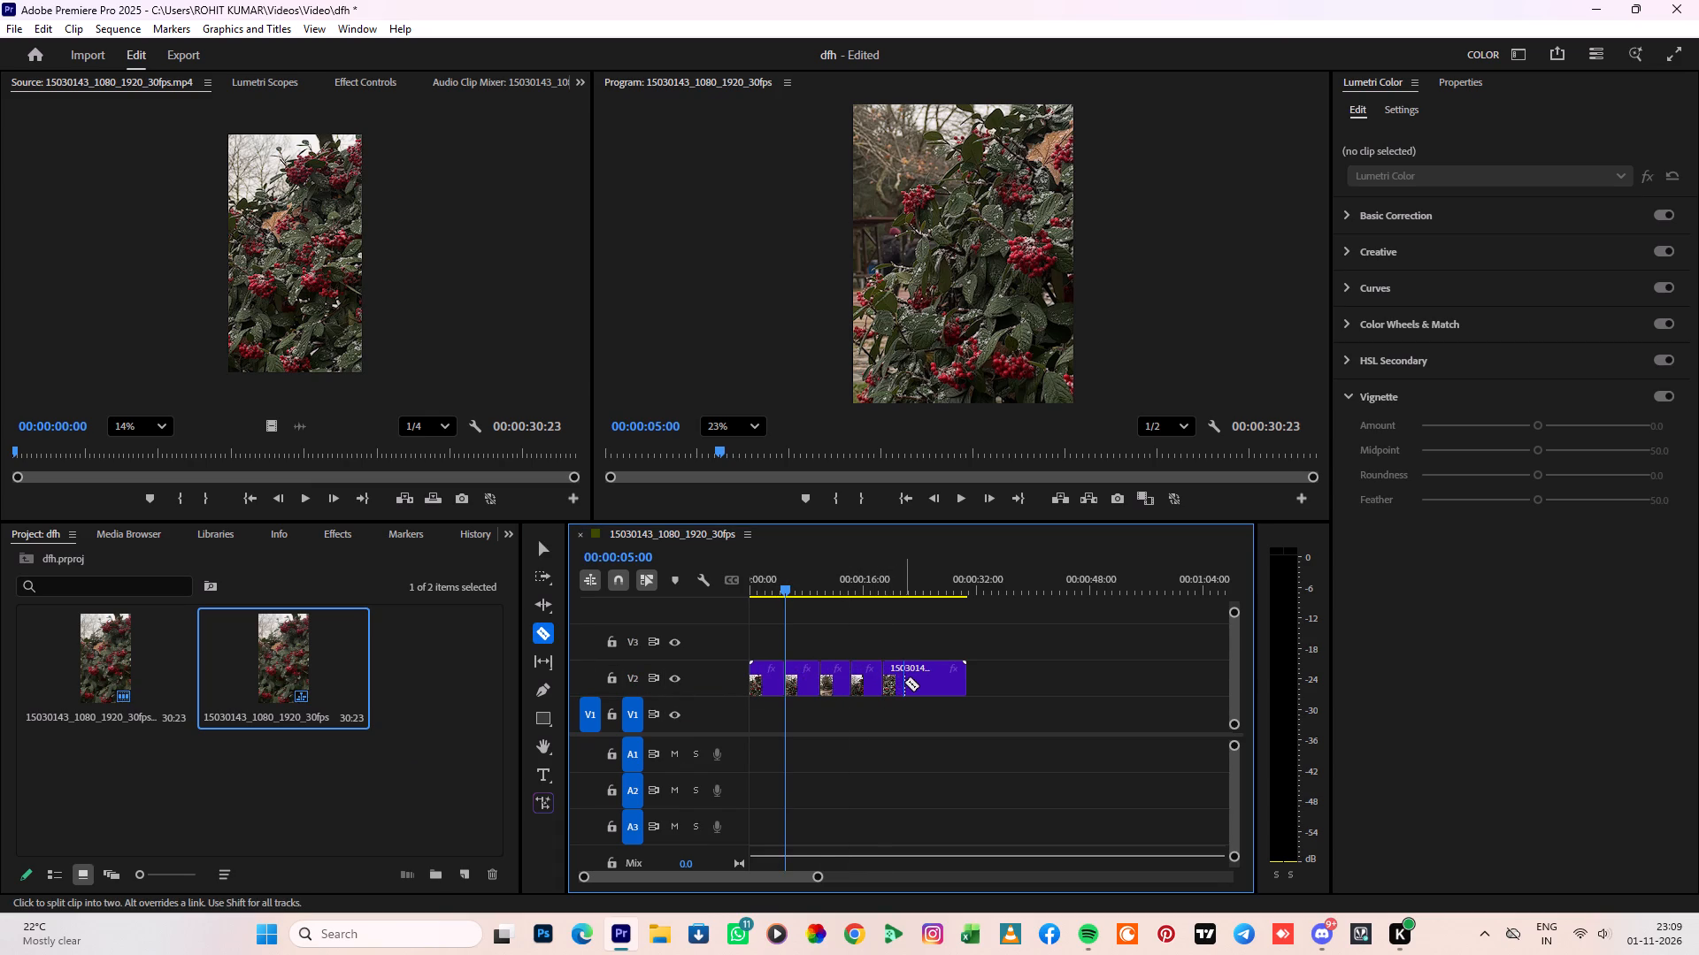
{"action": "left_click", "coordinate": [910, 682]}
{"action": "left_click", "coordinate": [934, 684]}
{"action": "left_click", "coordinate": [956, 687]}
{"action": "left_click", "coordinate": [1030, 696]}
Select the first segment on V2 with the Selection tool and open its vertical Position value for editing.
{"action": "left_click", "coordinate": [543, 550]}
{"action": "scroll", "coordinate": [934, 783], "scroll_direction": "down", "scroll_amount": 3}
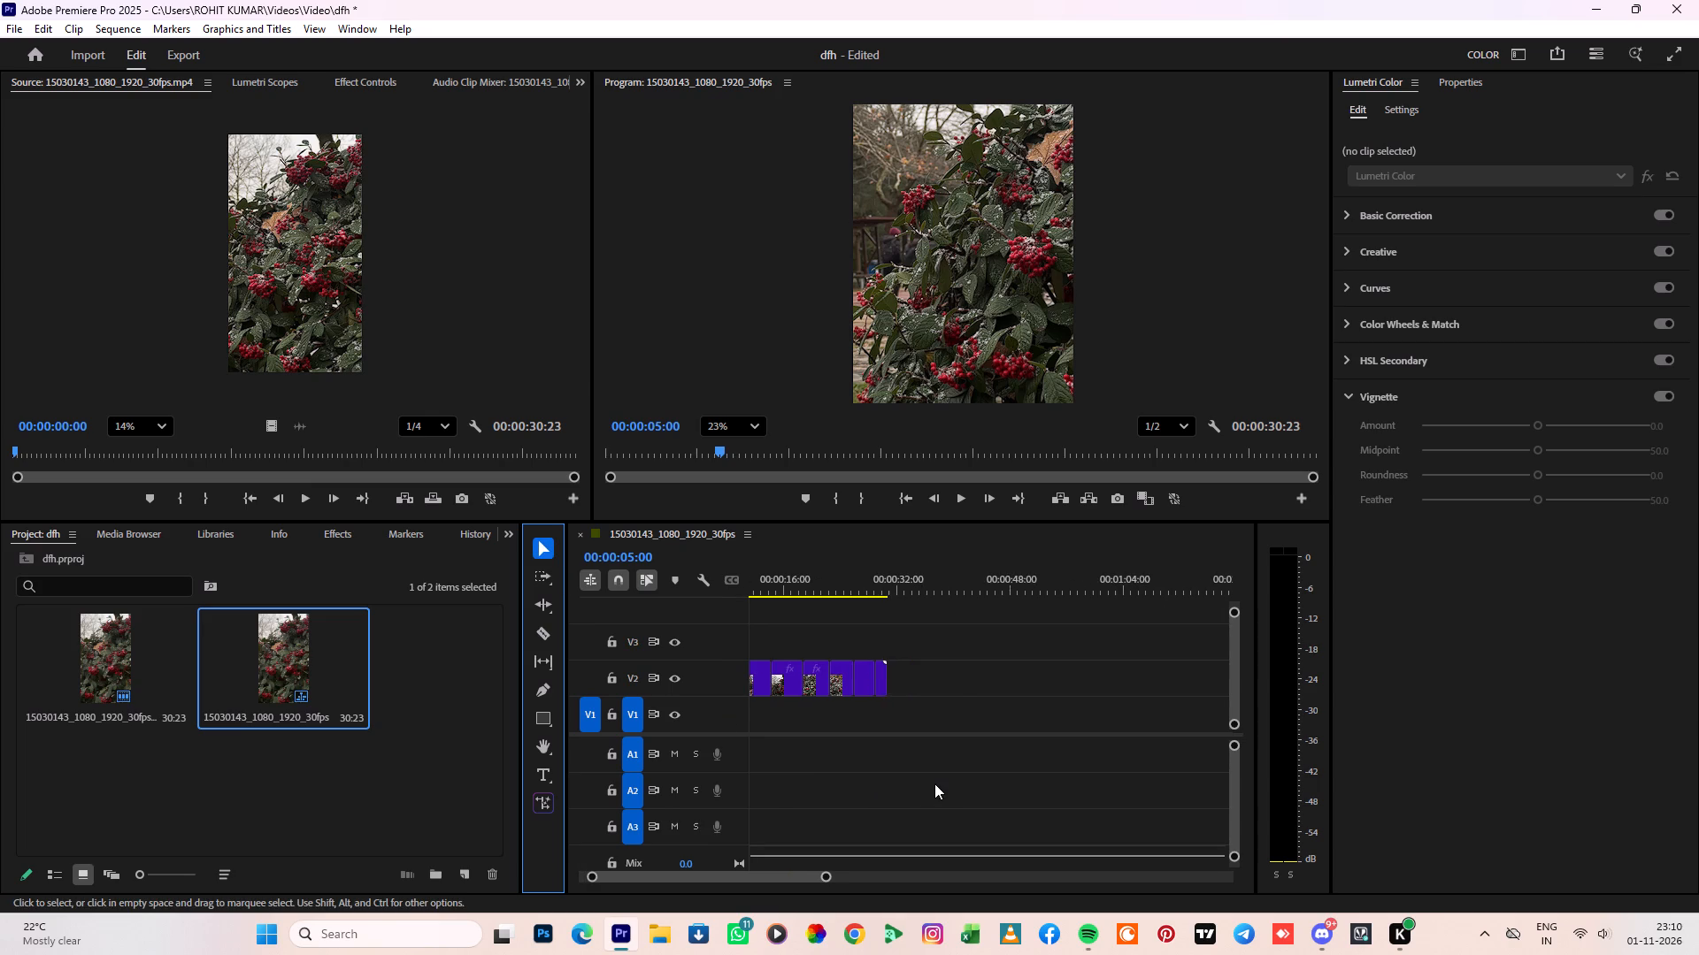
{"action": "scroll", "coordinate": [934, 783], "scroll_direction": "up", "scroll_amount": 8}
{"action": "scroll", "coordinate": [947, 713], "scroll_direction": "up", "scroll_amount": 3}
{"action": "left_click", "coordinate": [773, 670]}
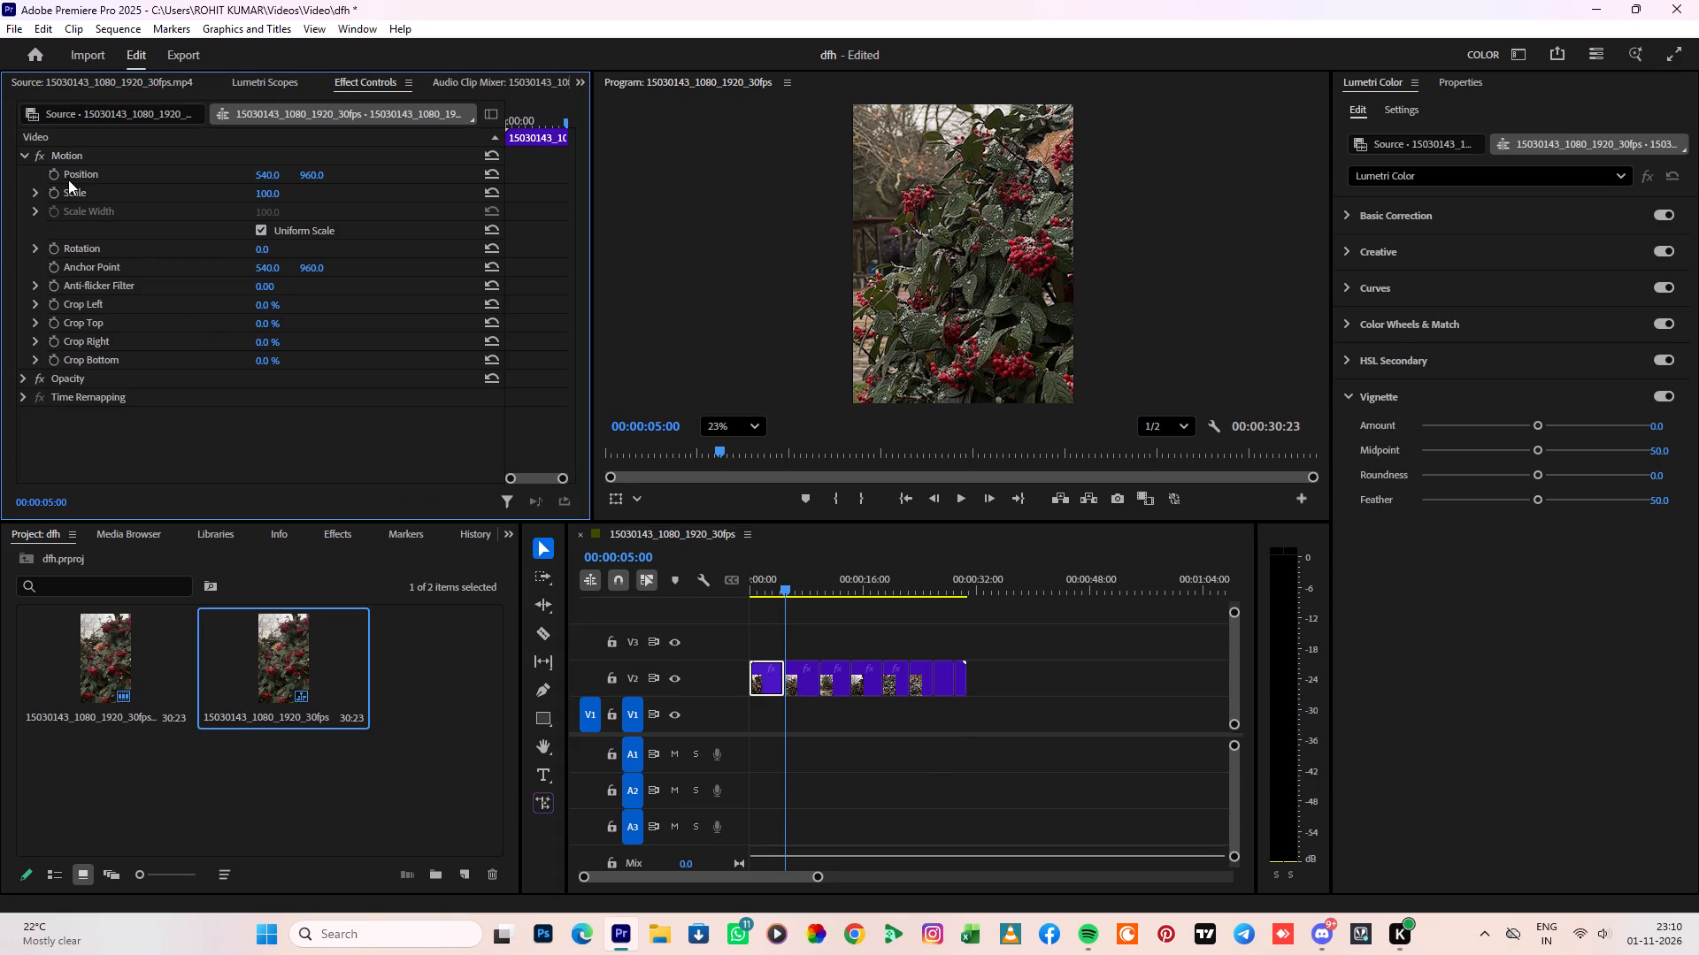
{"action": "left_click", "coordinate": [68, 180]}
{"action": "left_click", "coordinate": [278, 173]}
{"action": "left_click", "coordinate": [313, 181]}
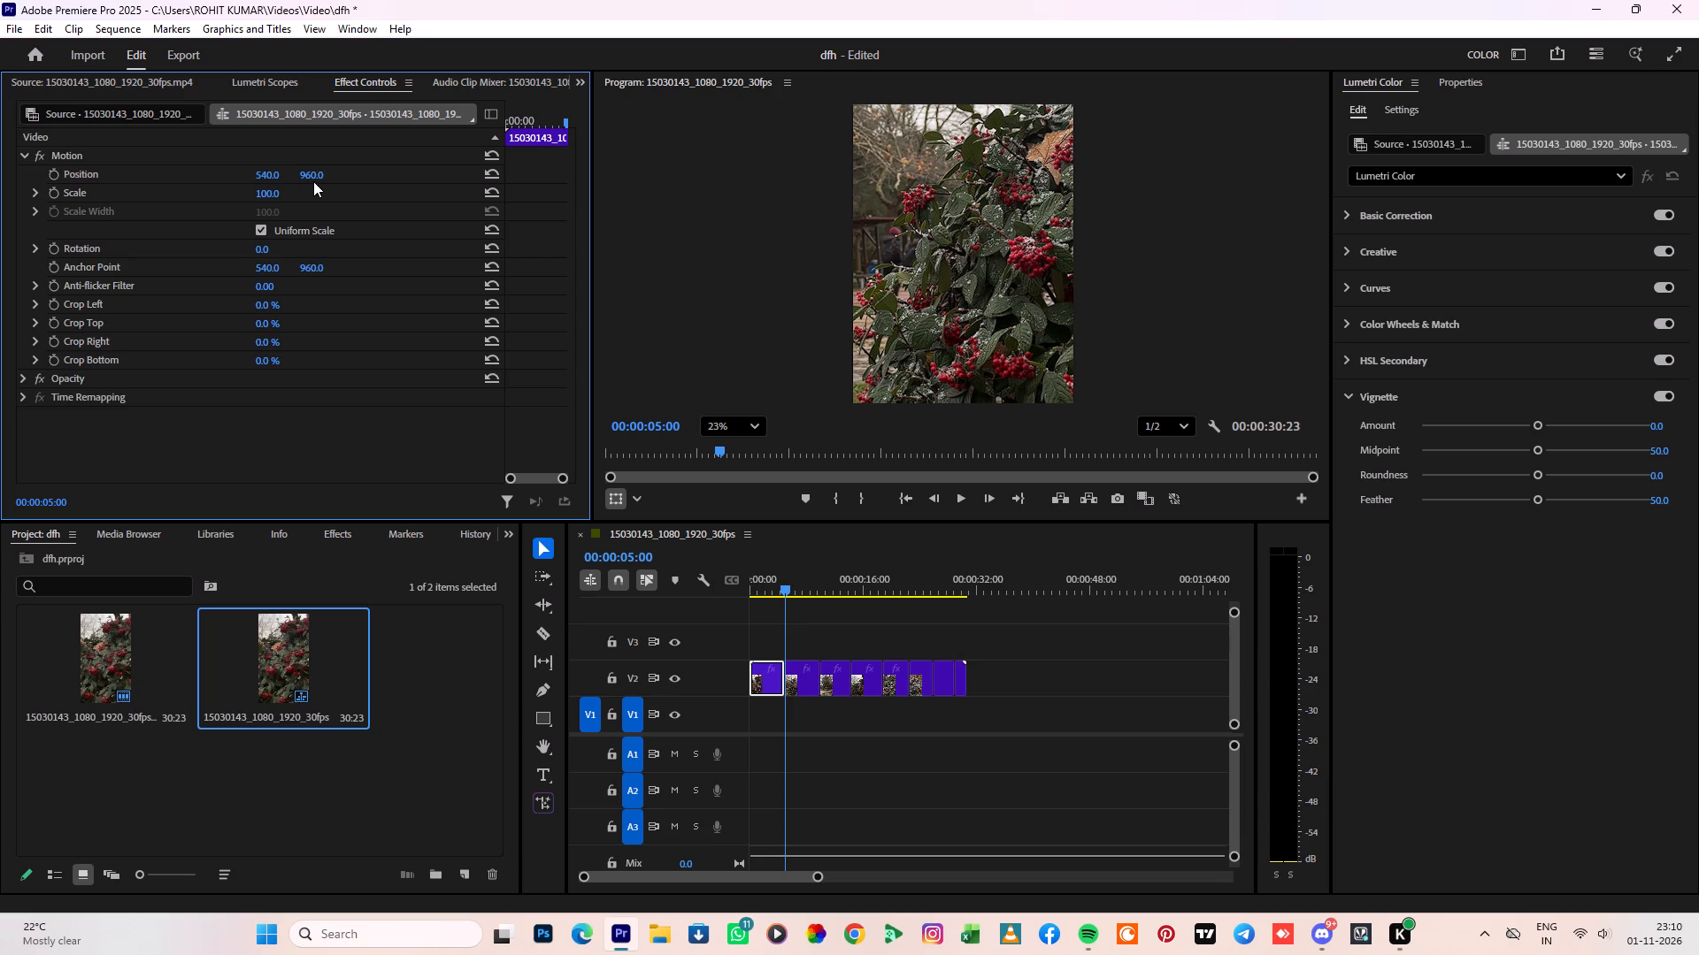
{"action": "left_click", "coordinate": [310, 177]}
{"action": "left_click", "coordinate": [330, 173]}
Reset the Motion effect of the first V2 segment to its default values.
{"action": "left_click", "coordinate": [488, 153]}
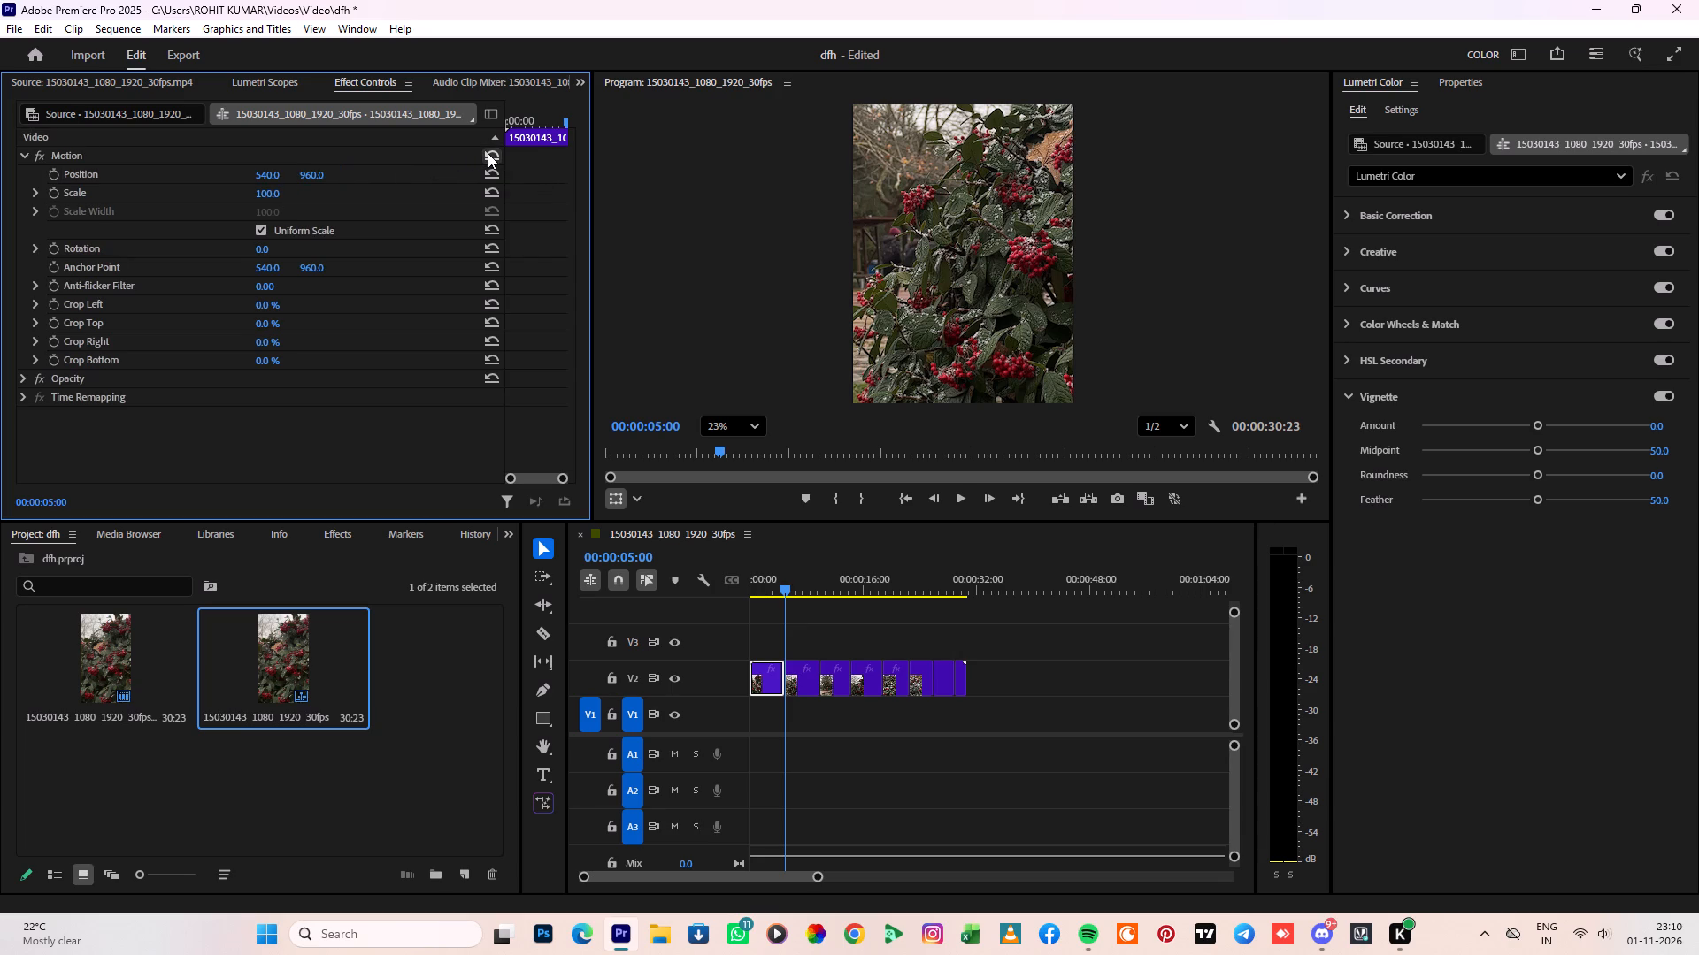
{"action": "left_click", "coordinate": [488, 153]}
{"action": "left_click", "coordinate": [488, 153]}
{"action": "triple_click", "coordinate": [488, 153]}
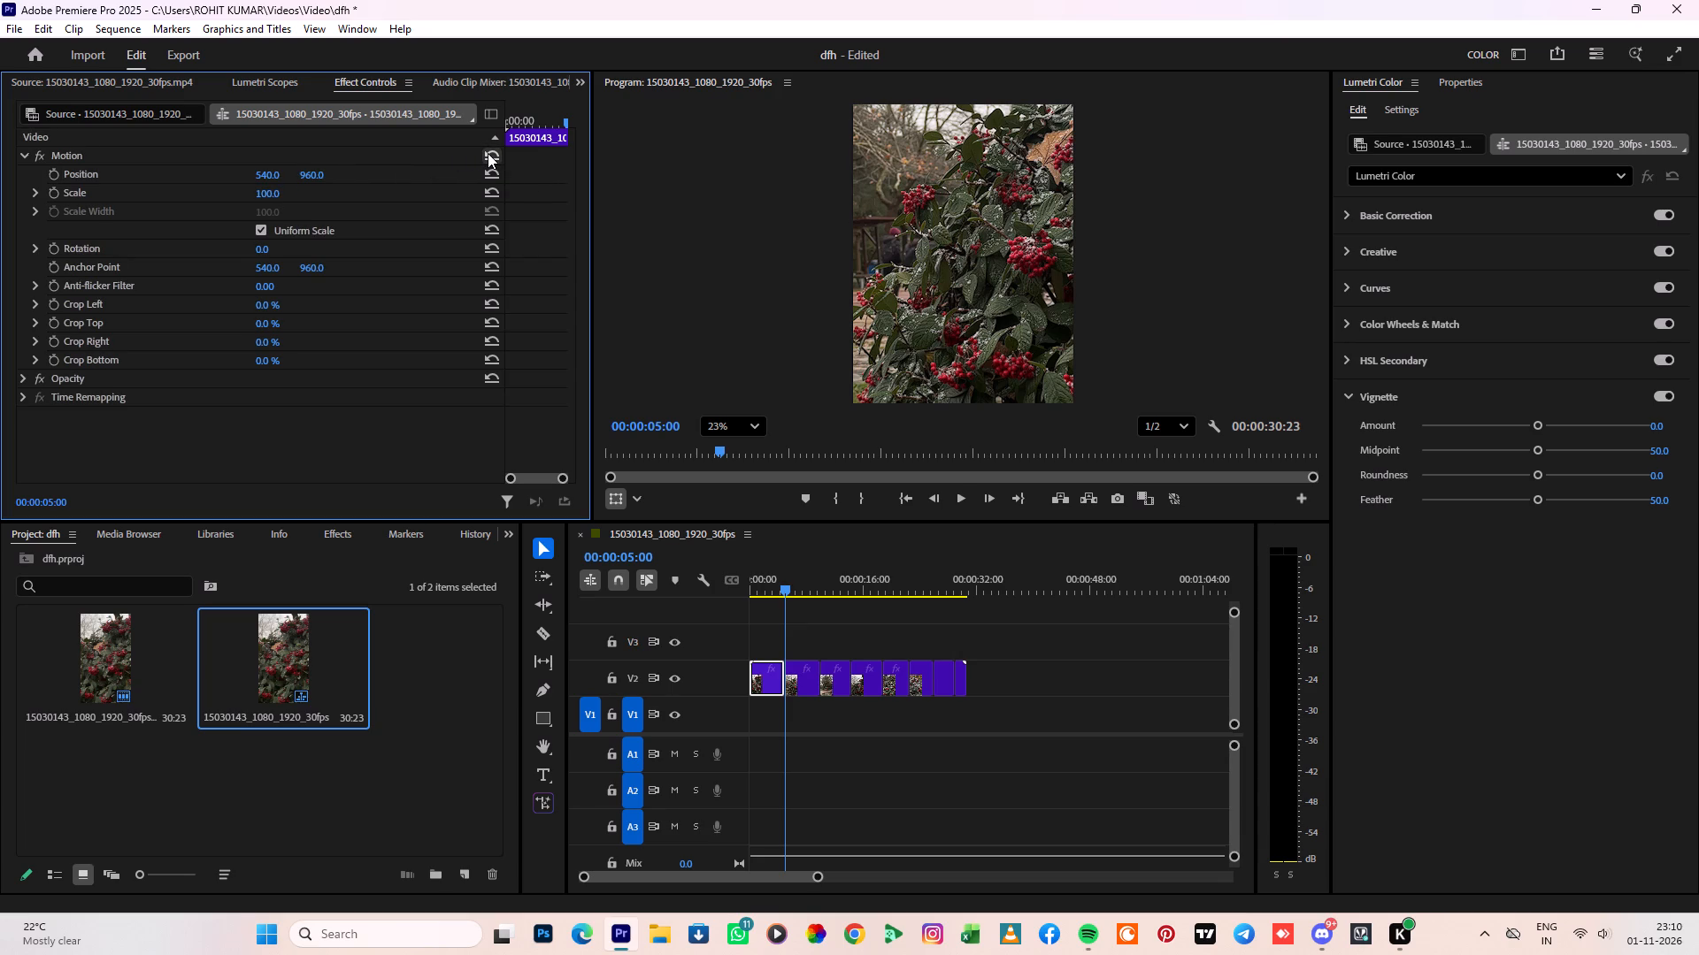
{"action": "left_click", "coordinate": [488, 153]}
{"action": "left_click", "coordinate": [488, 153]}
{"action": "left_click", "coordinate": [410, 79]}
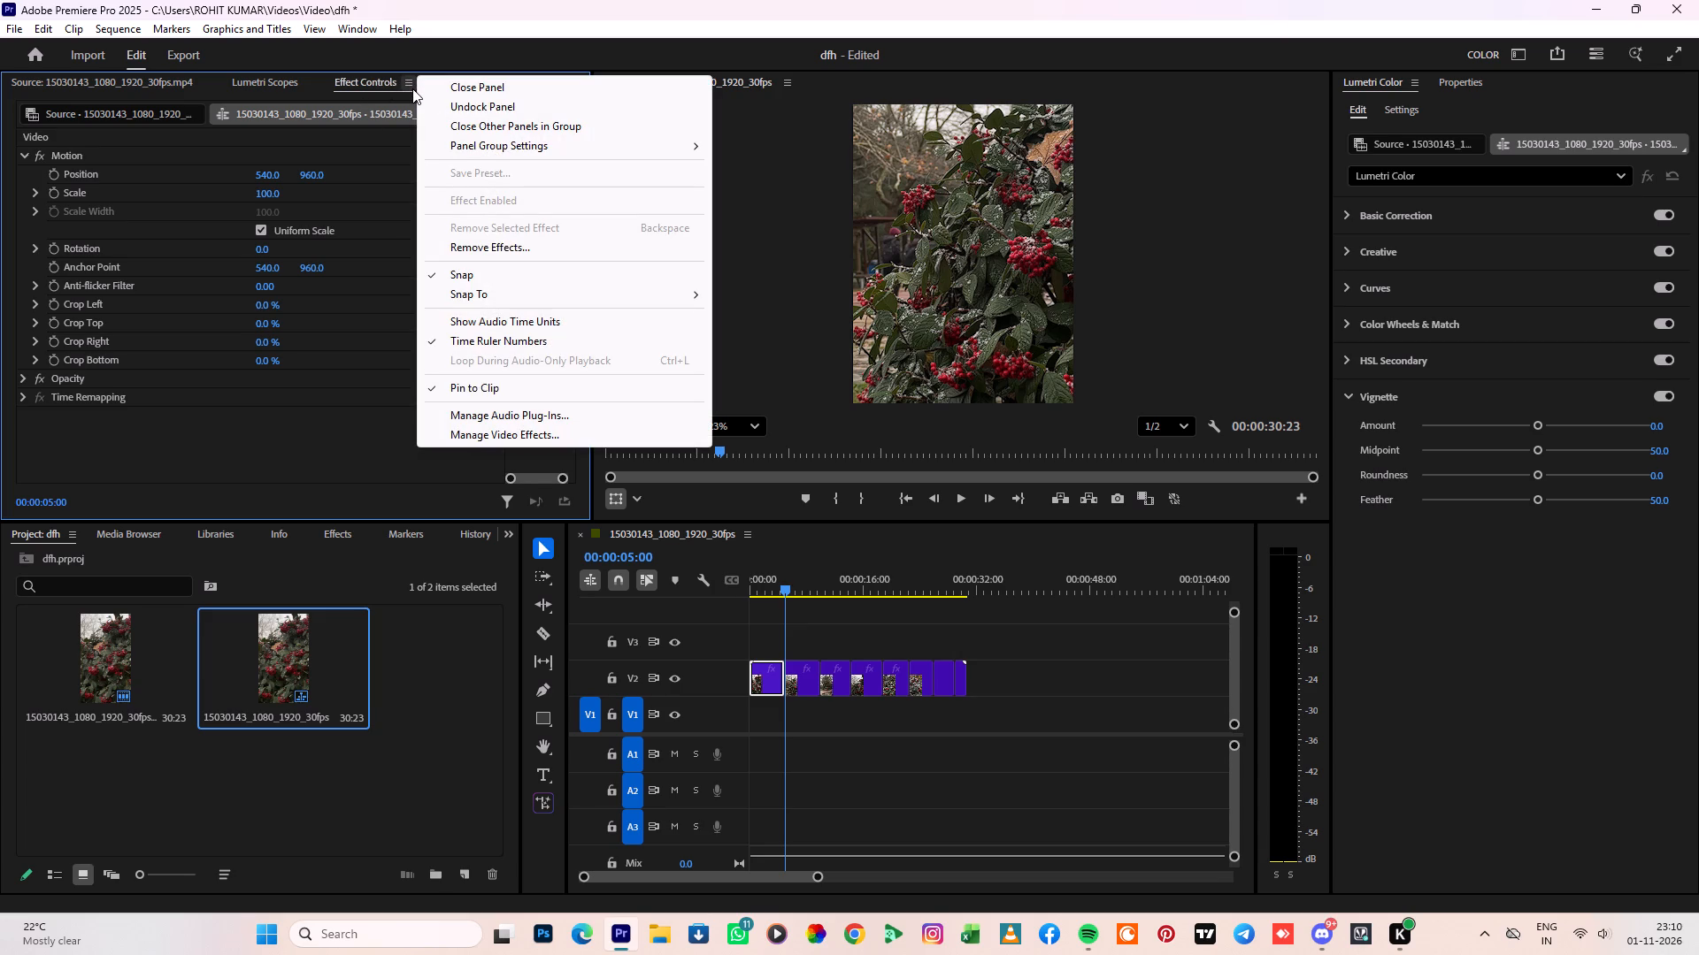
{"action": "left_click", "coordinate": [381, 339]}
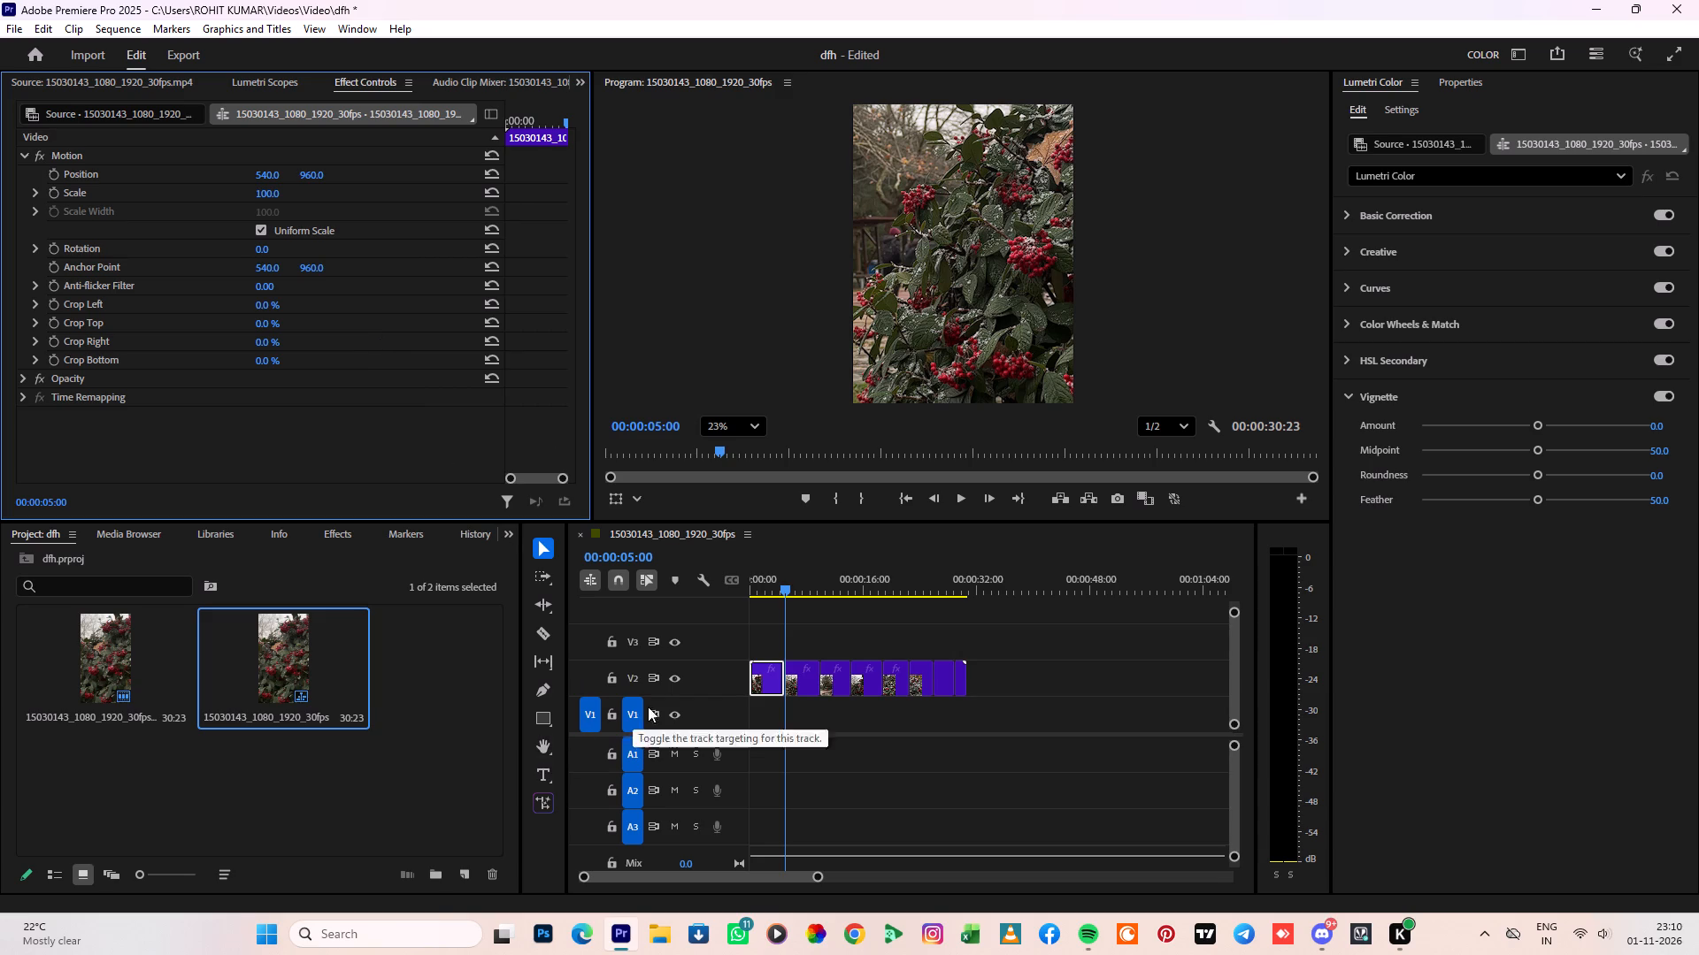
Move the second V2 segment over the third, and slide the first two segments back together near the sequence start.
{"action": "left_click_drag", "start_coordinate": [808, 686], "coordinate": [840, 688]}
{"action": "left_click_drag", "start_coordinate": [834, 676], "coordinate": [798, 682]}
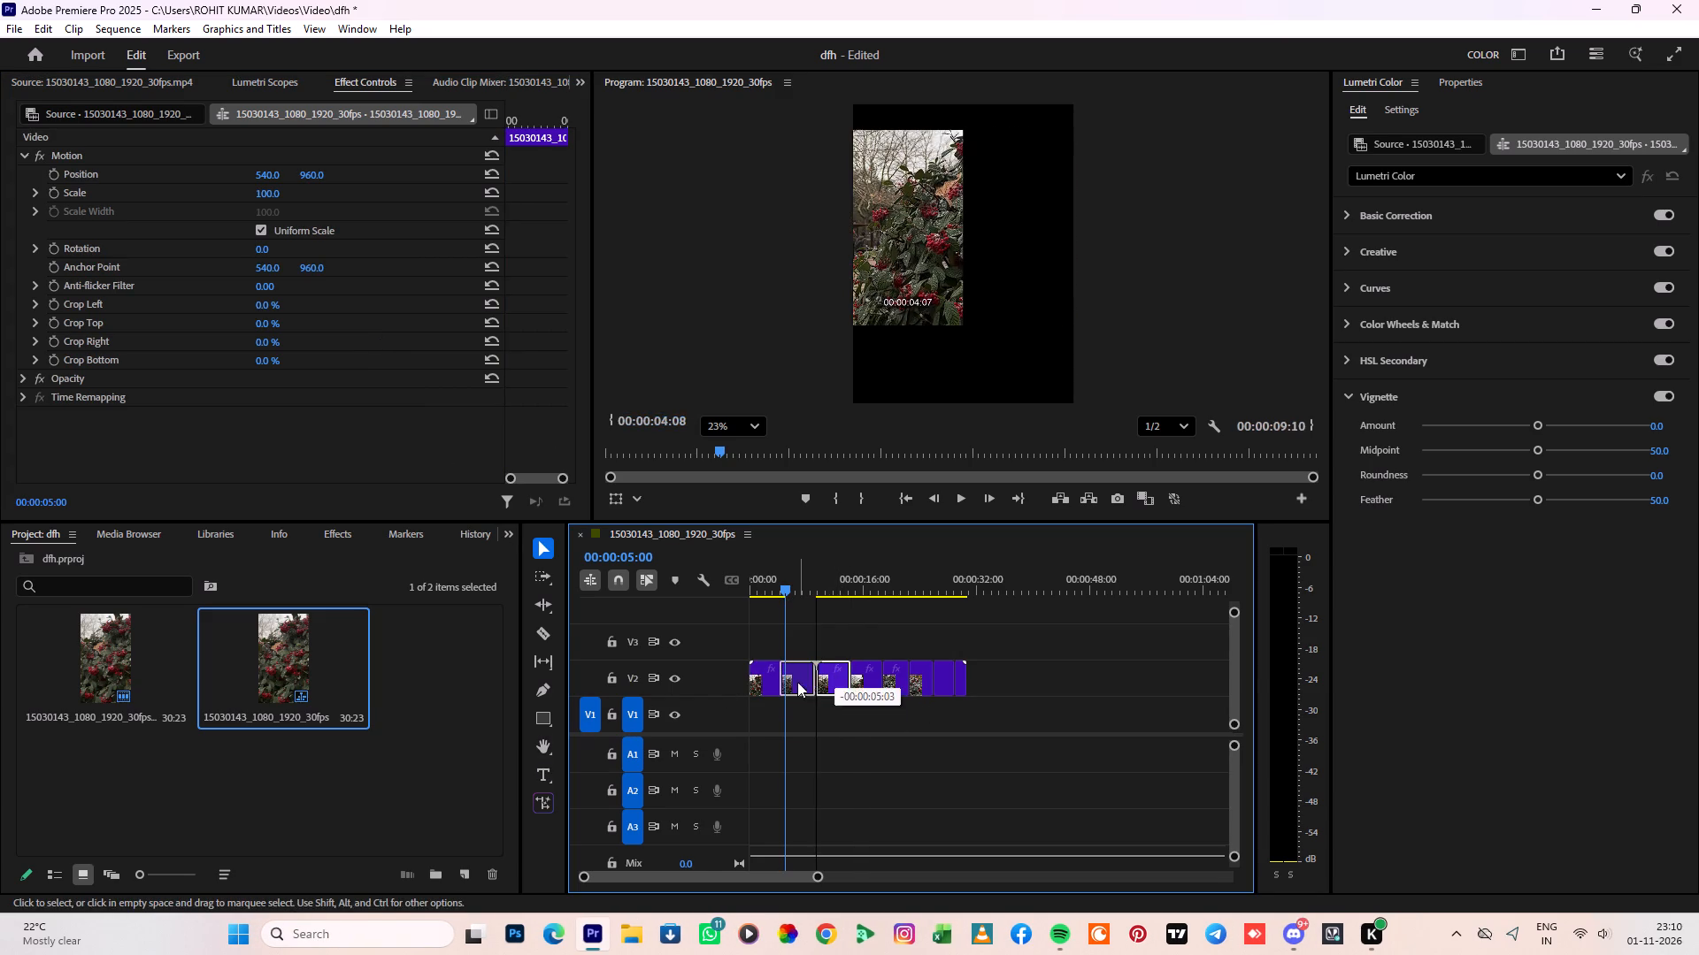
{"action": "left_click_drag", "start_coordinate": [797, 677], "coordinate": [815, 678]}
{"action": "left_click_drag", "start_coordinate": [764, 679], "coordinate": [780, 679]}
{"action": "left_click_drag", "start_coordinate": [786, 682], "coordinate": [758, 684]}
{"action": "left_click_drag", "start_coordinate": [820, 680], "coordinate": [804, 687]}
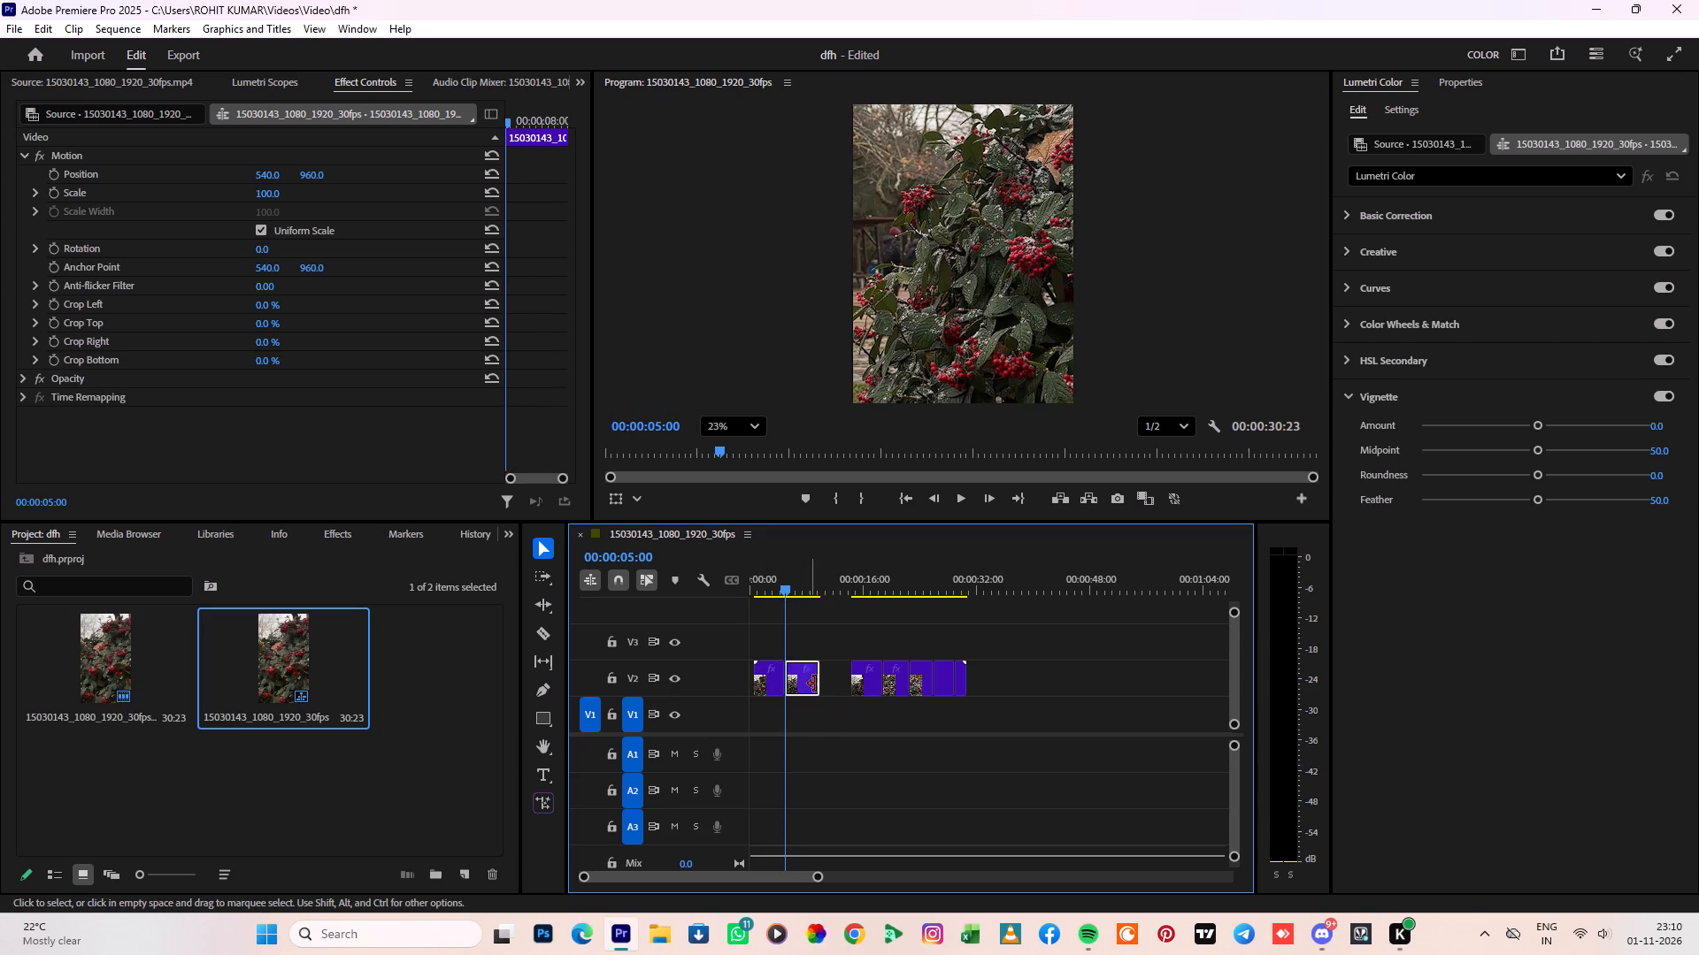
Close the gaps on V2 by sliding each remaining segment earlier against the one before it.
{"action": "left_click_drag", "start_coordinate": [865, 676], "coordinate": [828, 684]}
{"action": "left_click_drag", "start_coordinate": [895, 679], "coordinate": [865, 688]}
{"action": "left_click_drag", "start_coordinate": [919, 679], "coordinate": [887, 687]}
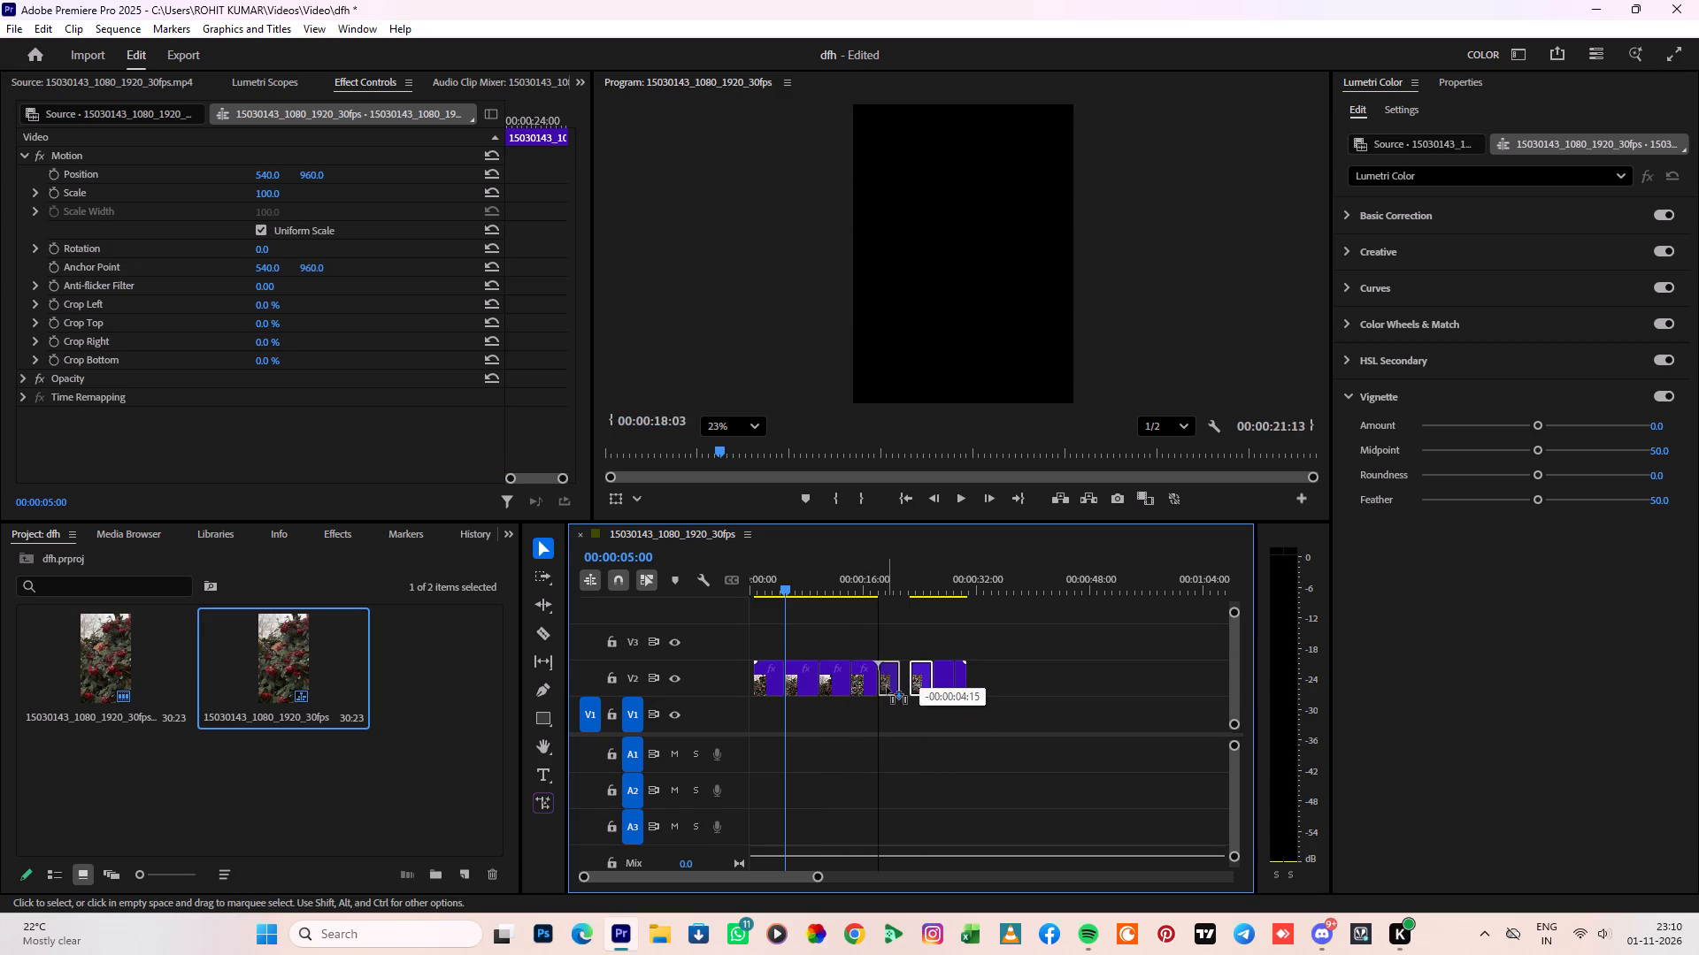
{"action": "left_click_drag", "start_coordinate": [887, 687], "coordinate": [886, 687]}
{"action": "left_click_drag", "start_coordinate": [951, 681], "coordinate": [907, 687]}
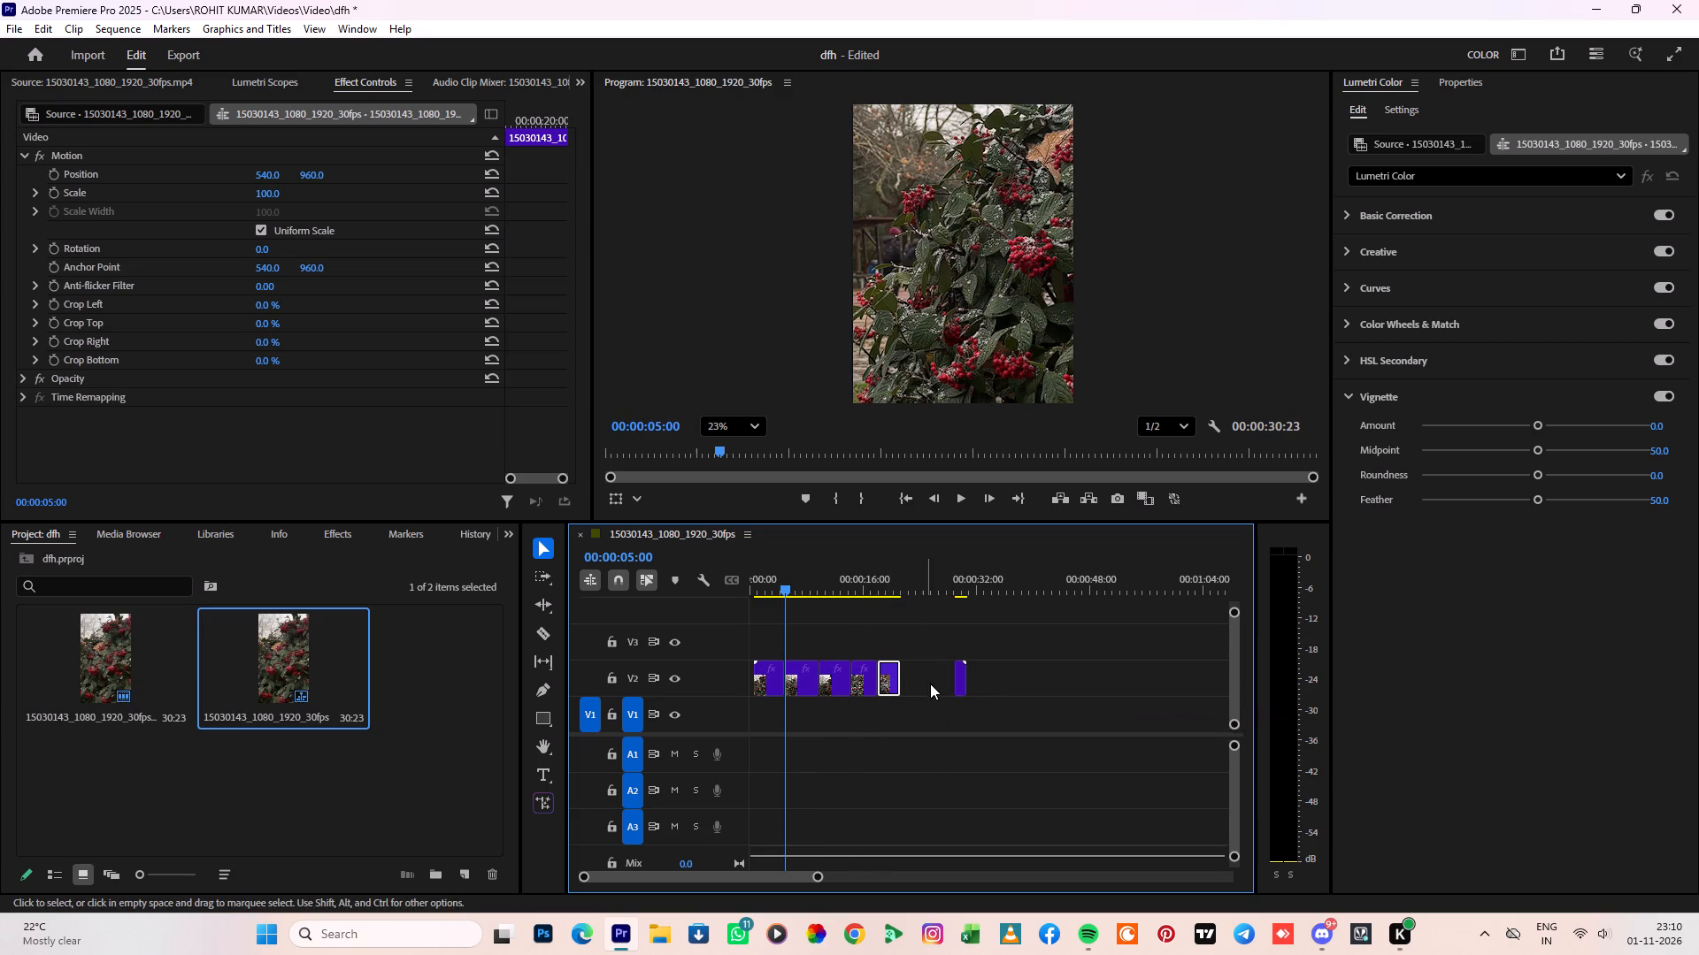
{"action": "left_click_drag", "start_coordinate": [957, 682], "coordinate": [915, 681]}
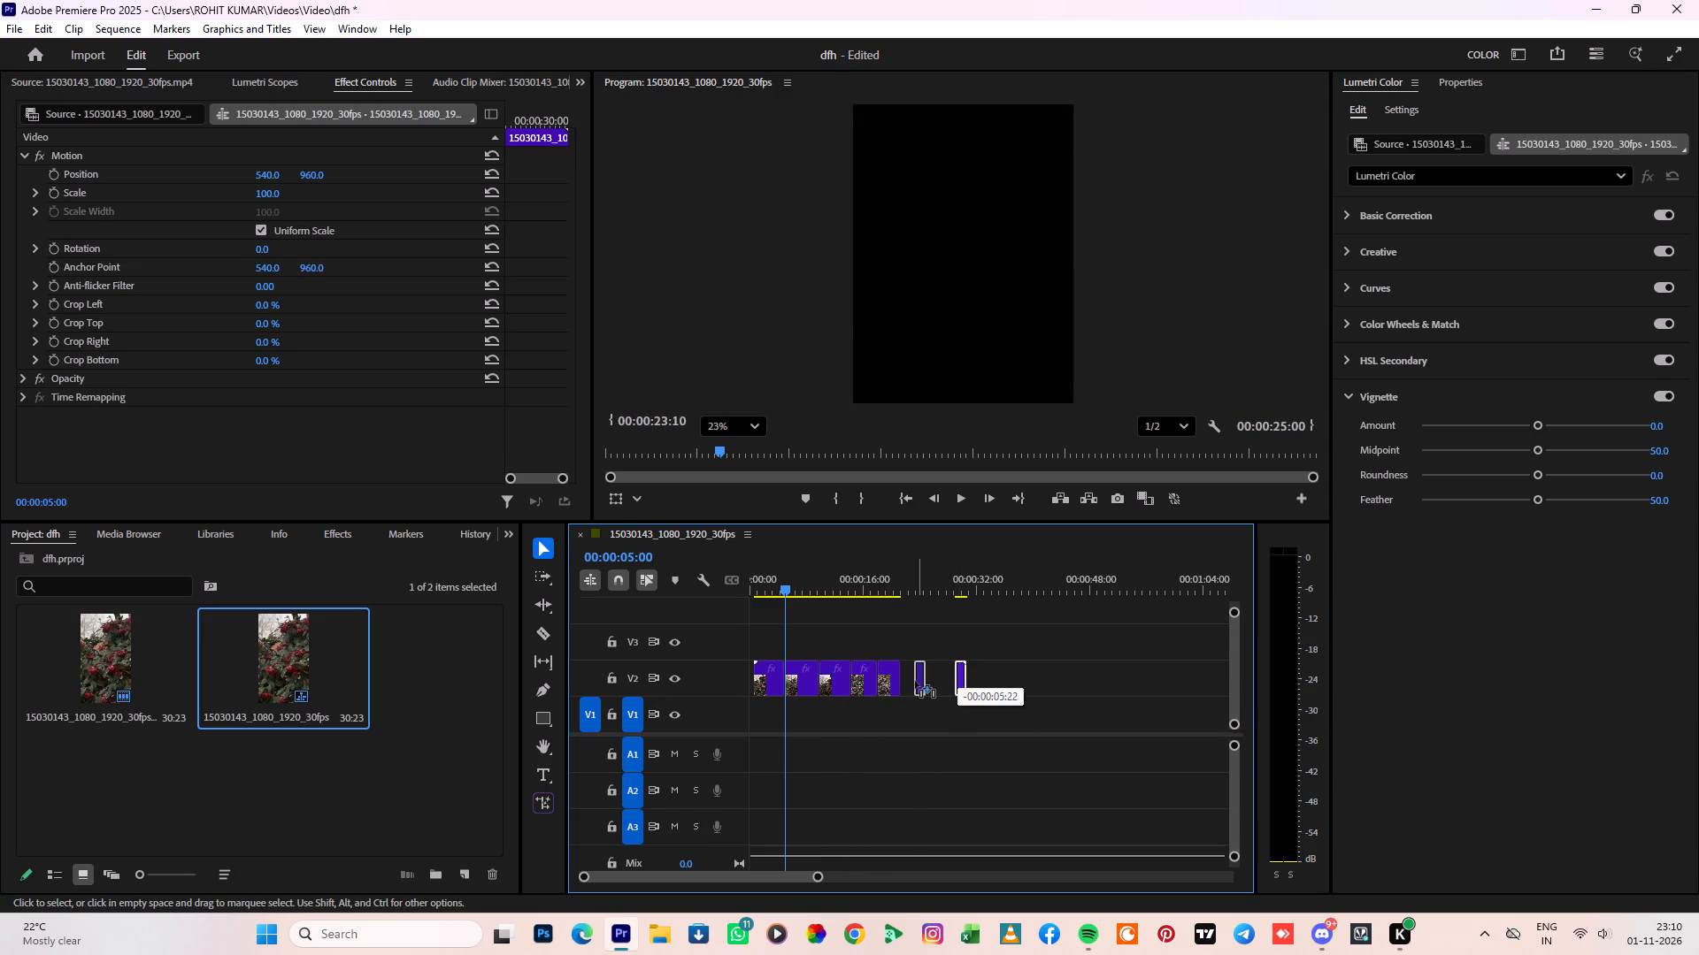
{"action": "left_click_drag", "start_coordinate": [915, 681], "coordinate": [903, 681]}
Add an ellipse opacity mask to the first V2 segment and turn on keyframing for its Mask Path.
{"action": "left_click", "coordinate": [771, 684]}
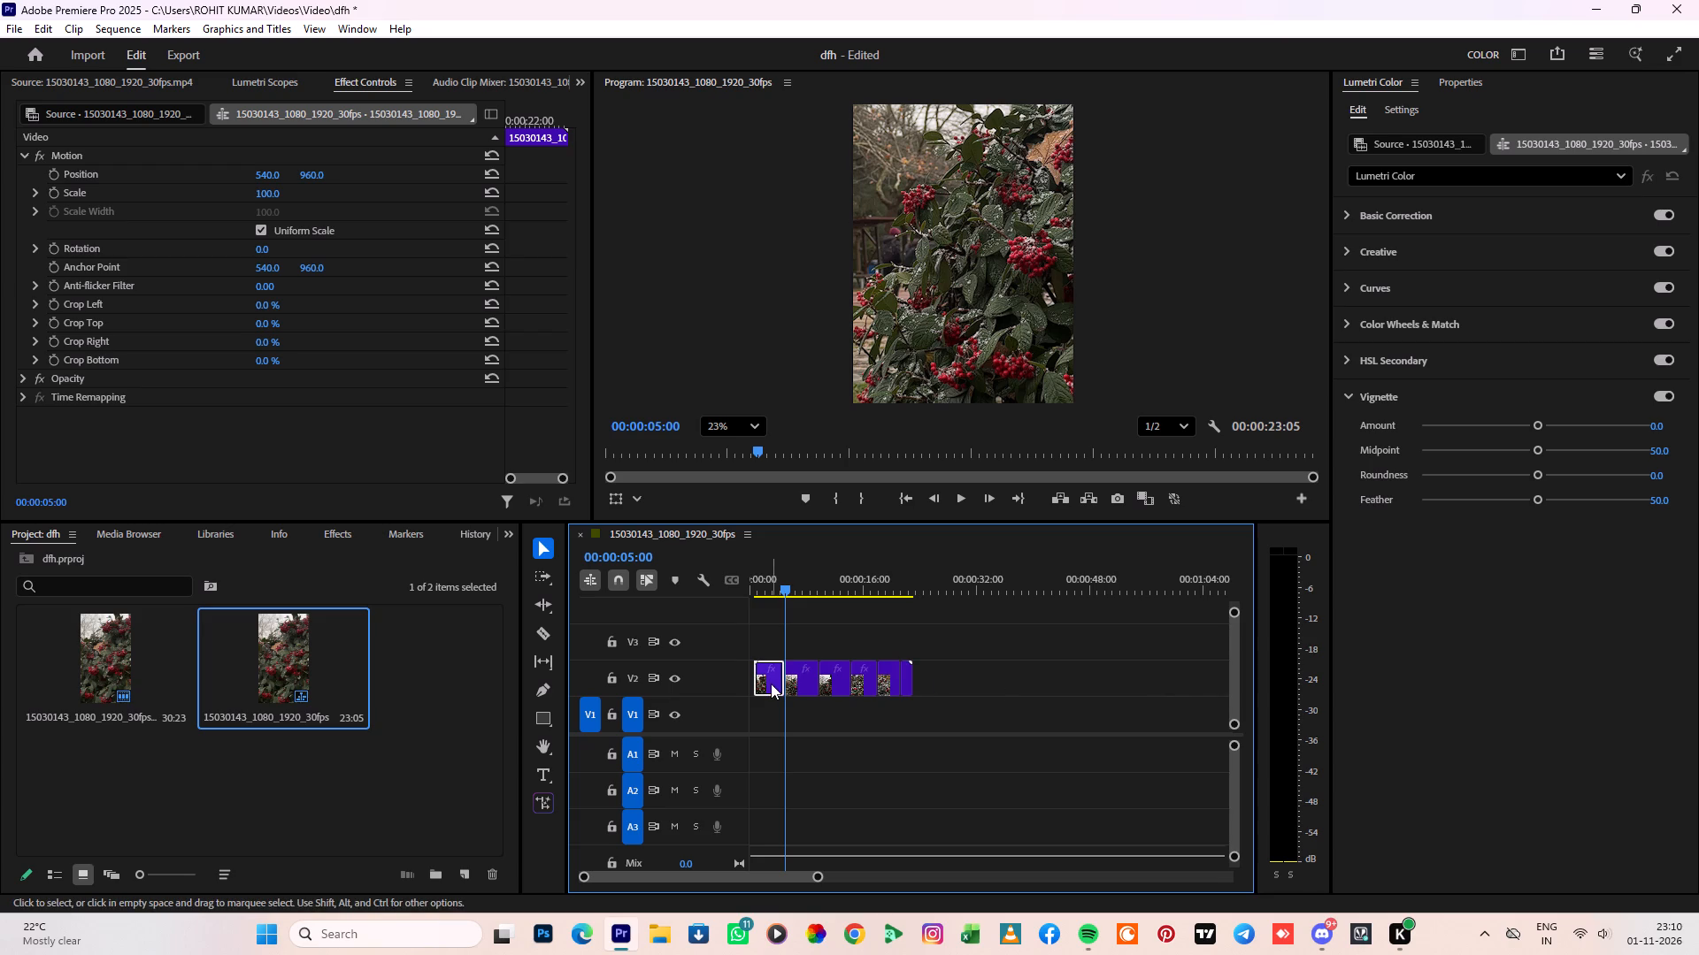
{"action": "scroll", "coordinate": [1348, 250], "scroll_direction": "up", "scroll_amount": 2}
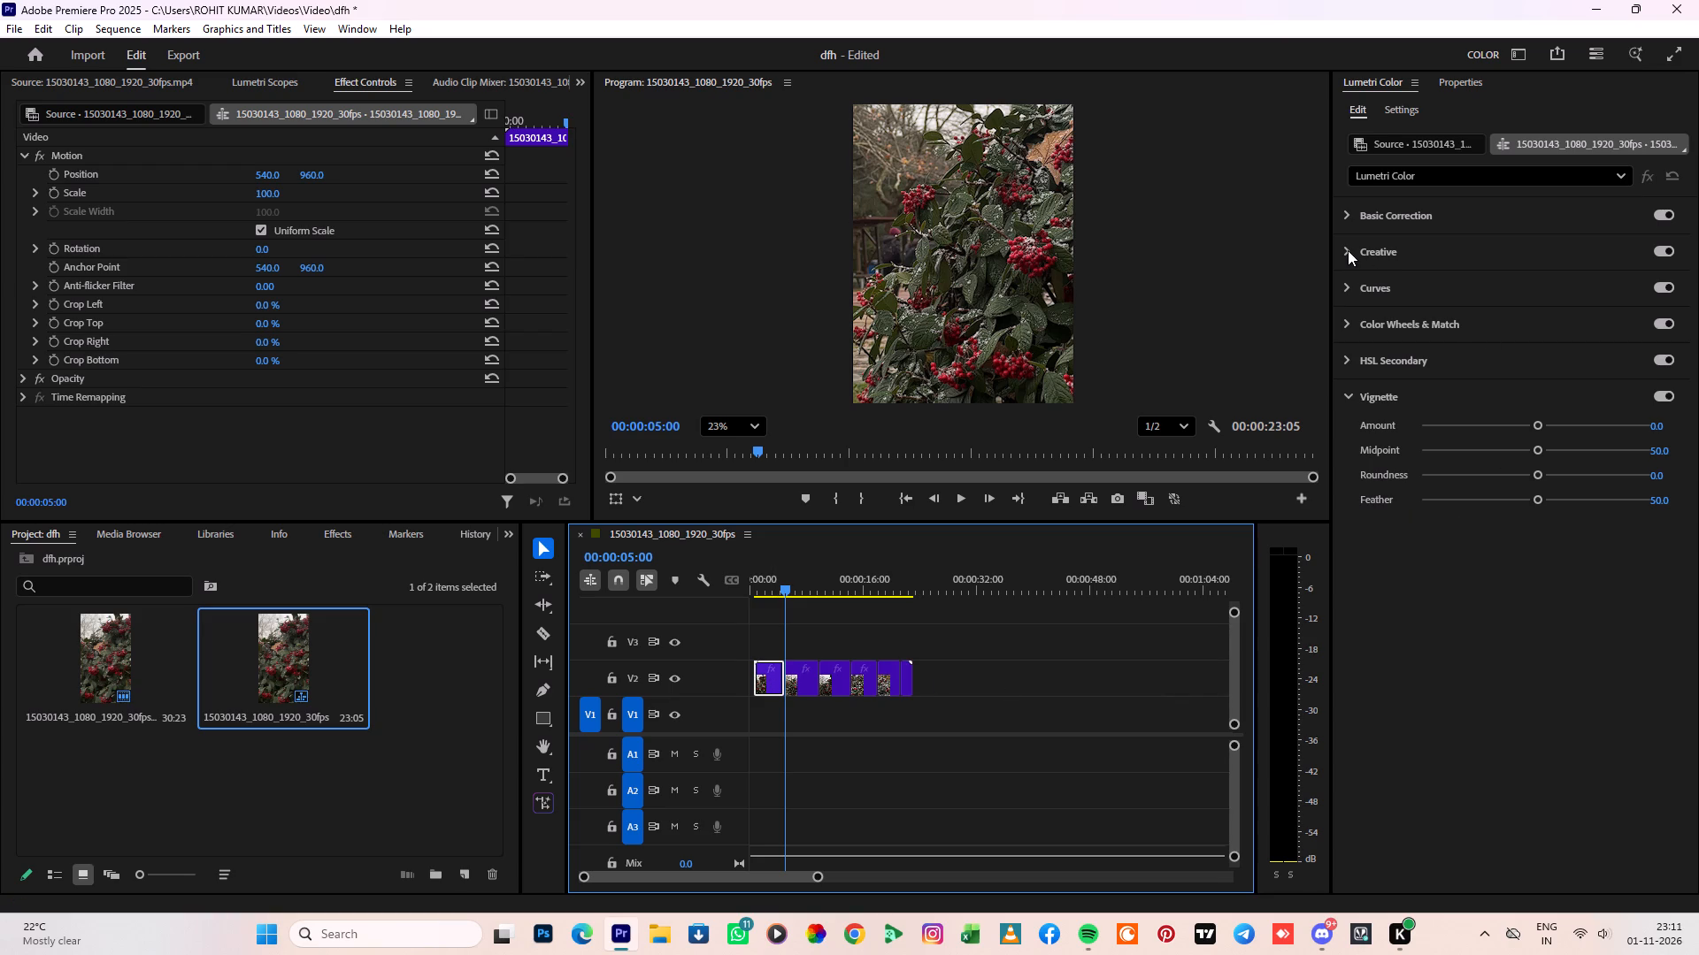
{"action": "scroll", "coordinate": [1348, 250], "scroll_direction": "up", "scroll_amount": 1}
{"action": "left_click", "coordinate": [23, 378]}
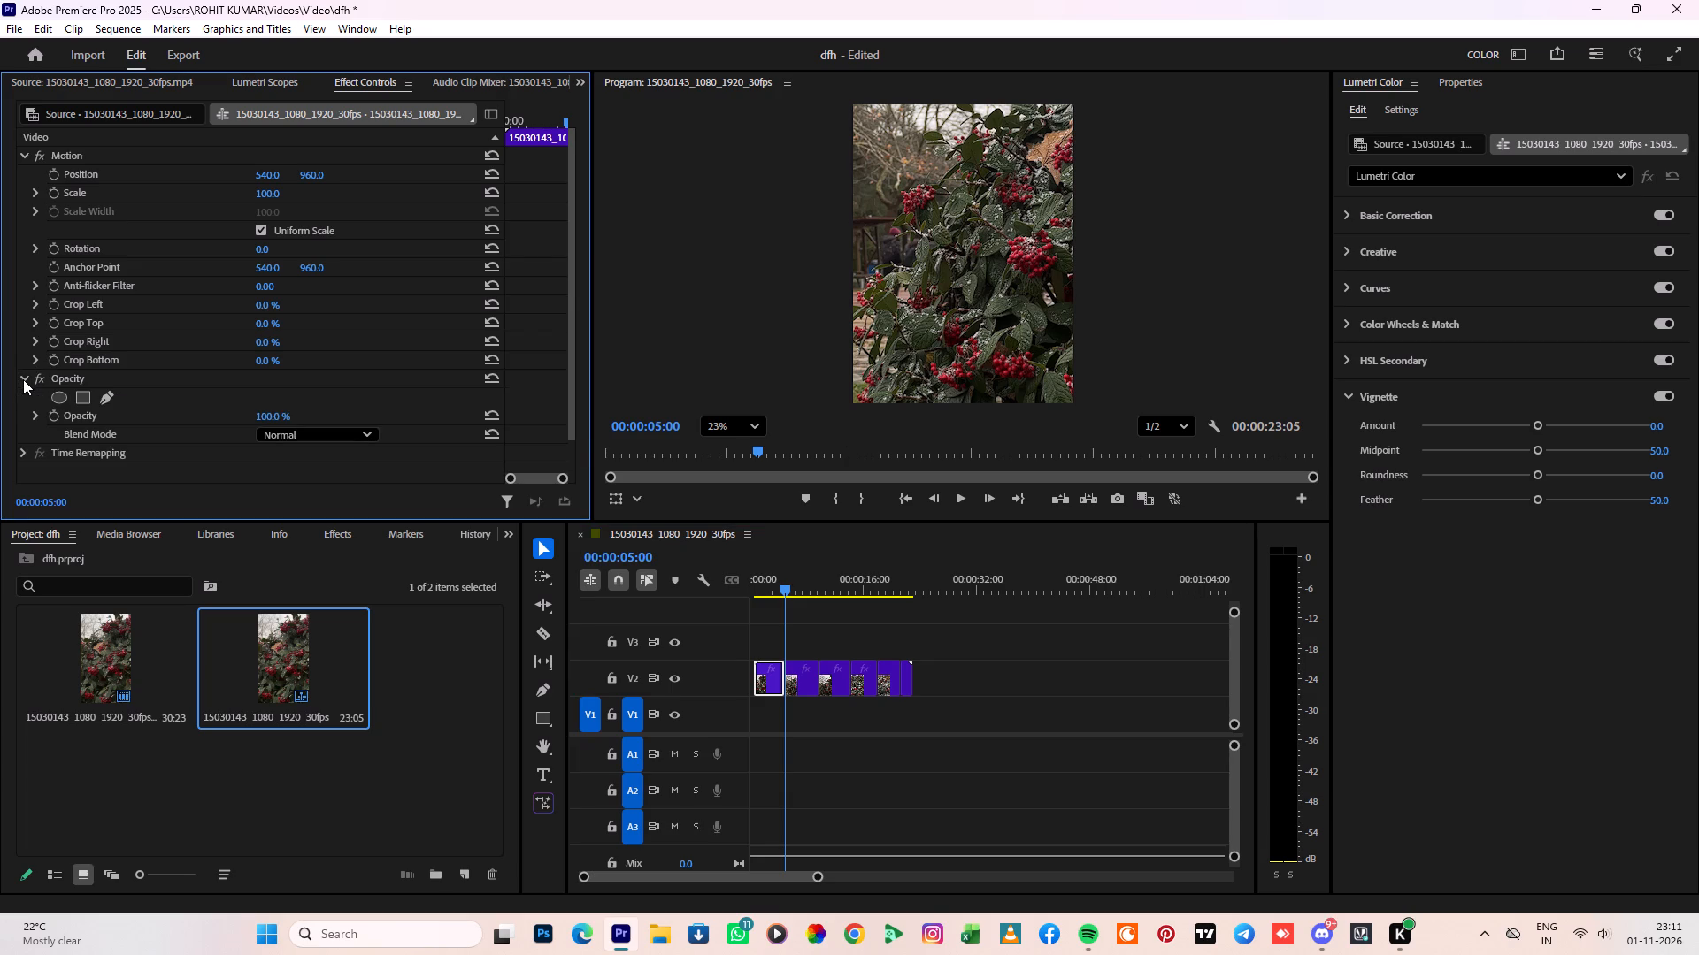
{"action": "left_click", "coordinate": [64, 402]}
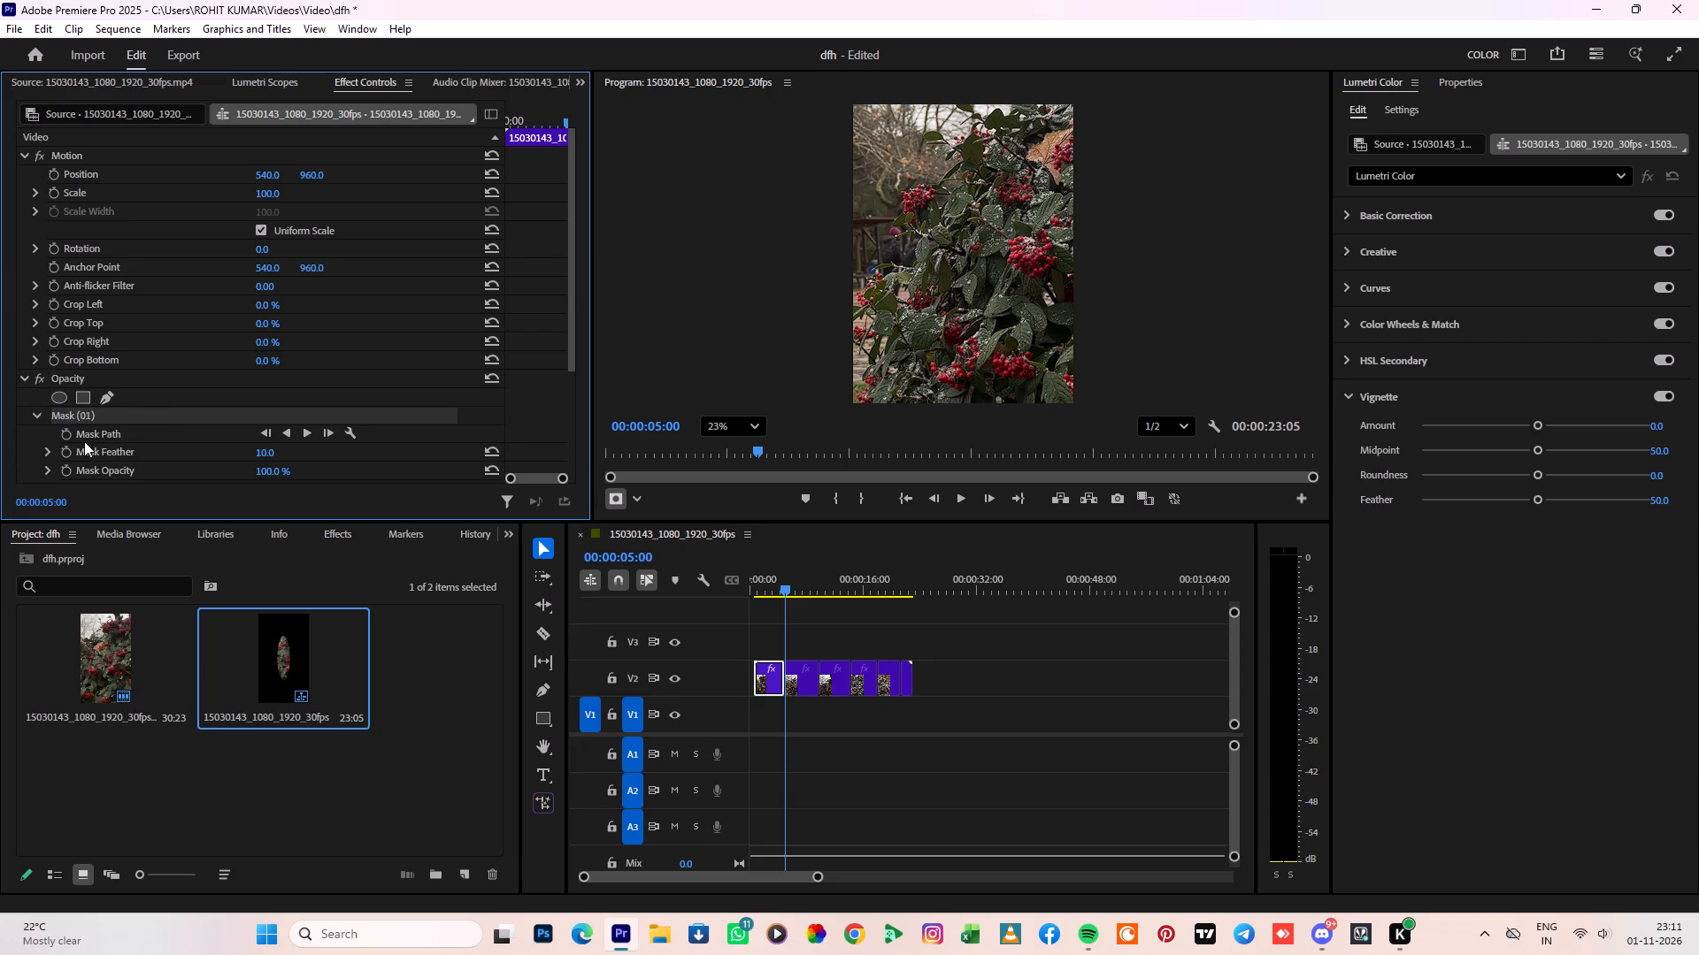
{"action": "left_click", "coordinate": [61, 438]}
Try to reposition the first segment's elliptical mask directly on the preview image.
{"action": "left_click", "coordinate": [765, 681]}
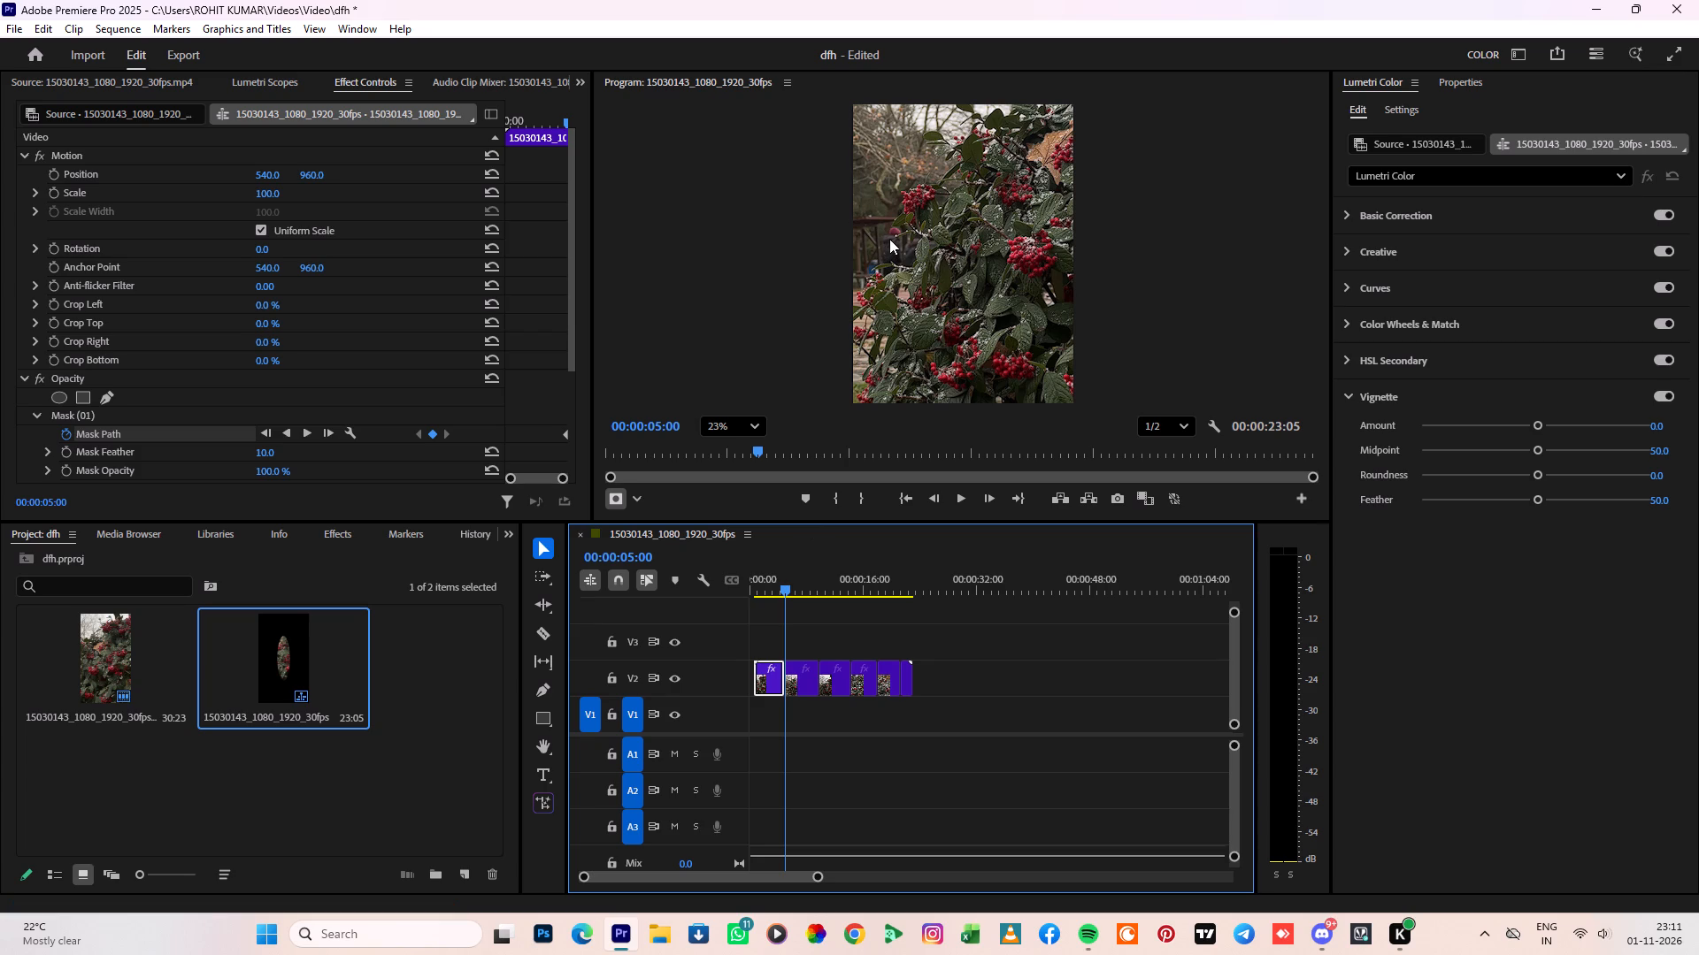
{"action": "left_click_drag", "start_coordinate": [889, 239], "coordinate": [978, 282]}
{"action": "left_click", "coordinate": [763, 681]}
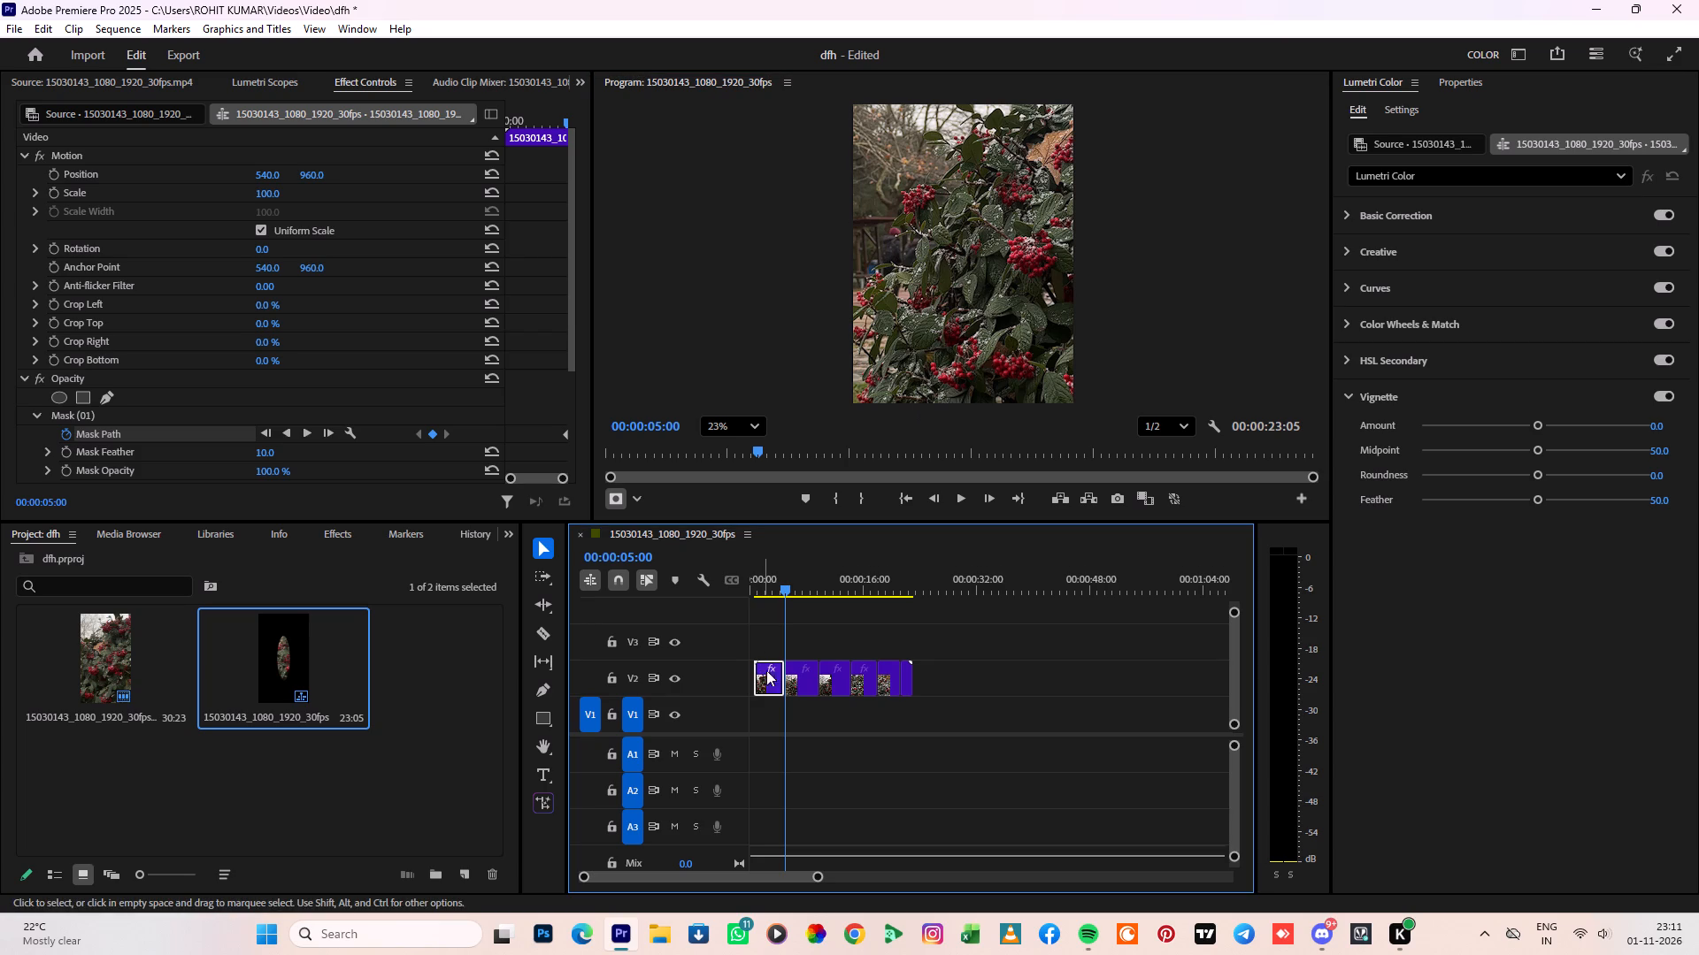
Play the sequence from its start to check the elliptical mask on the first segment.
{"action": "left_click_drag", "start_coordinate": [782, 590], "coordinate": [772, 590]}
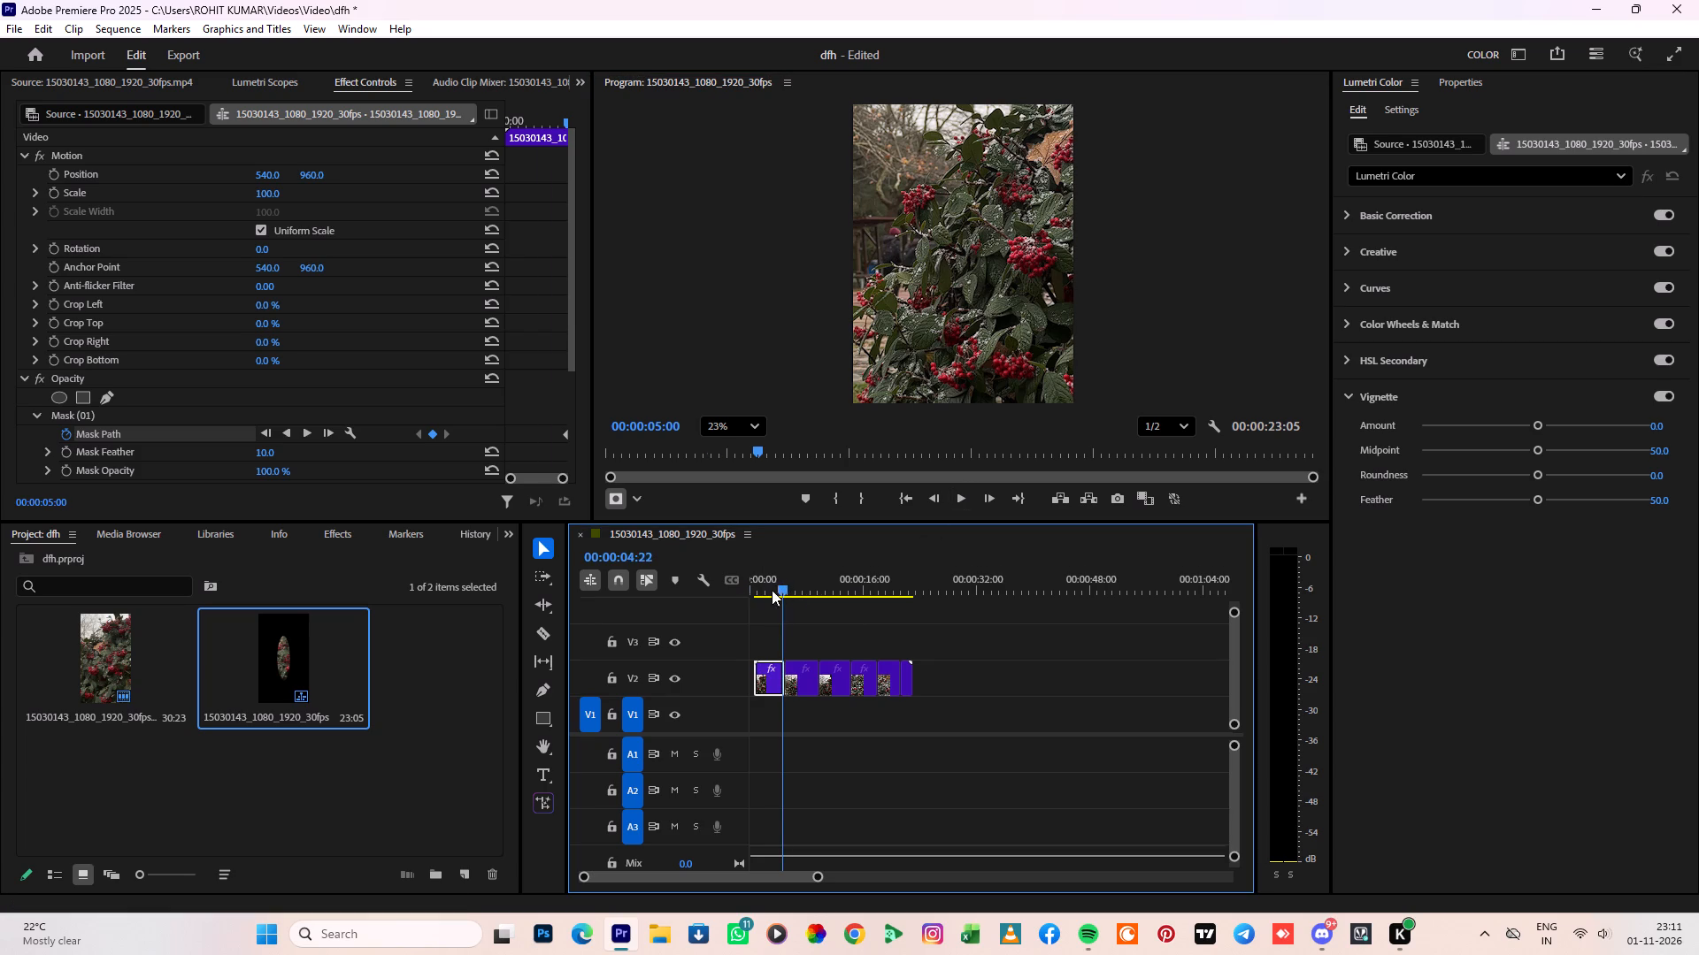
{"action": "left_click_drag", "start_coordinate": [772, 590], "coordinate": [741, 596]}
{"action": "left_click", "coordinate": [955, 499]}
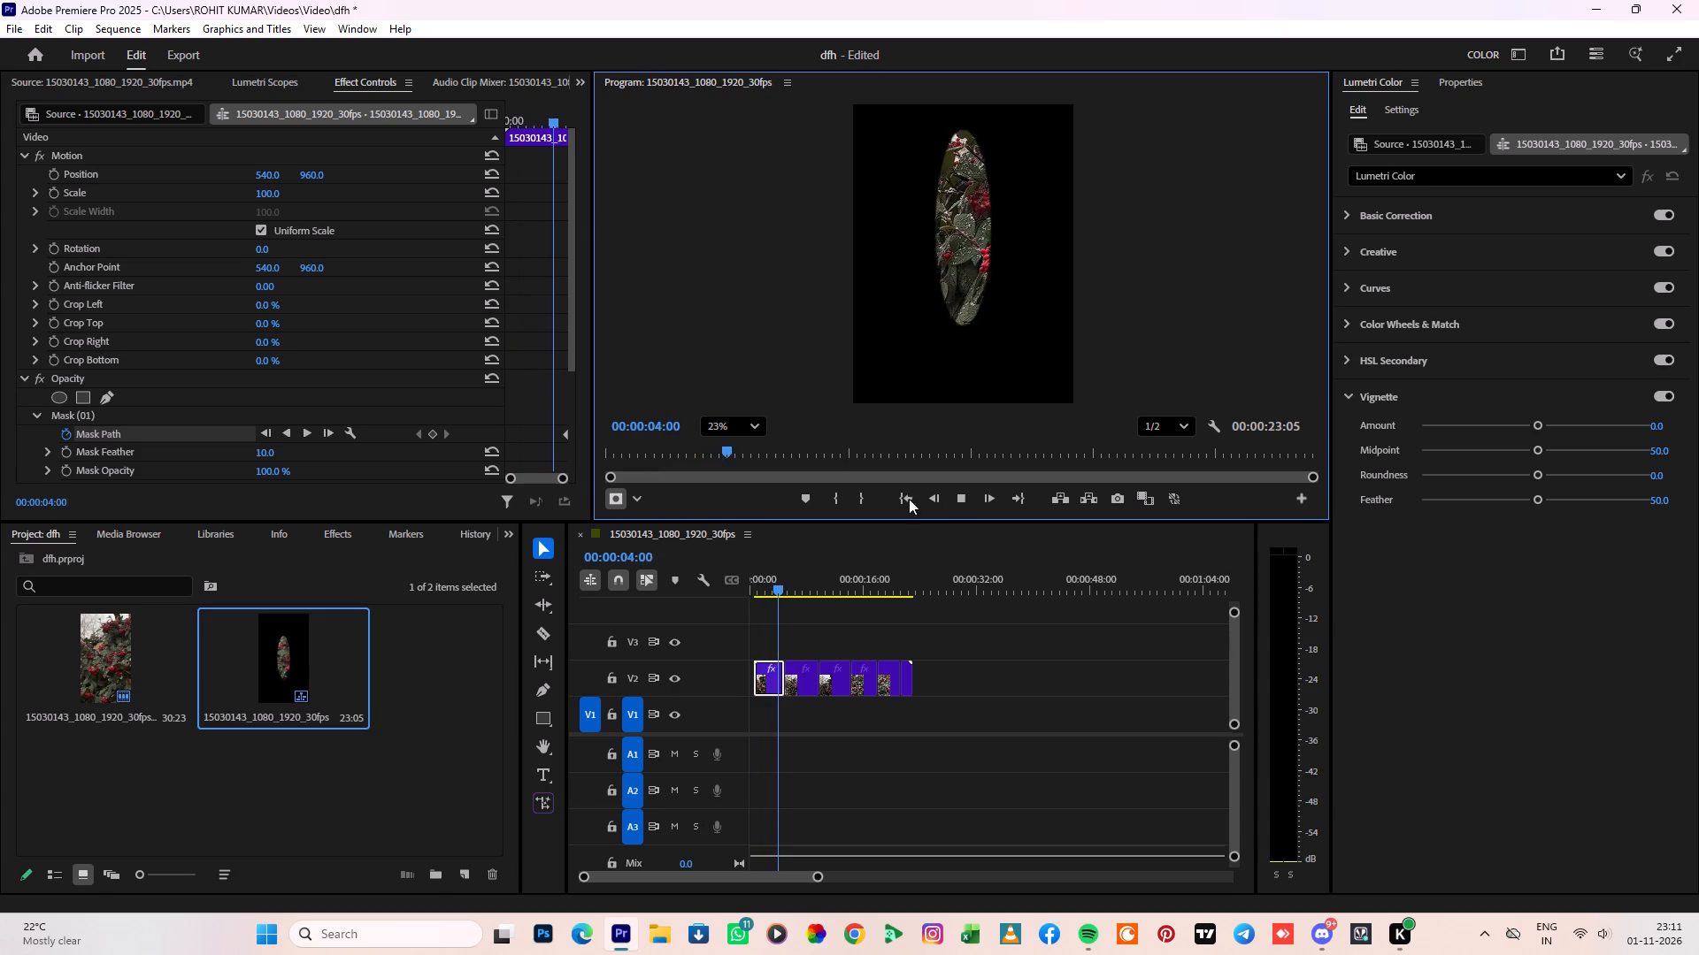
{"action": "left_click", "coordinate": [982, 240]}
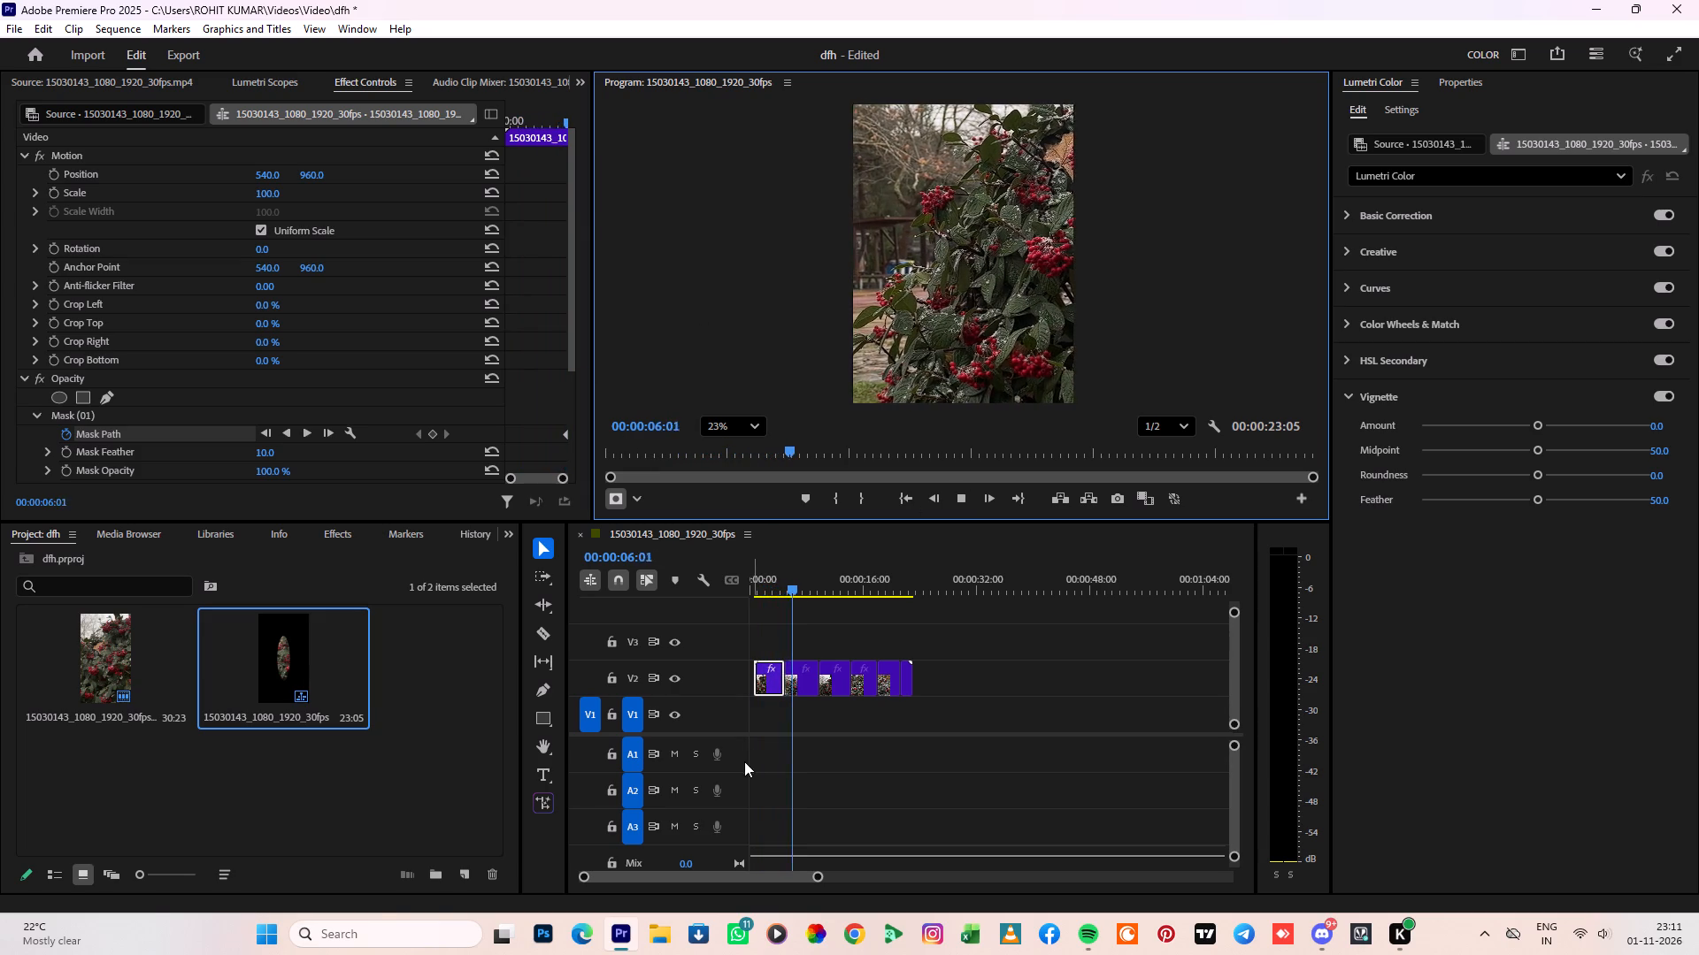
Turn off Mask Path keyframing on the first V2 segment and delete its existing keyframes.
{"action": "left_click", "coordinate": [771, 682]}
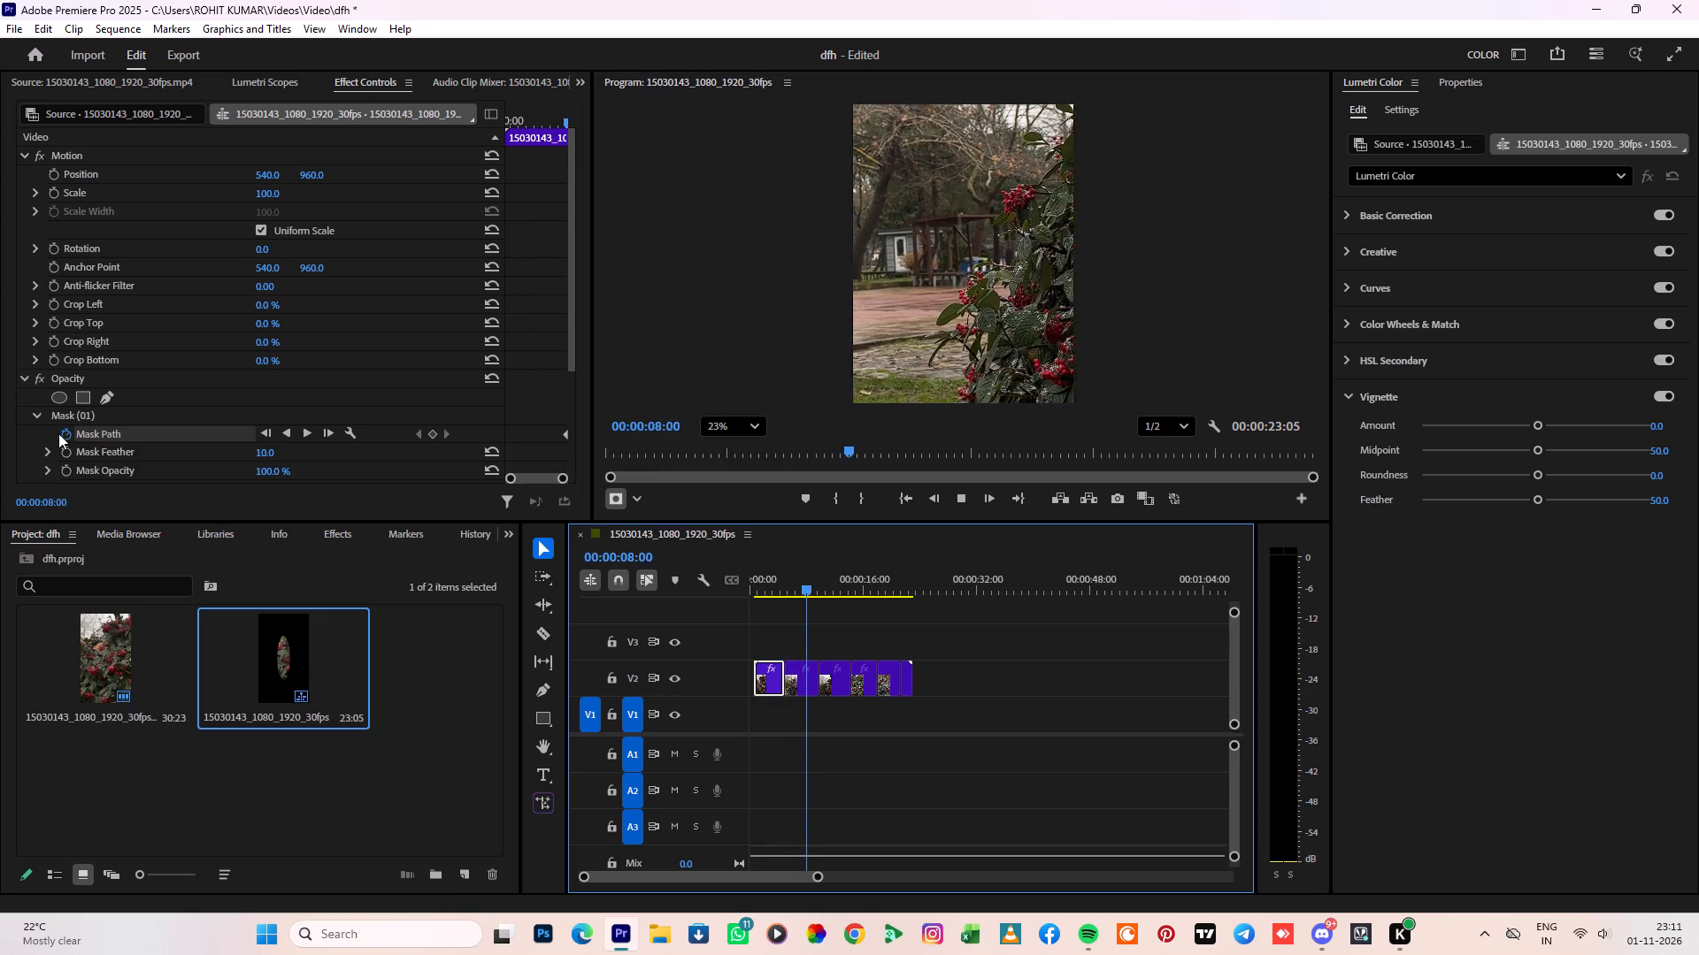
{"action": "left_click", "coordinate": [65, 434]}
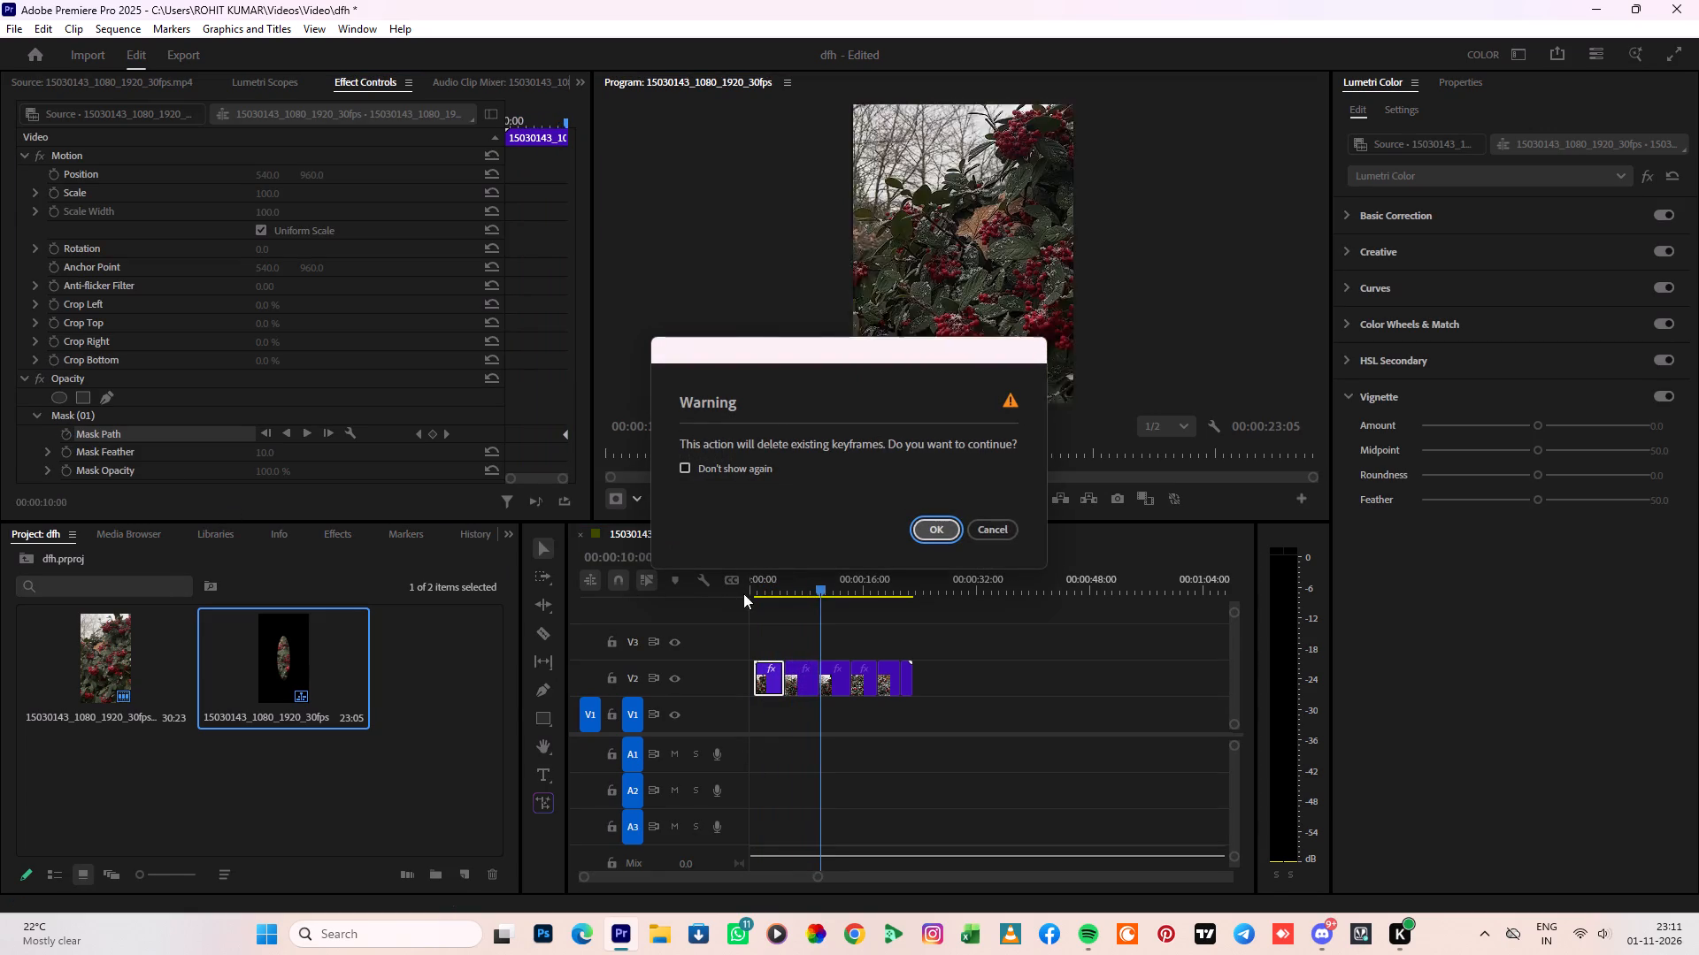
{"action": "left_click", "coordinate": [940, 522]}
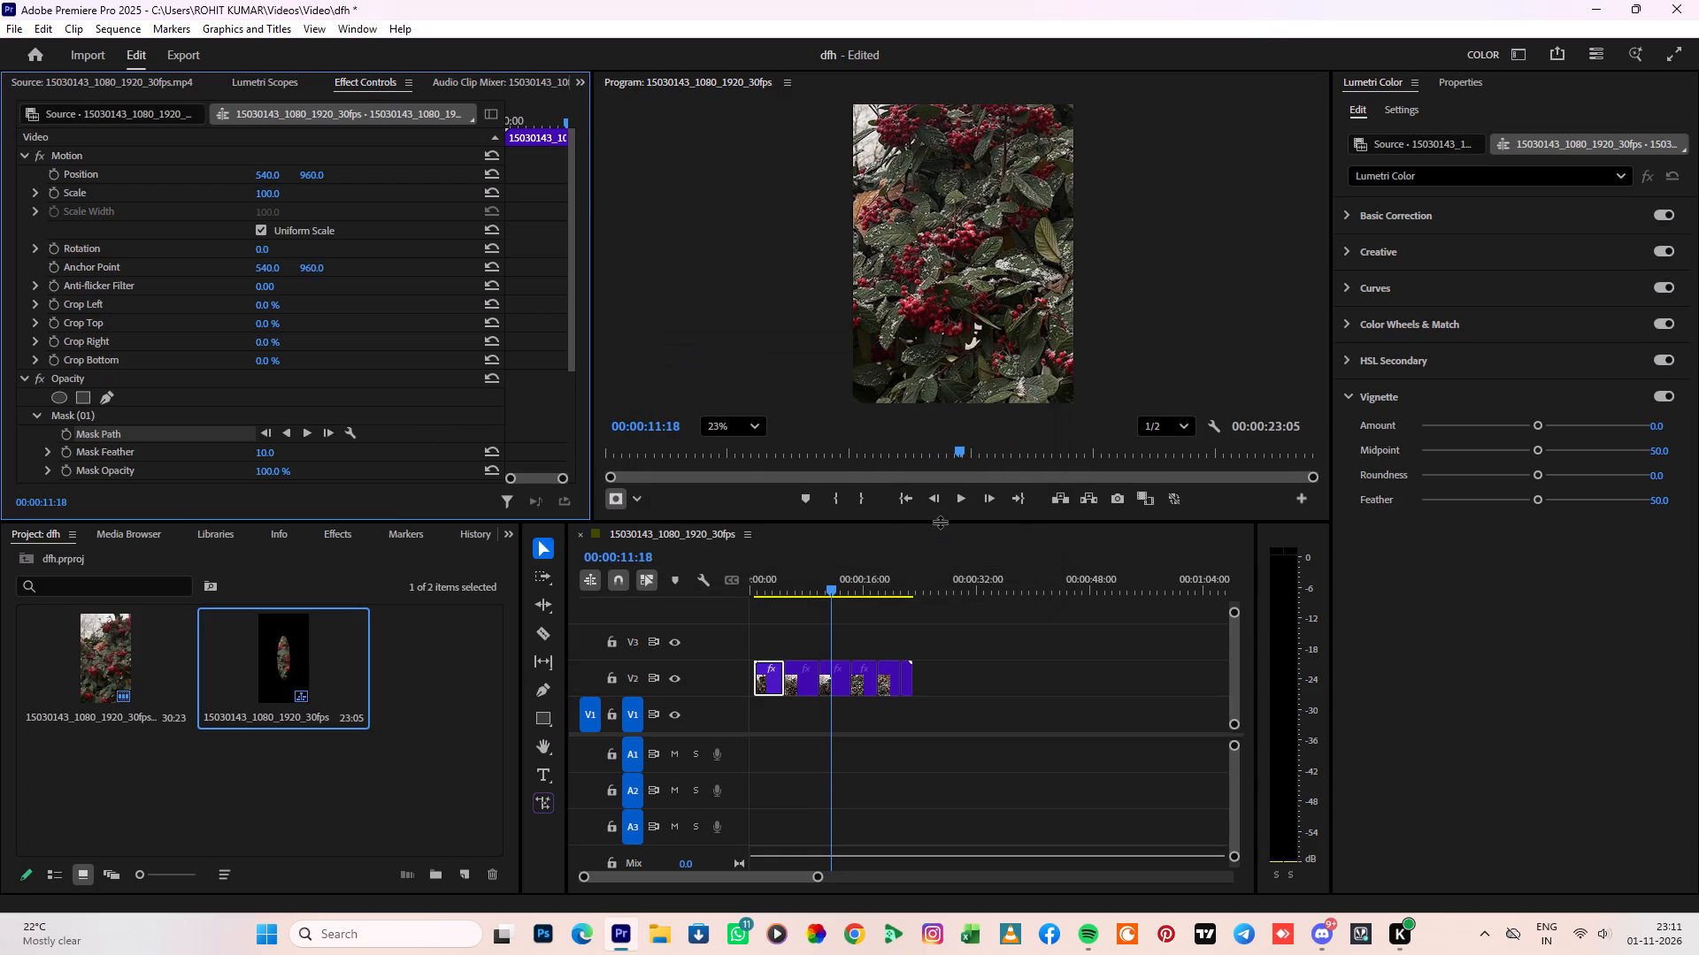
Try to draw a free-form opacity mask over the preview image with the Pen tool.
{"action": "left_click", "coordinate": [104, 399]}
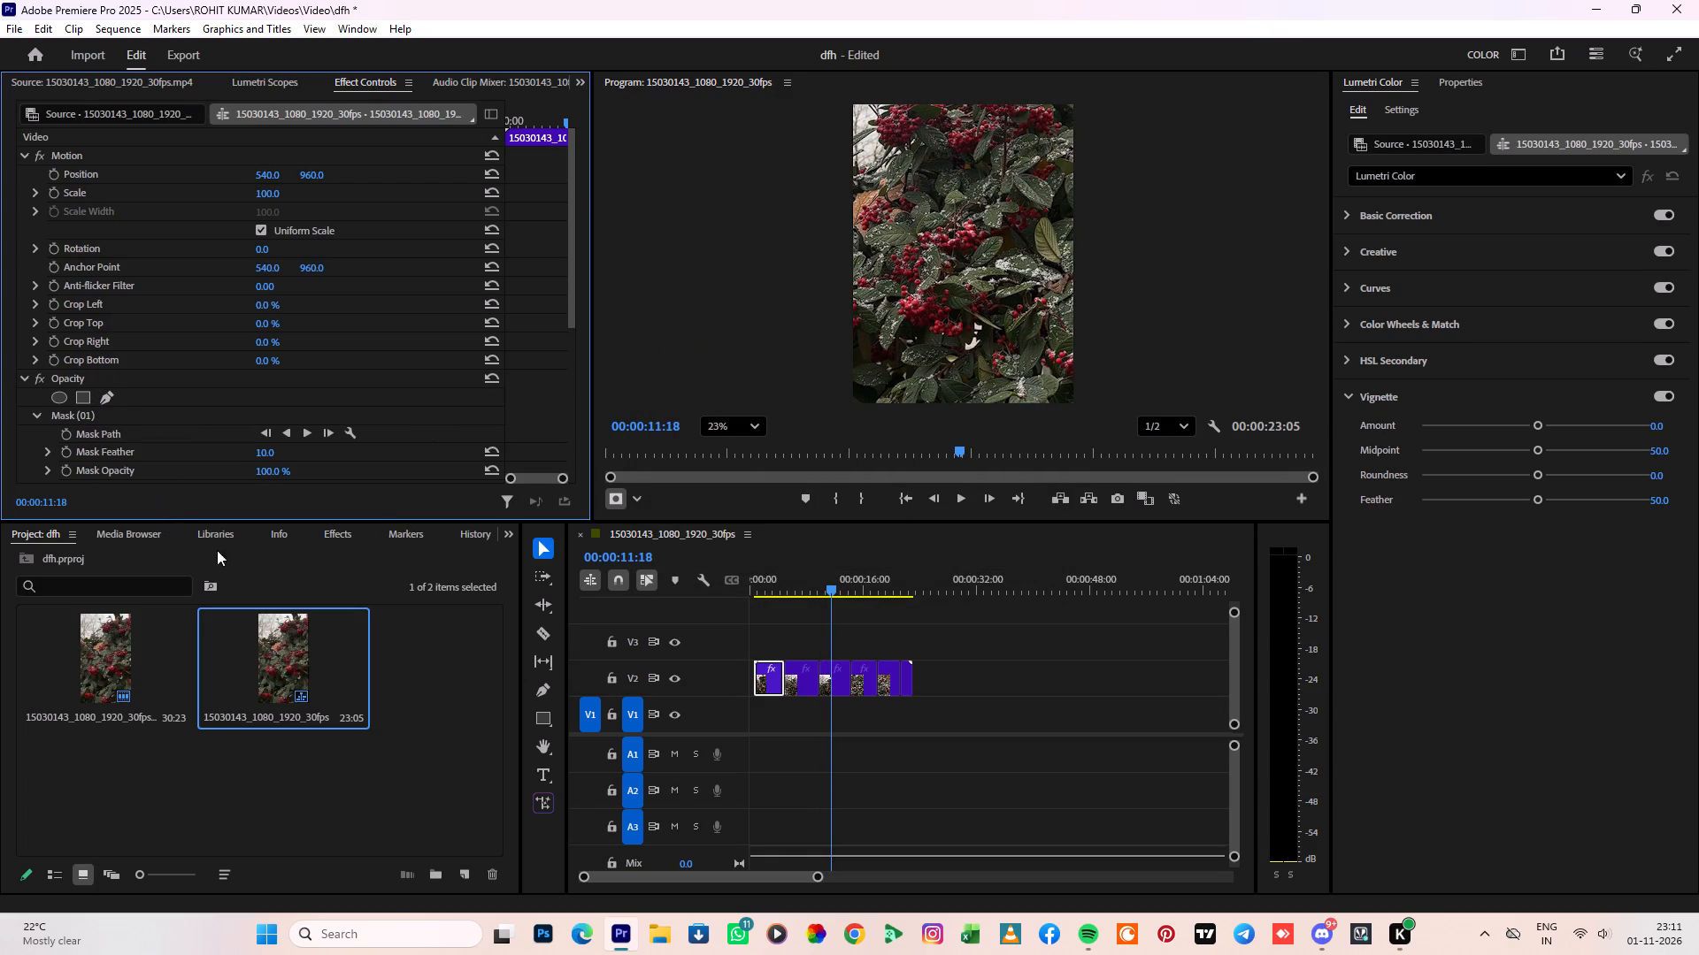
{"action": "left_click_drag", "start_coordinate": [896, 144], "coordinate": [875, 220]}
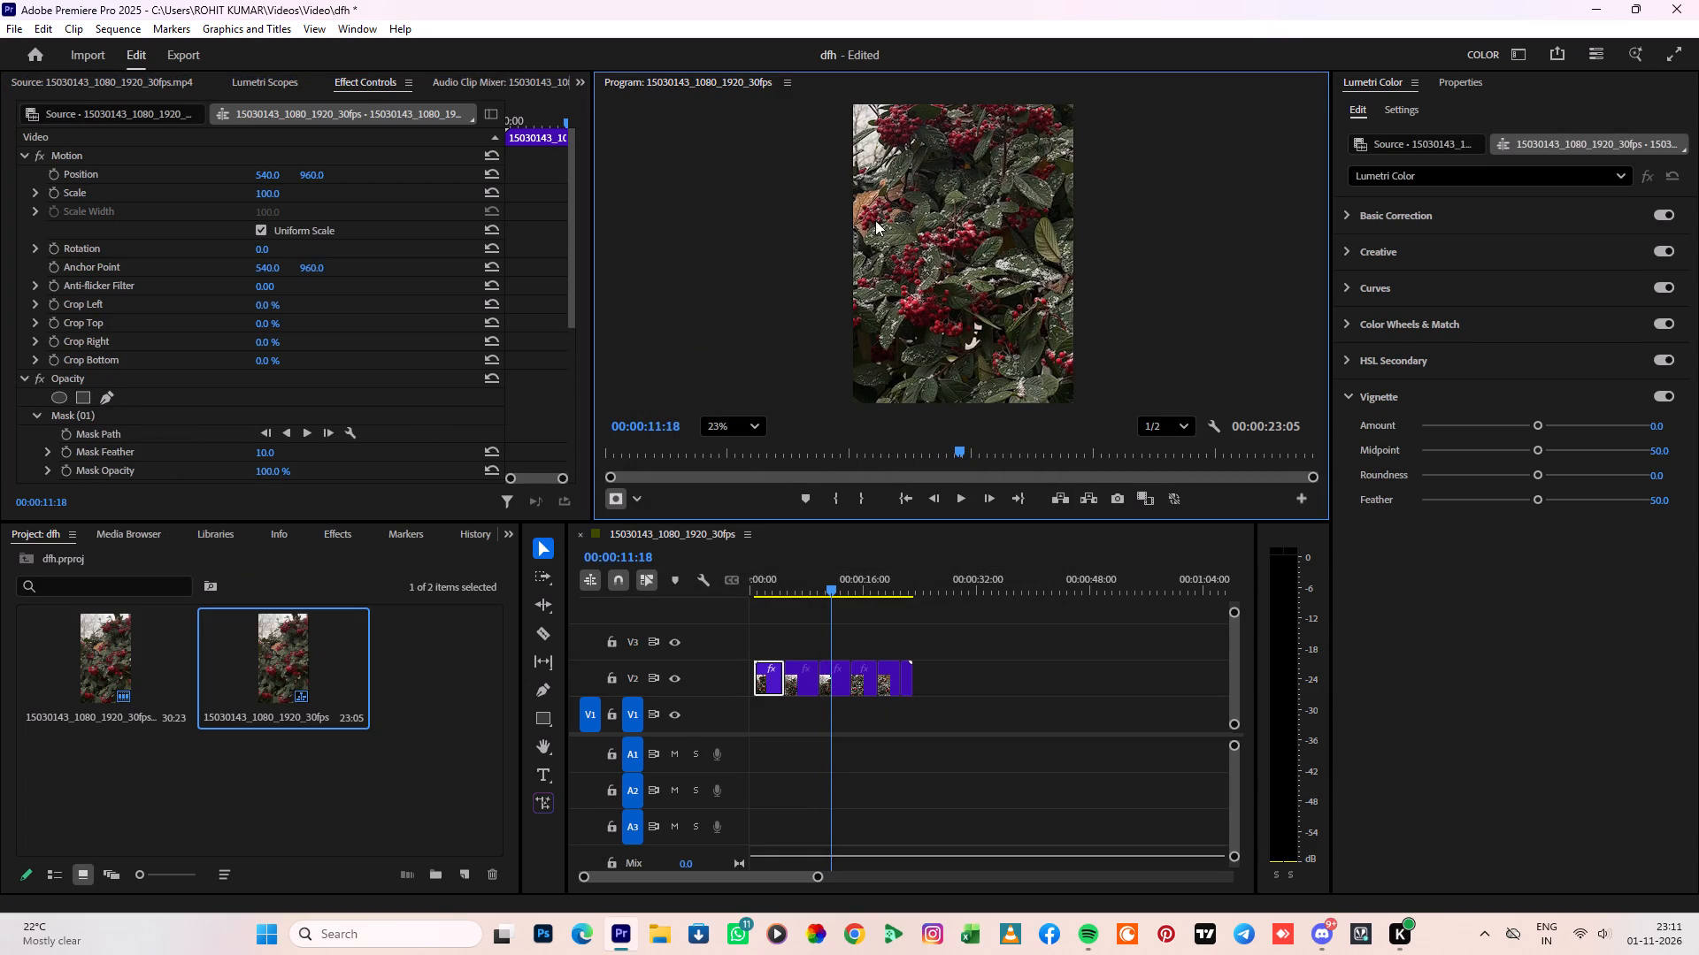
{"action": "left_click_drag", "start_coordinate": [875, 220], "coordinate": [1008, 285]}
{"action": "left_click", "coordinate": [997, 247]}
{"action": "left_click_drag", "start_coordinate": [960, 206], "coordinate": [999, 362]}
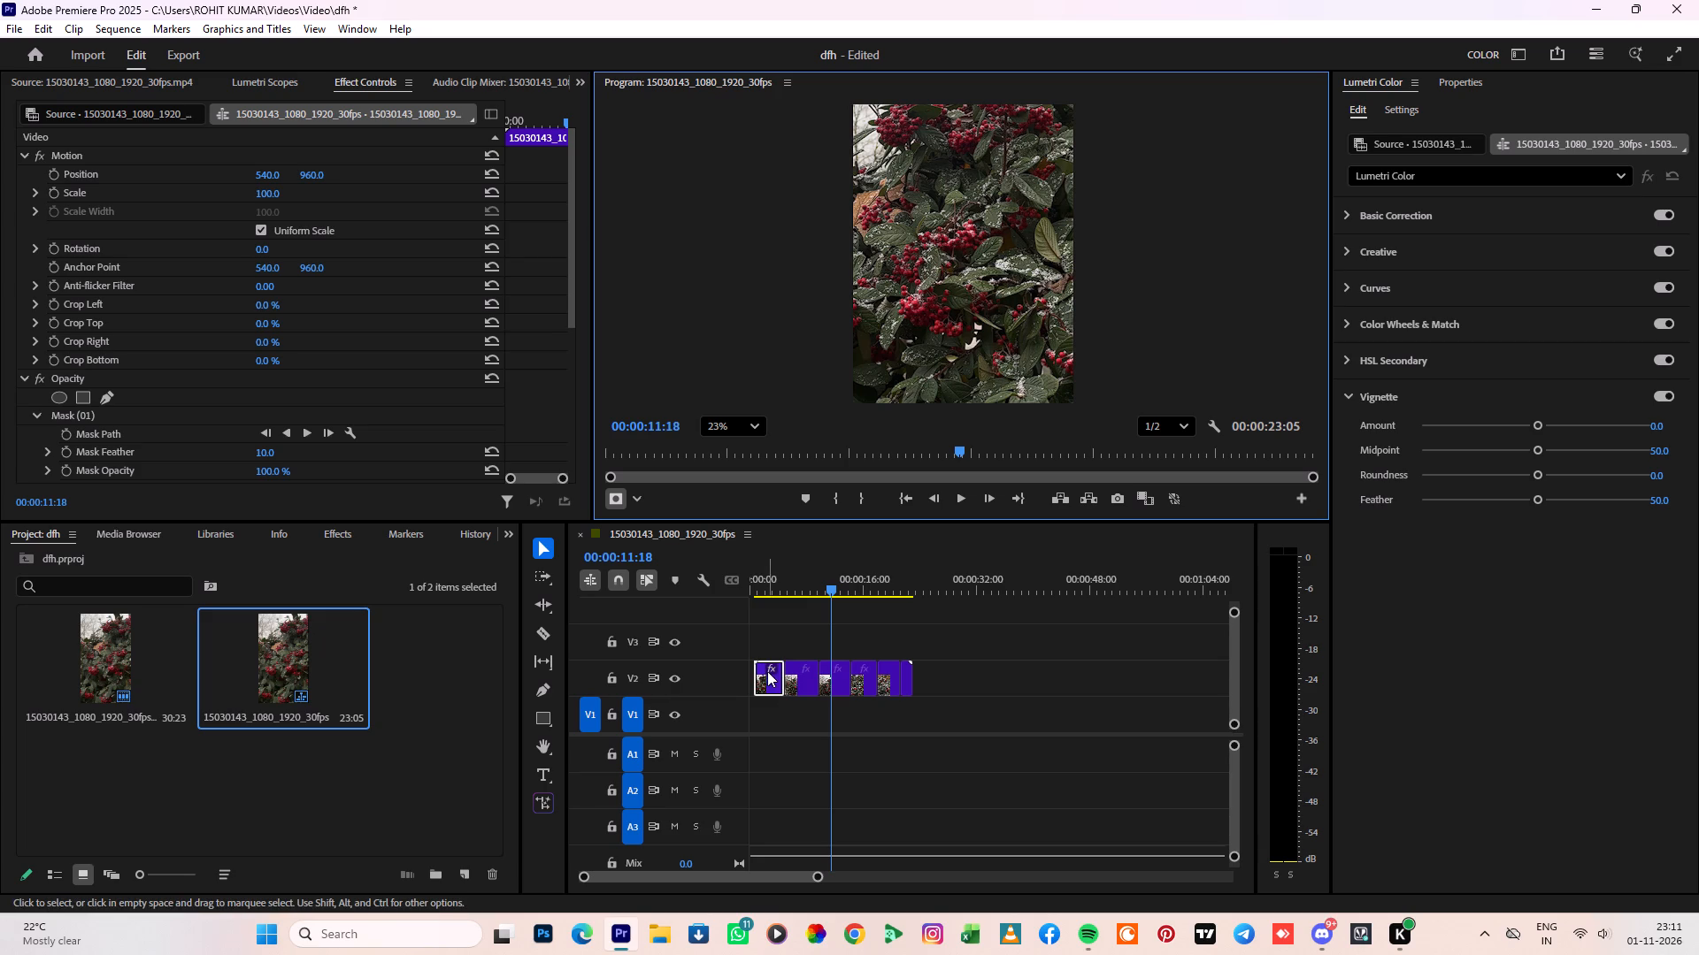
Play the first V2 segment from near the sequence start and stop at 00:00:01:24.
{"action": "left_click", "coordinate": [770, 673]}
{"action": "left_click", "coordinate": [773, 677]}
{"action": "left_click_drag", "start_coordinate": [830, 583], "coordinate": [754, 593]}
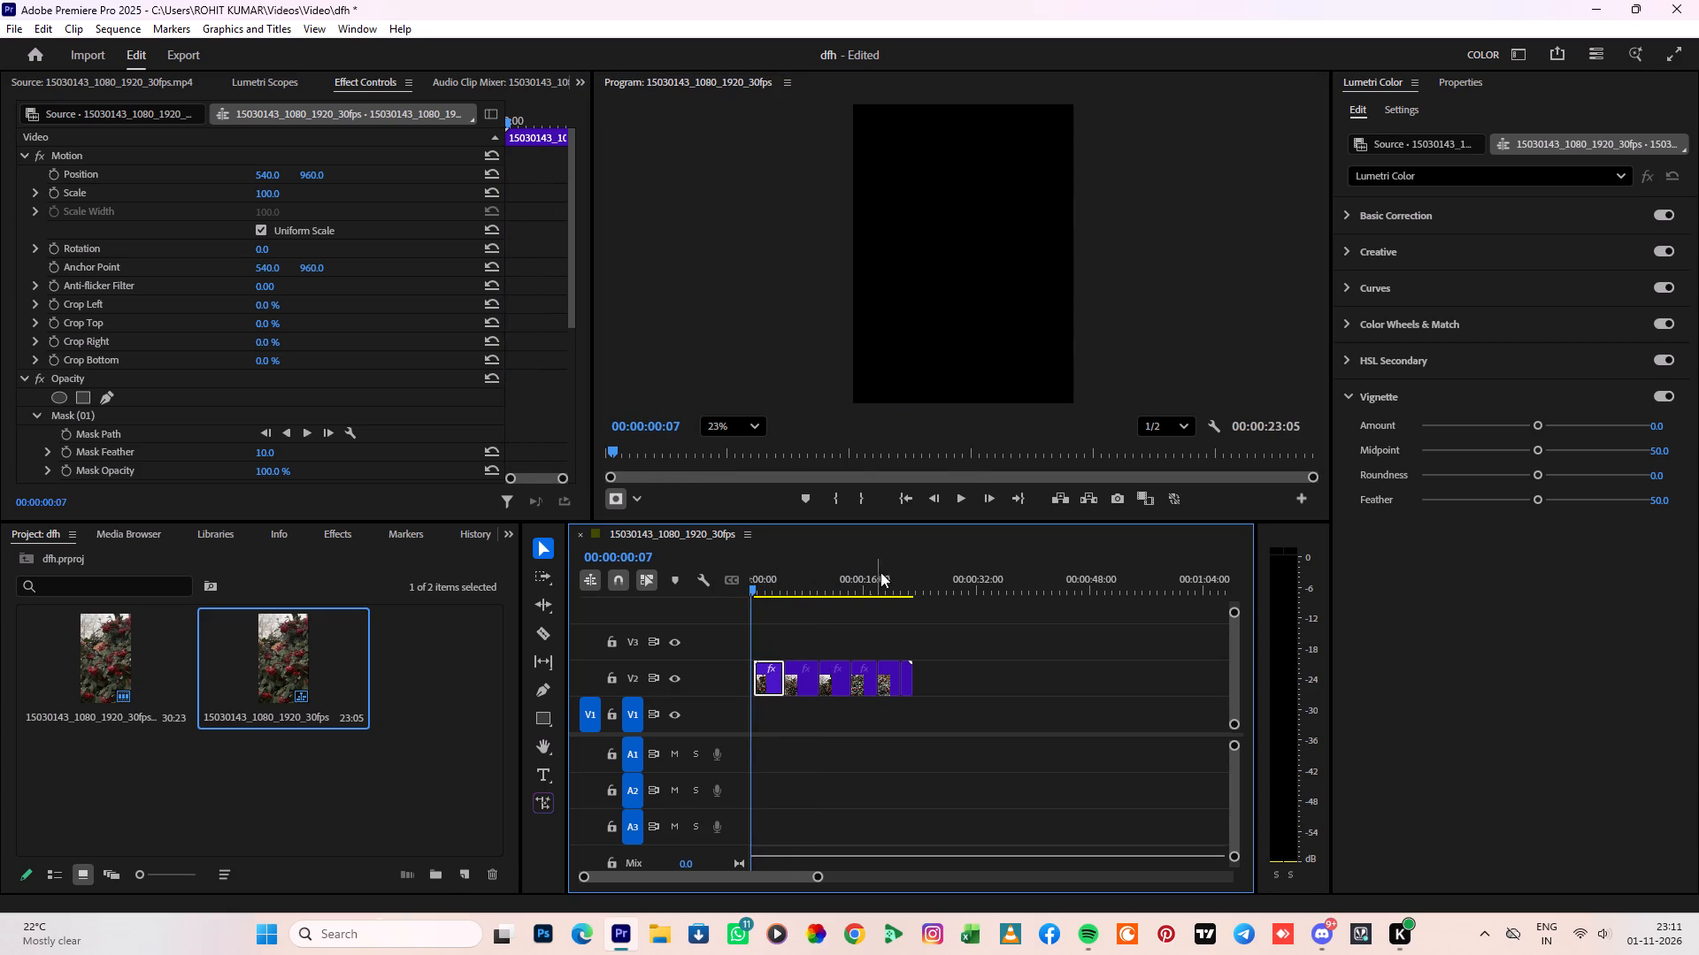
{"action": "left_click", "coordinate": [960, 501]}
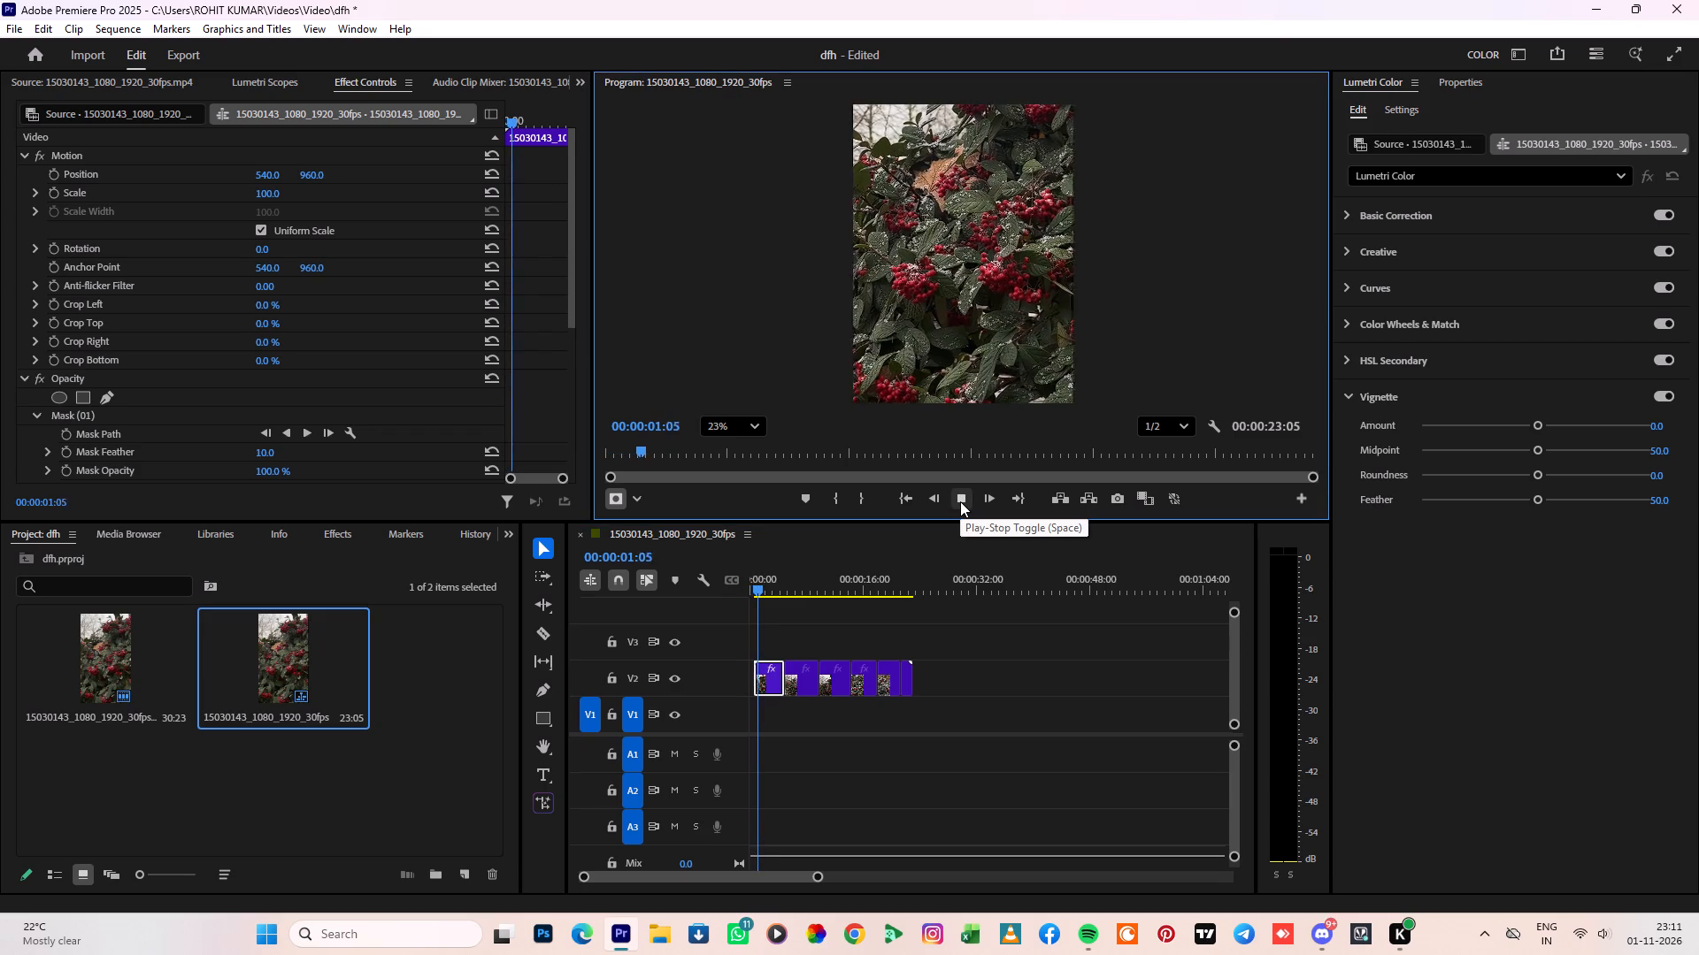
{"action": "left_click", "coordinate": [960, 501]}
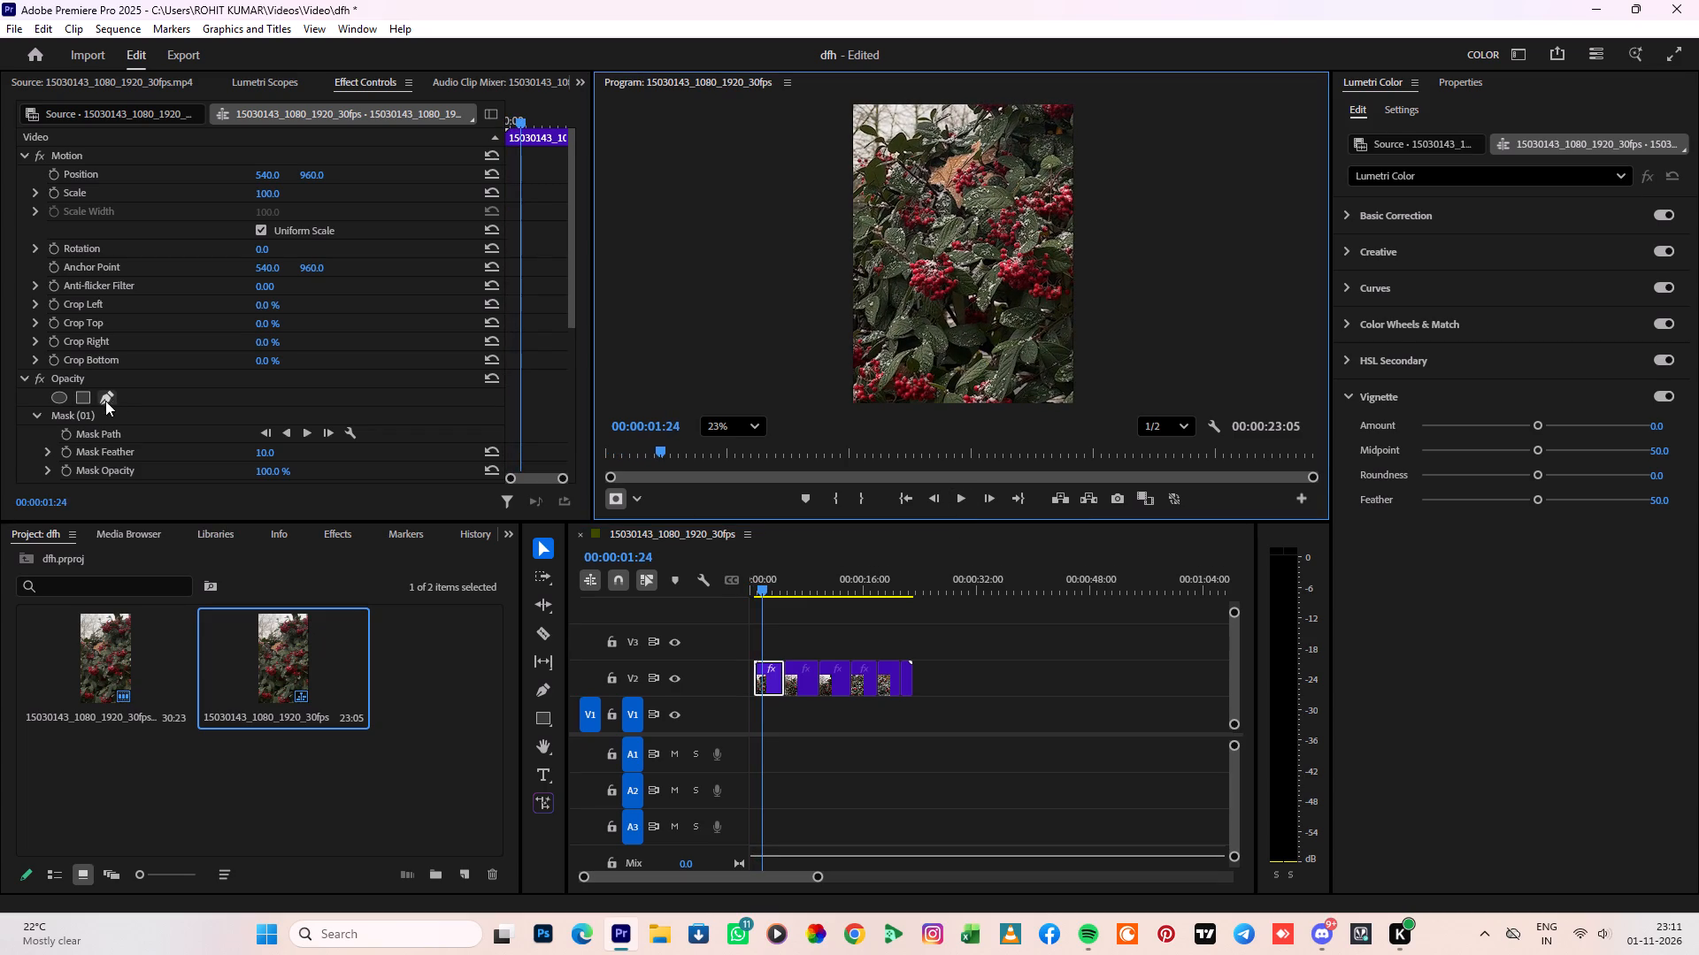
Add a rectangular opacity mask to the first V2 segment and stretch its two lower corners close to the frame's bottom corners.
{"action": "left_click", "coordinate": [81, 397]}
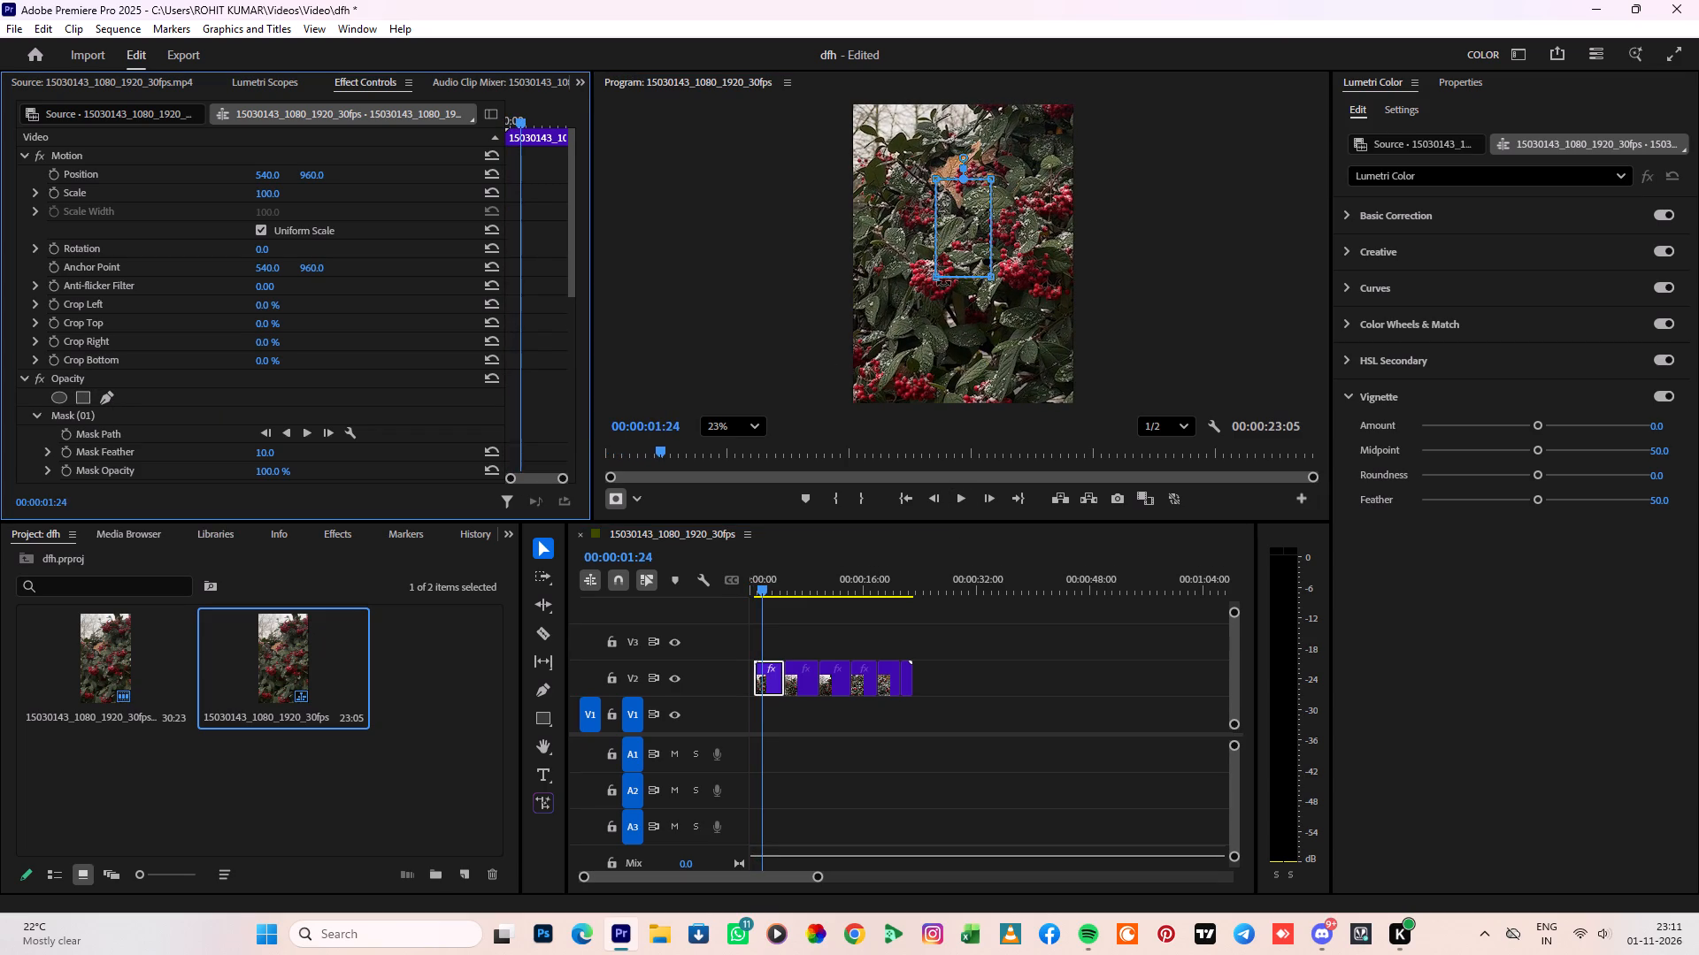
{"action": "left_click_drag", "start_coordinate": [938, 279], "coordinate": [903, 360]}
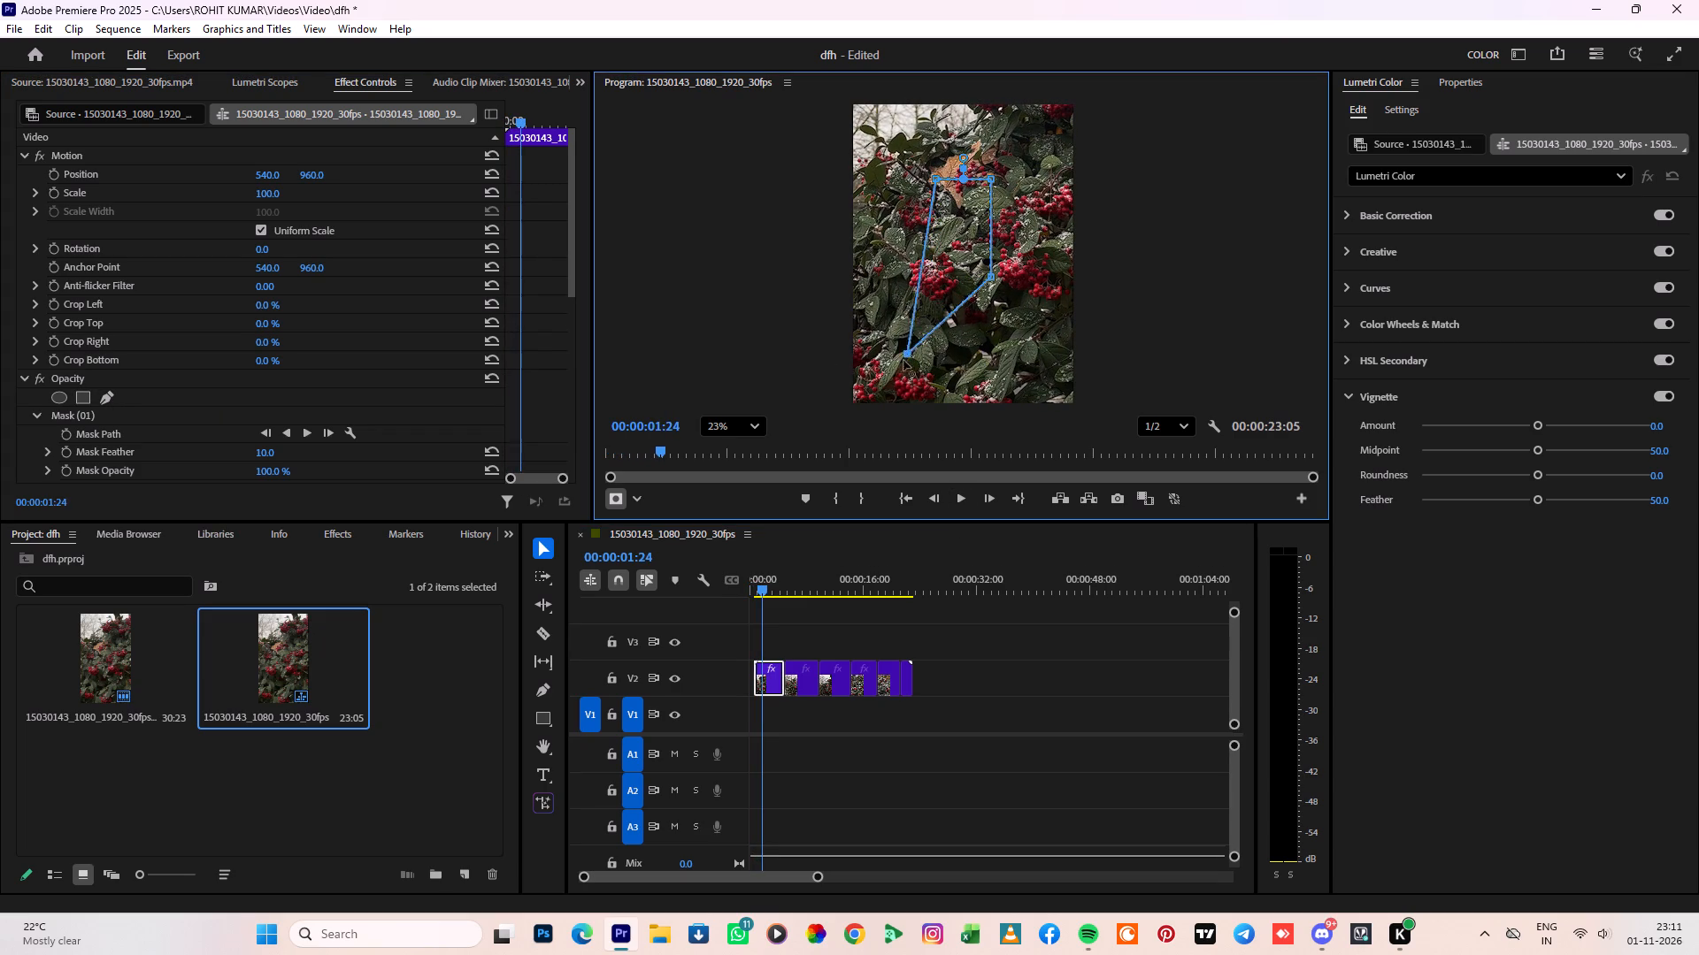
{"action": "left_click_drag", "start_coordinate": [903, 360], "coordinate": [872, 382]}
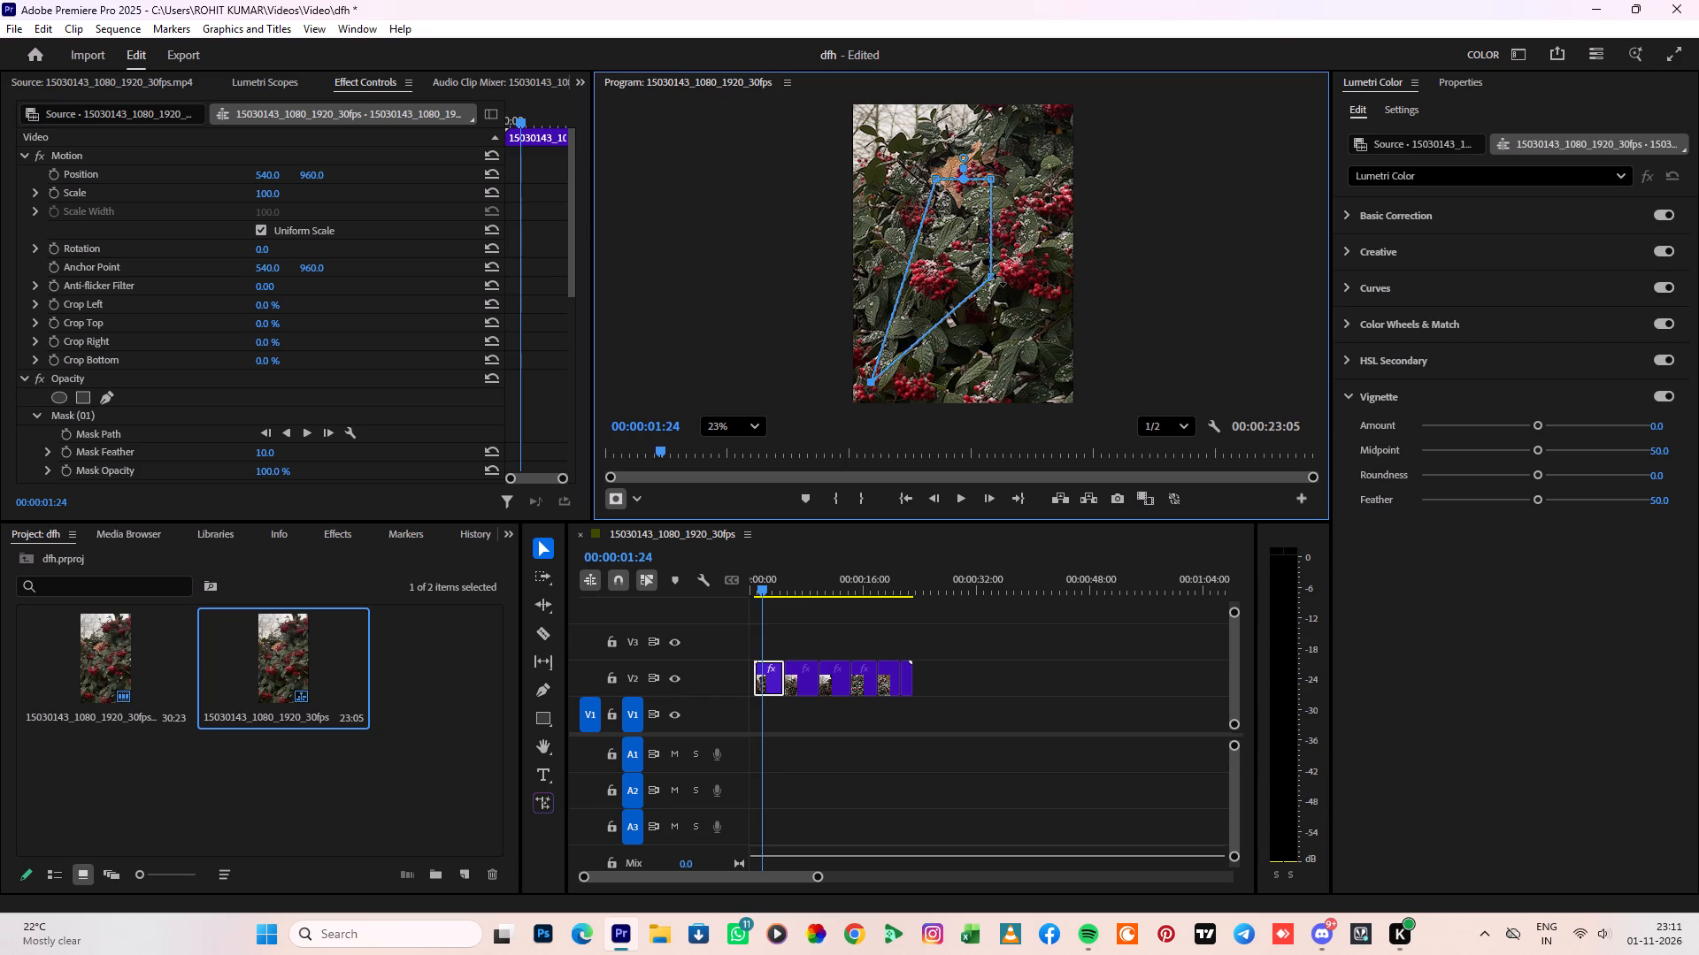
{"action": "left_click_drag", "start_coordinate": [992, 283], "coordinate": [990, 257]}
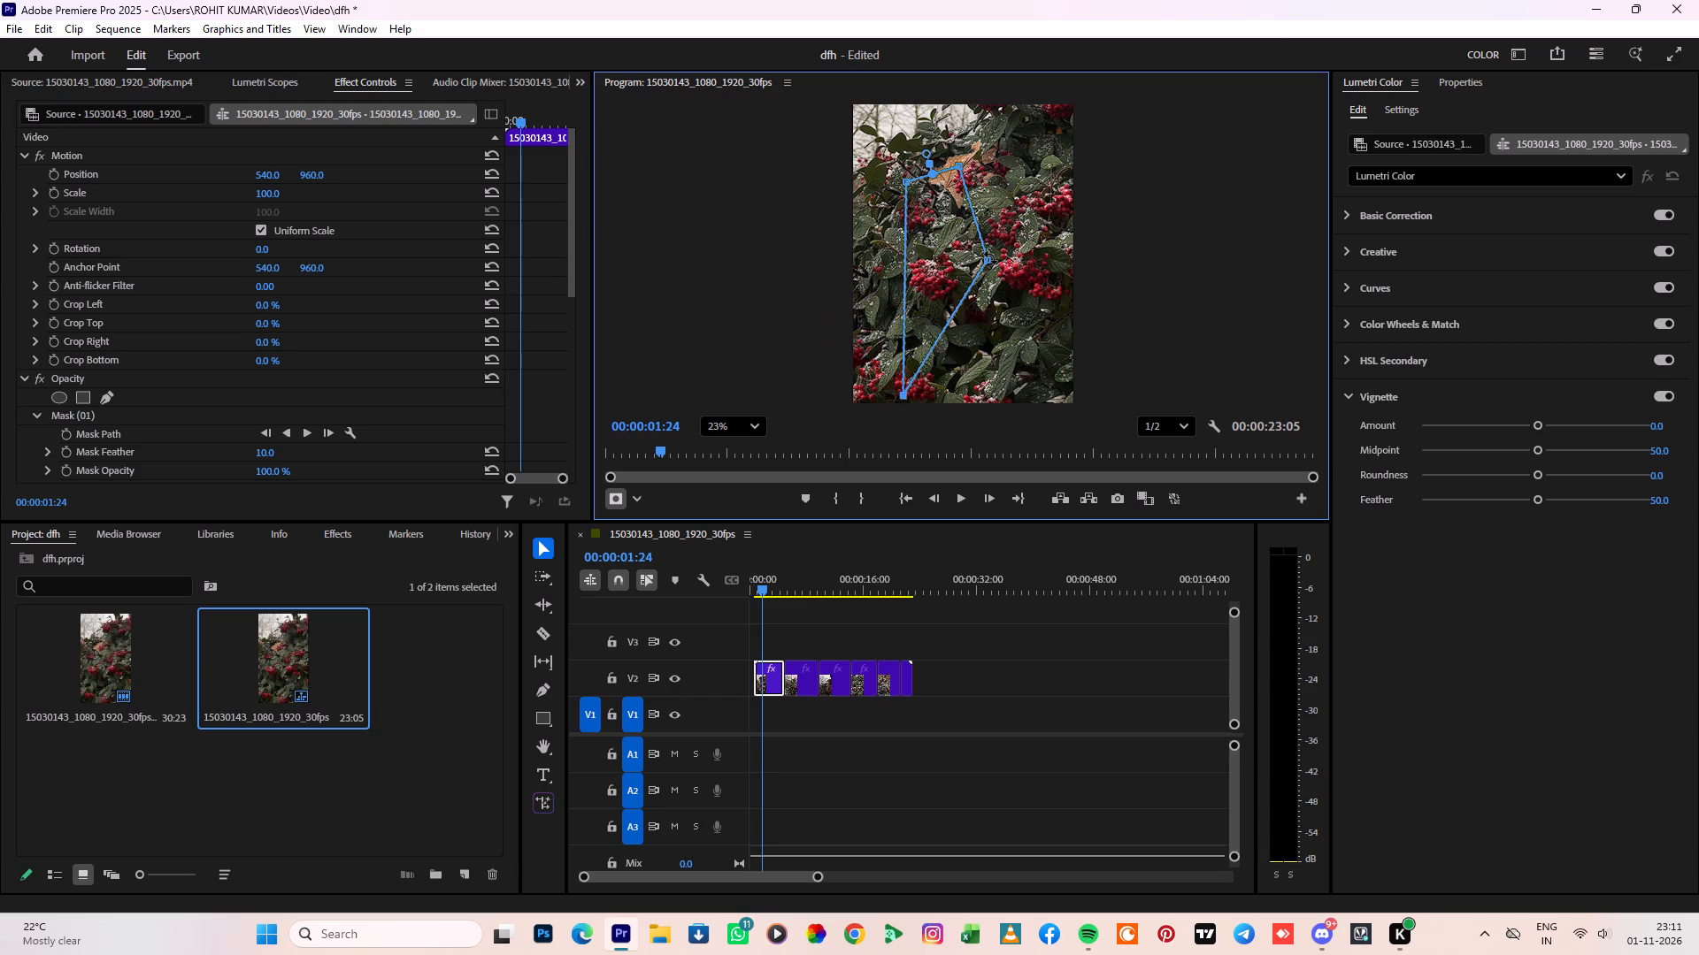
{"action": "left_click_drag", "start_coordinate": [990, 257], "coordinate": [989, 262]}
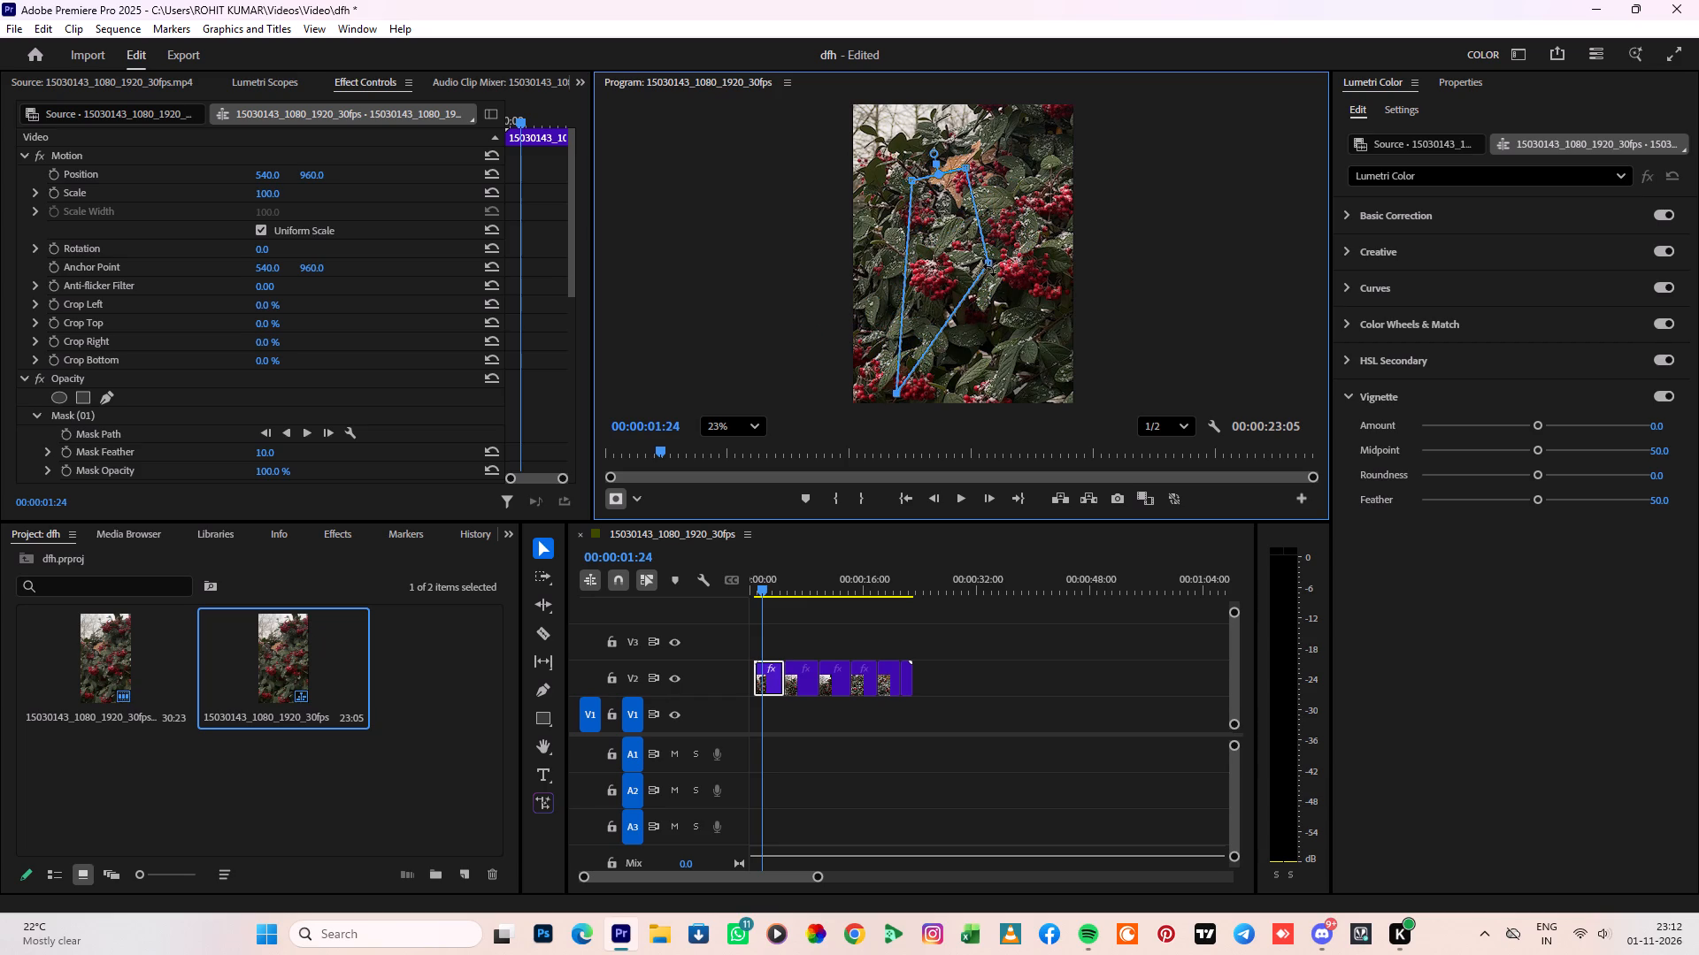
{"action": "left_click_drag", "start_coordinate": [991, 270], "coordinate": [1003, 276]}
{"action": "left_click_drag", "start_coordinate": [993, 284], "coordinate": [1043, 364]}
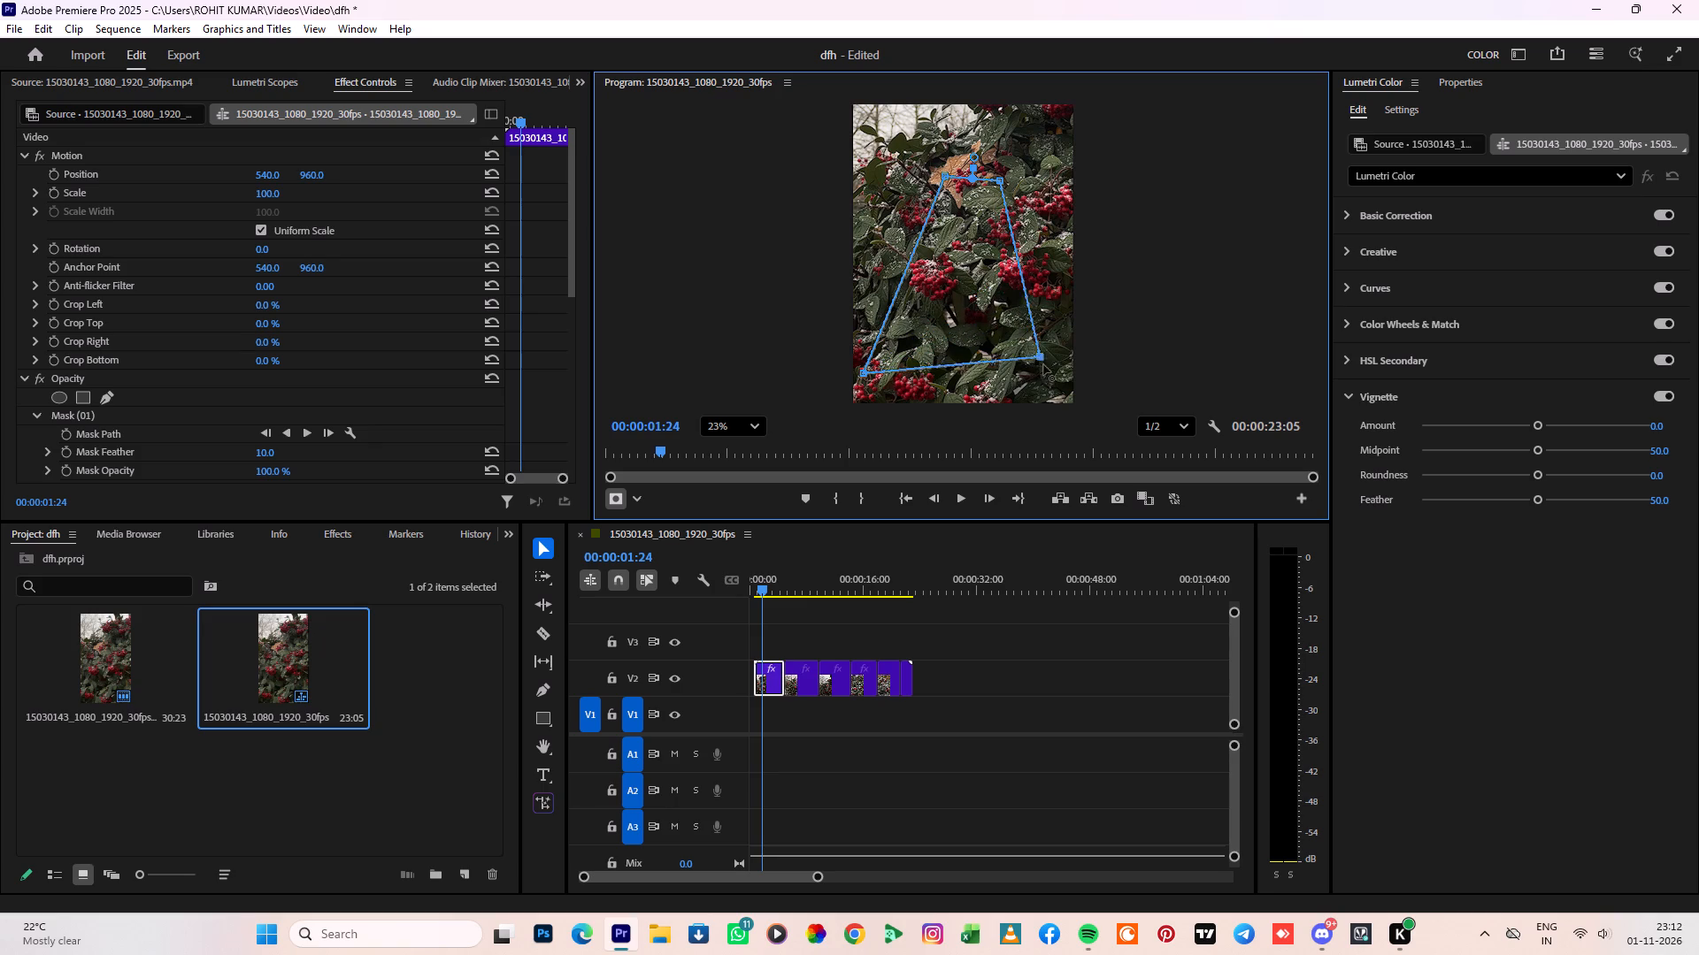
{"action": "left_click_drag", "start_coordinate": [1043, 364], "coordinate": [1057, 384]}
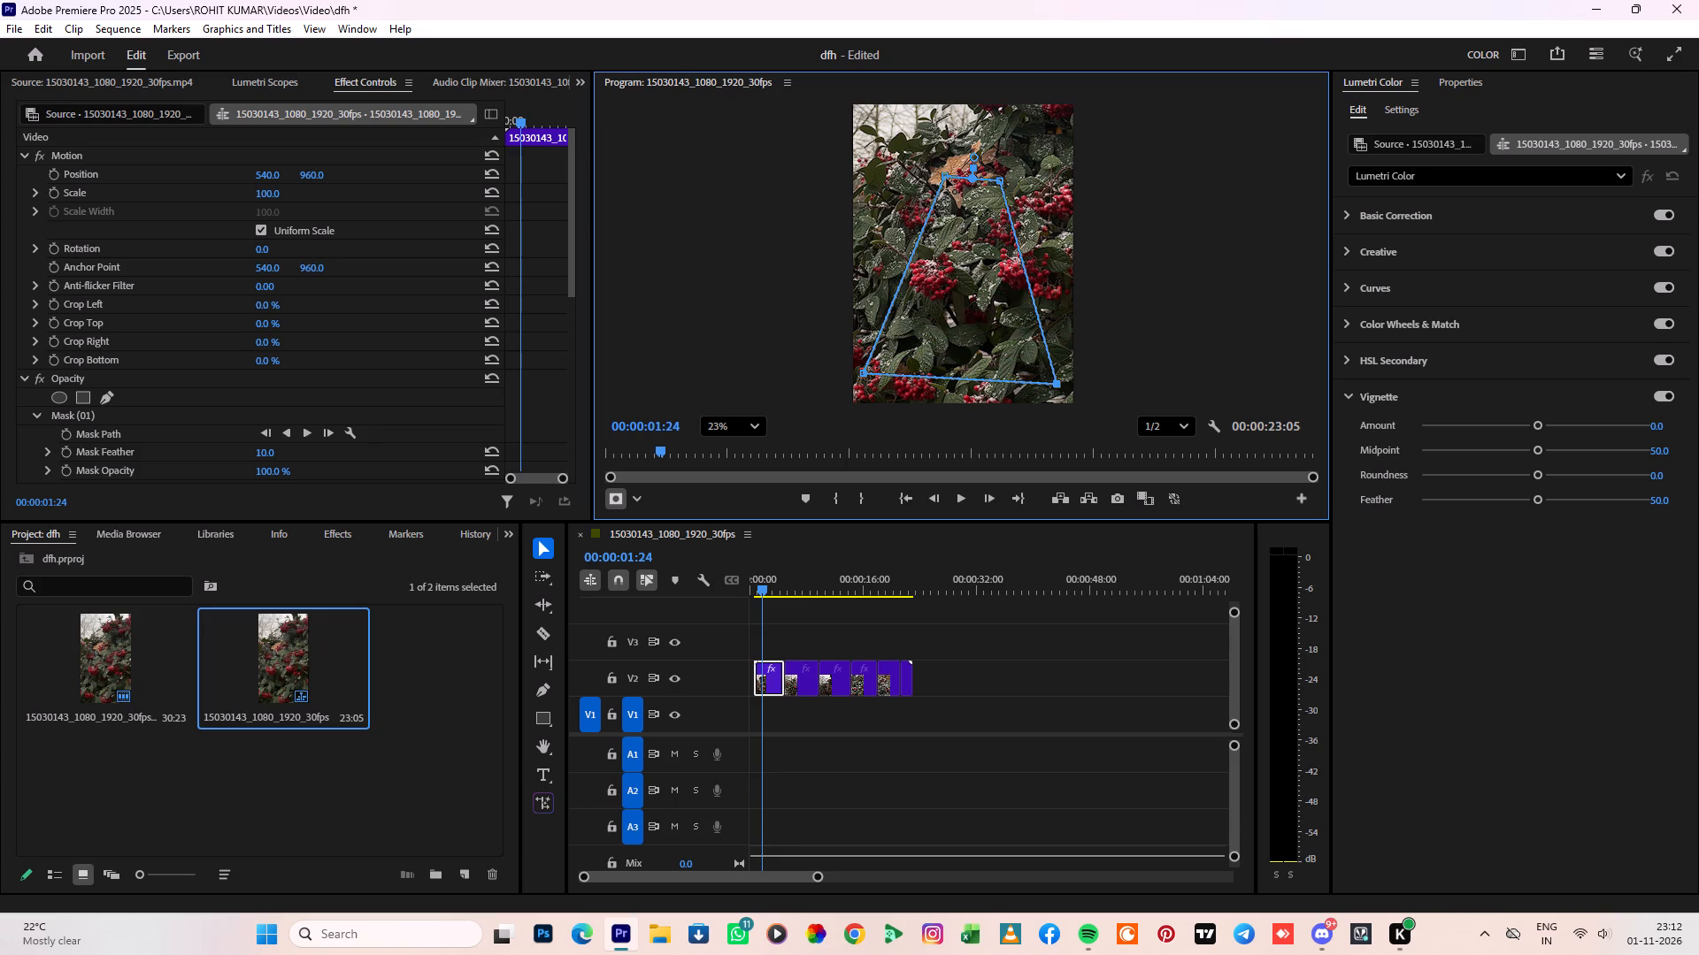
Stretch the rectangular mask's two upper corners outward to the frame's sides, just below its top edge.
{"action": "left_click_drag", "start_coordinate": [946, 178], "coordinate": [865, 153]}
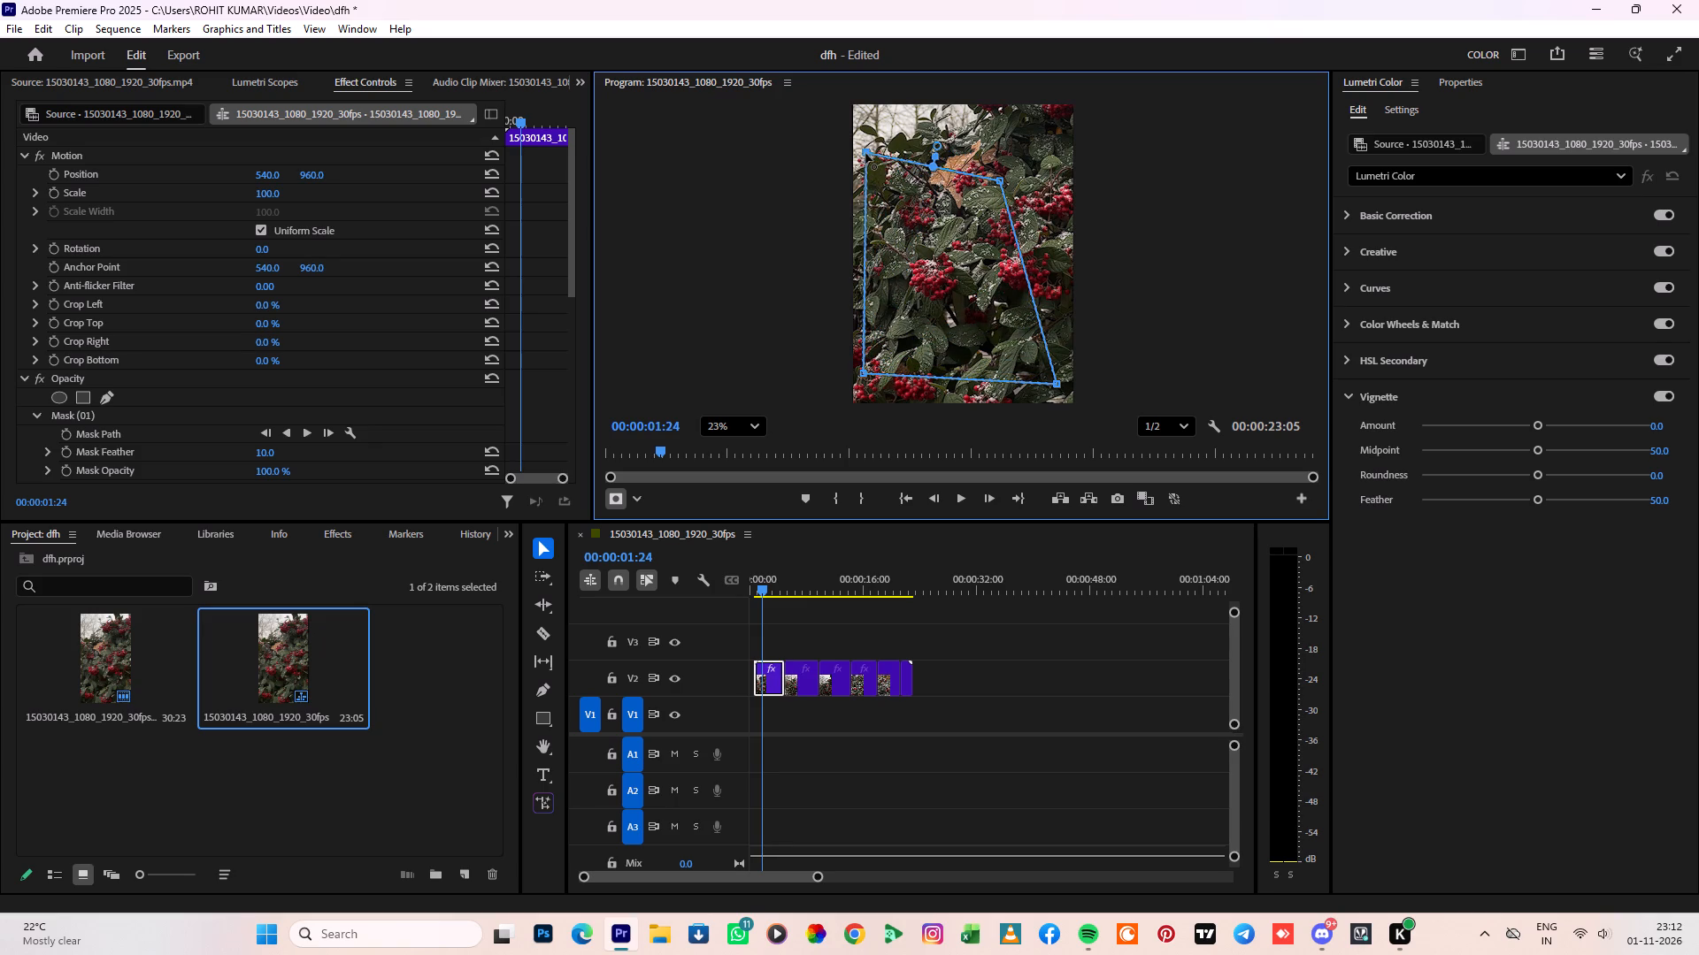
{"action": "left_click_drag", "start_coordinate": [865, 153], "coordinate": [860, 149]}
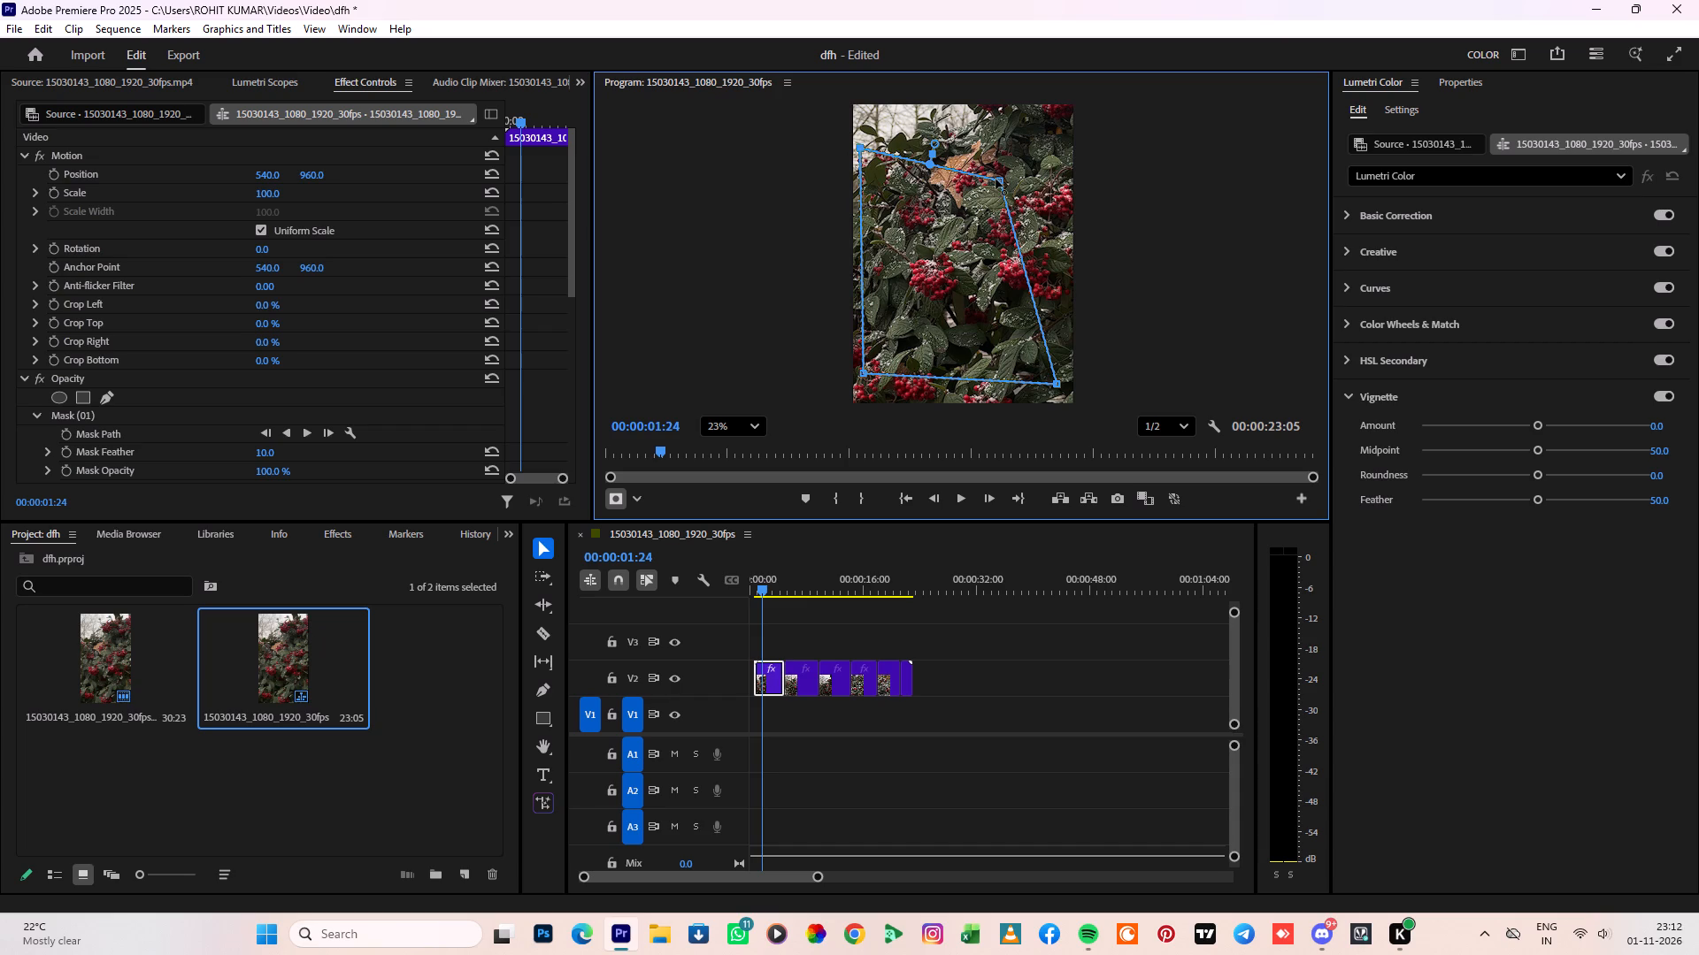
{"action": "left_click_drag", "start_coordinate": [998, 183], "coordinate": [1013, 156]}
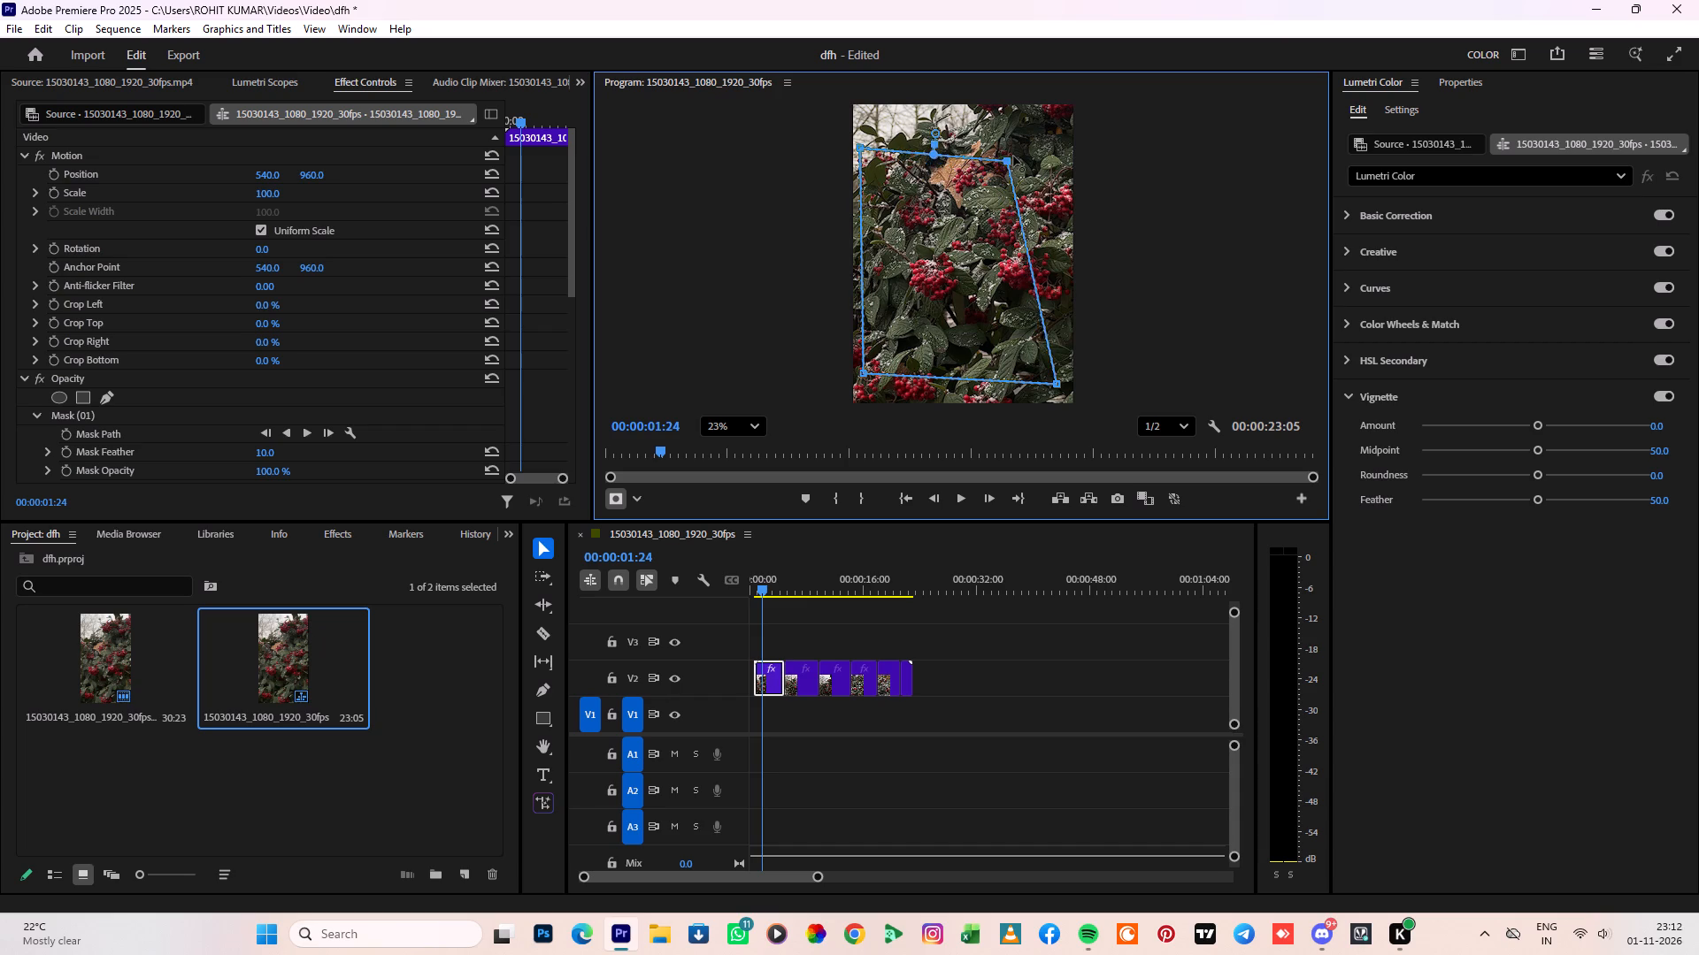
{"action": "left_click_drag", "start_coordinate": [1013, 156], "coordinate": [1051, 146]}
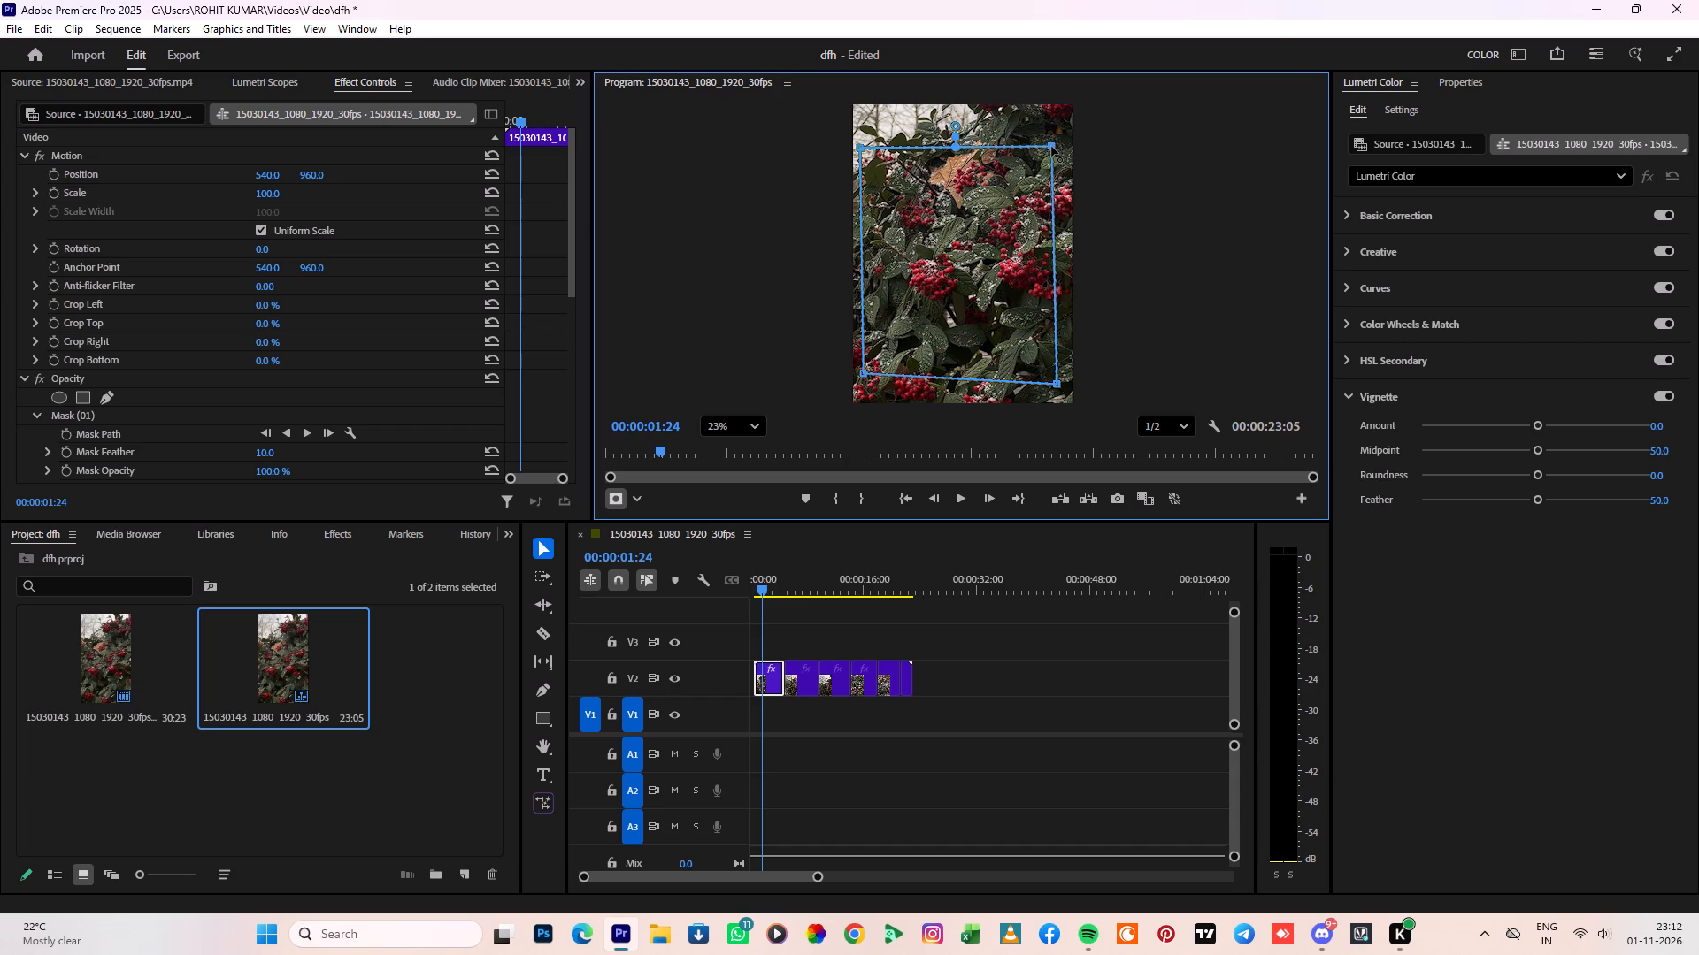
{"action": "left_click_drag", "start_coordinate": [1051, 146], "coordinate": [1061, 149]}
{"action": "left_click", "coordinate": [1057, 258]}
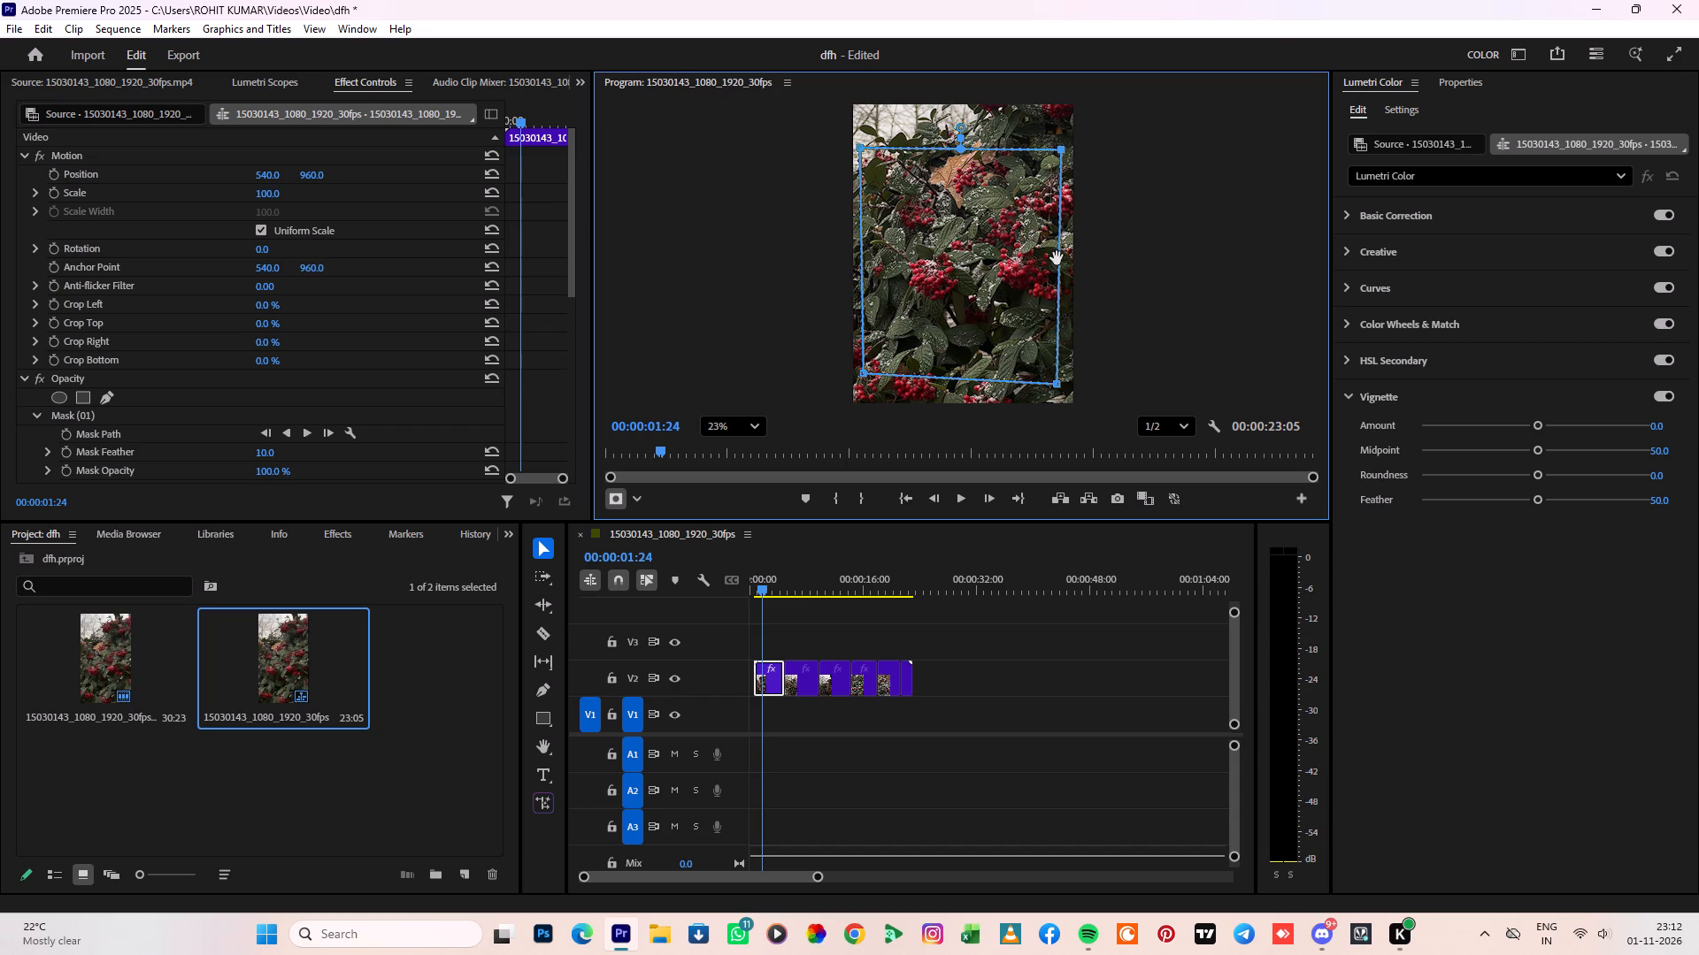
Play the sequence onward from 00:00:01:24 to check the rectangular mask.
{"action": "left_click", "coordinate": [954, 498]}
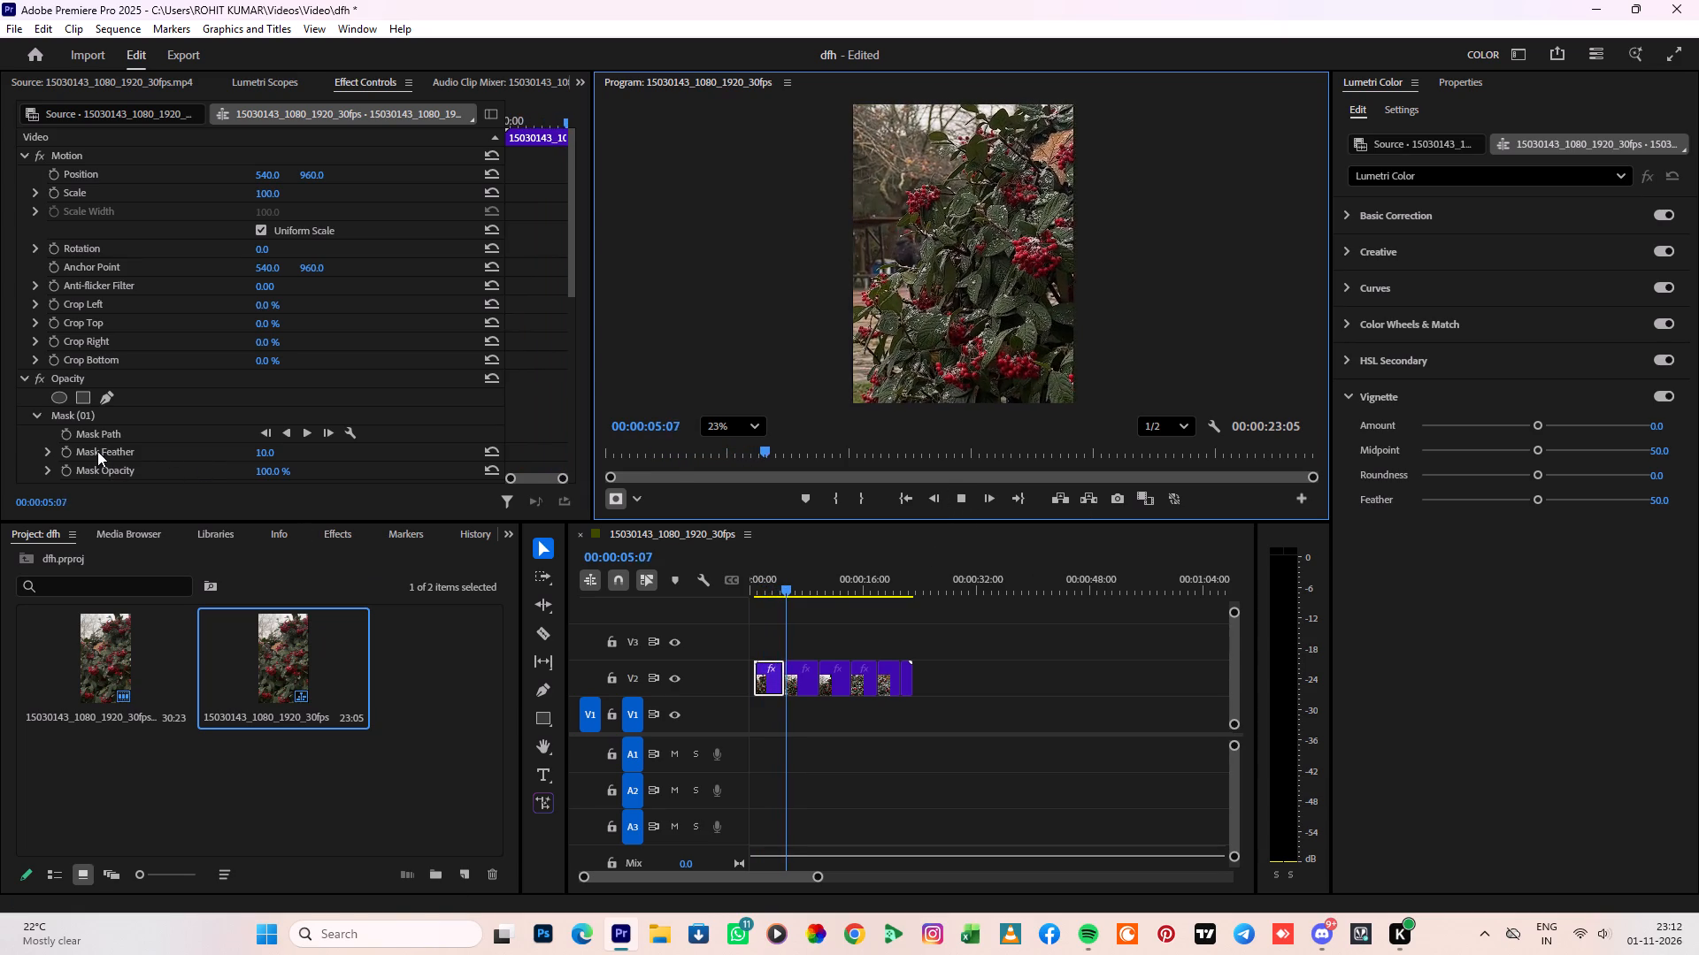
{"action": "left_click", "coordinate": [74, 324]}
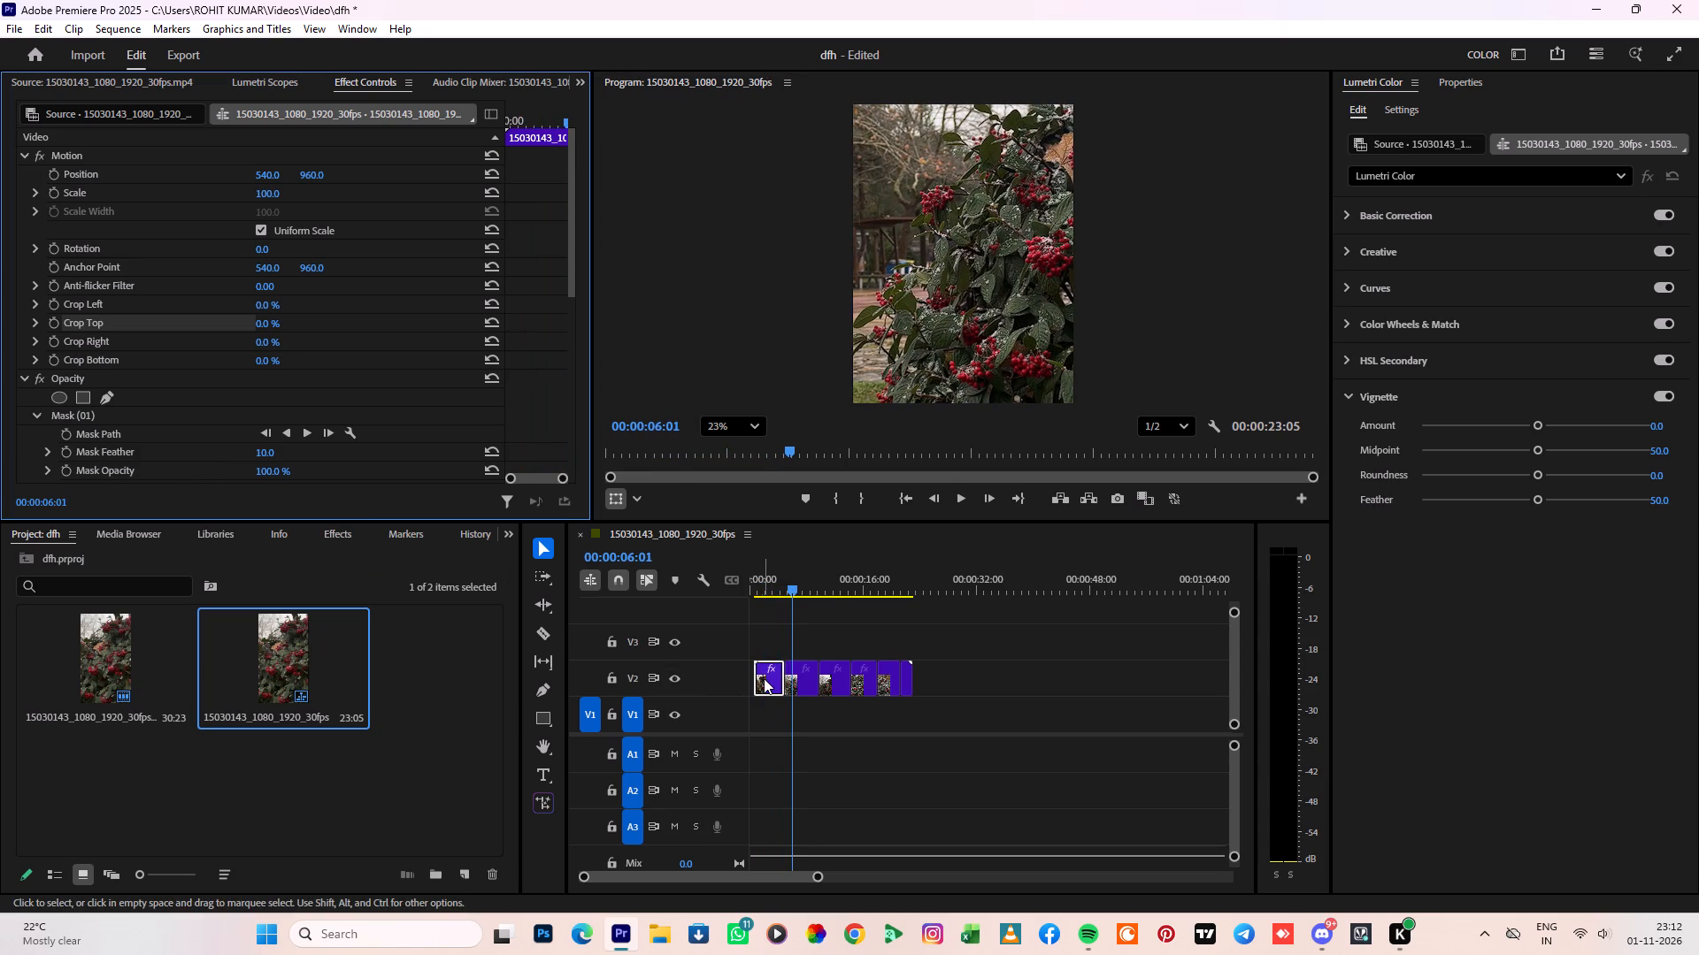
Turn on Crop Top keyframing for the first V2 segment at 00:00:06:01 and keep its keyframe.
{"action": "left_click", "coordinate": [764, 678]}
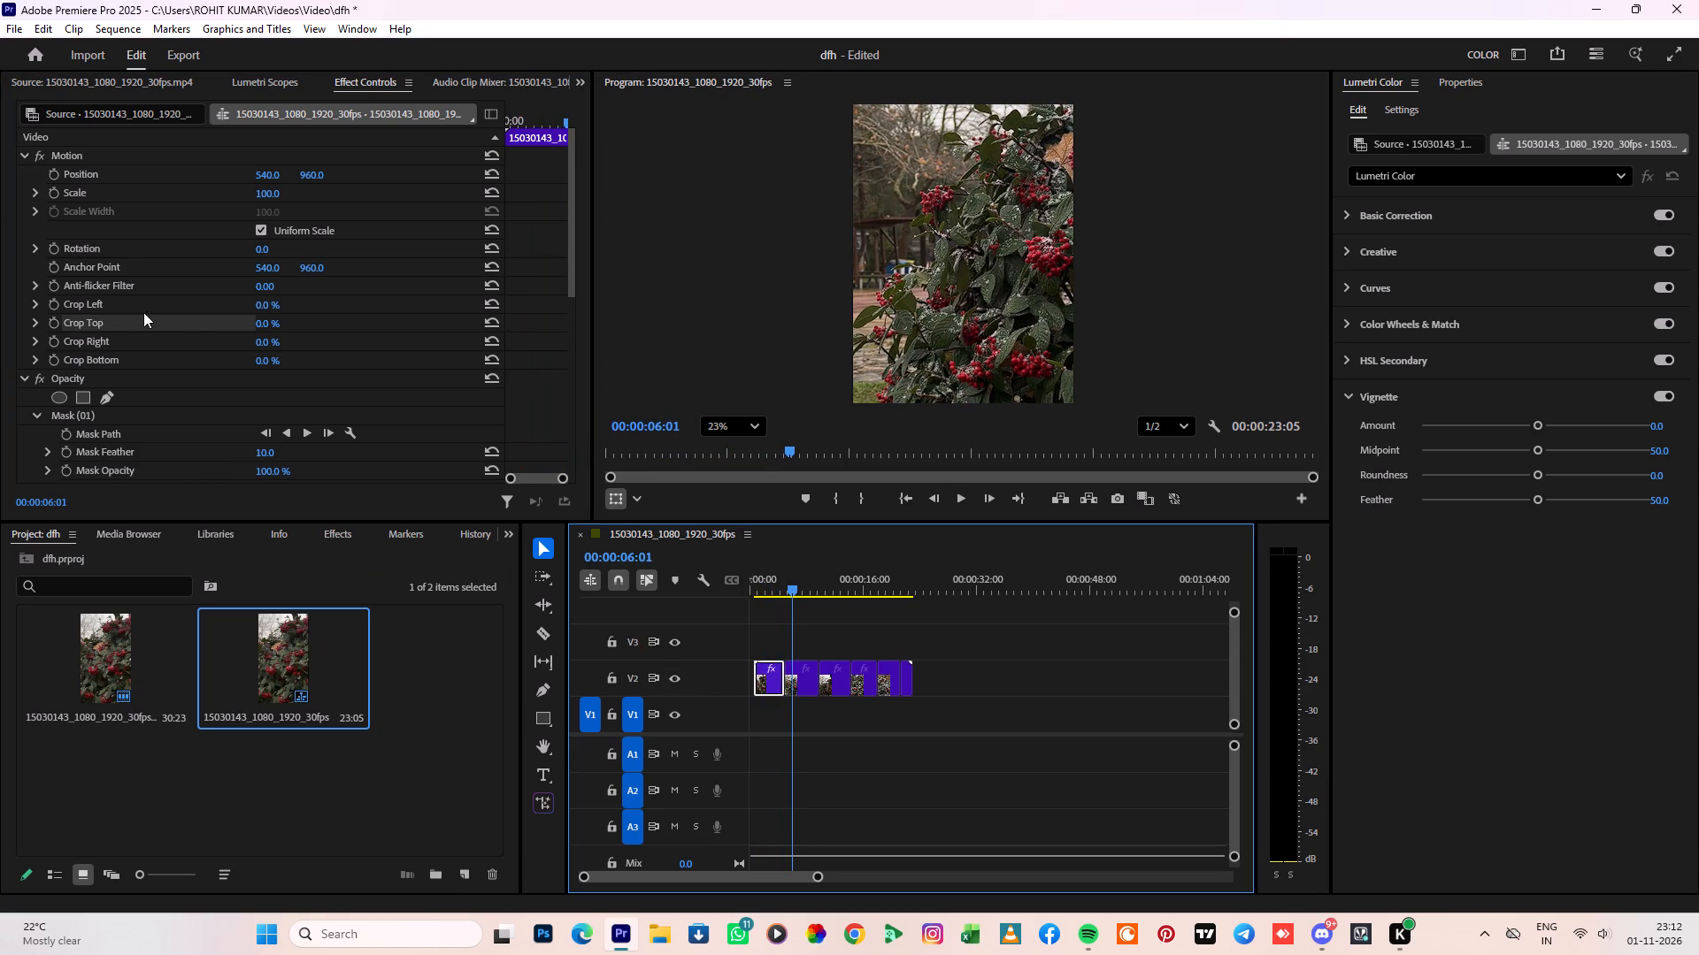
{"action": "double_click", "coordinate": [50, 323]}
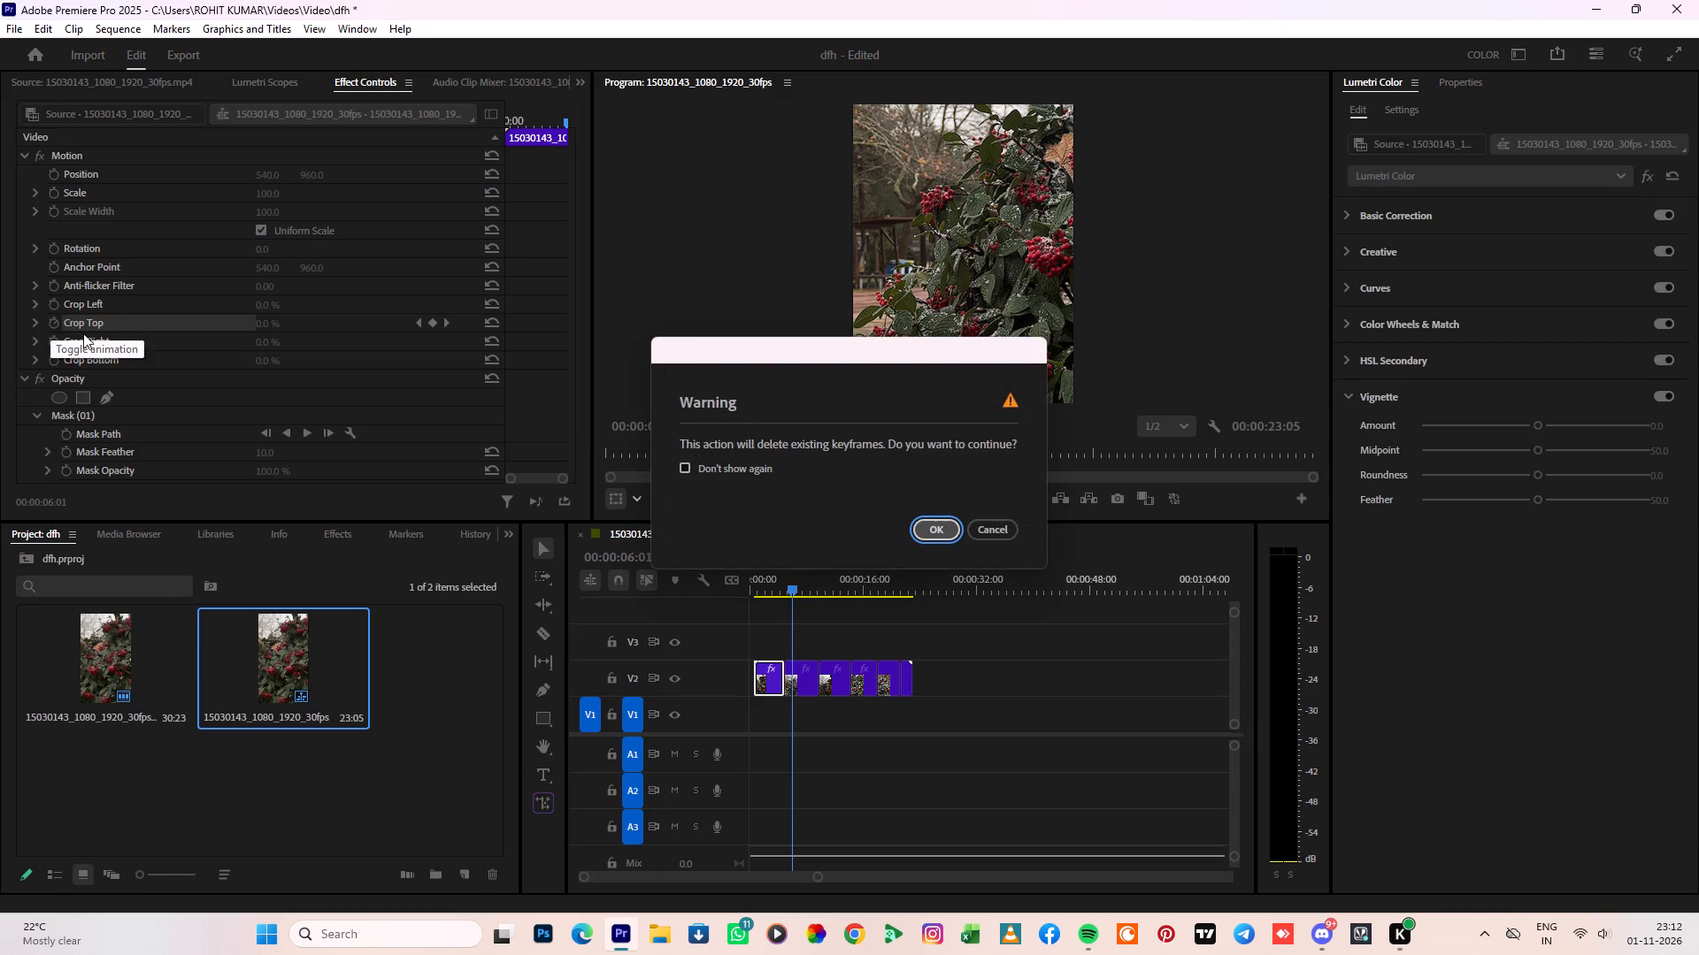
{"action": "left_click", "coordinate": [82, 333]}
{"action": "left_click", "coordinate": [995, 526]}
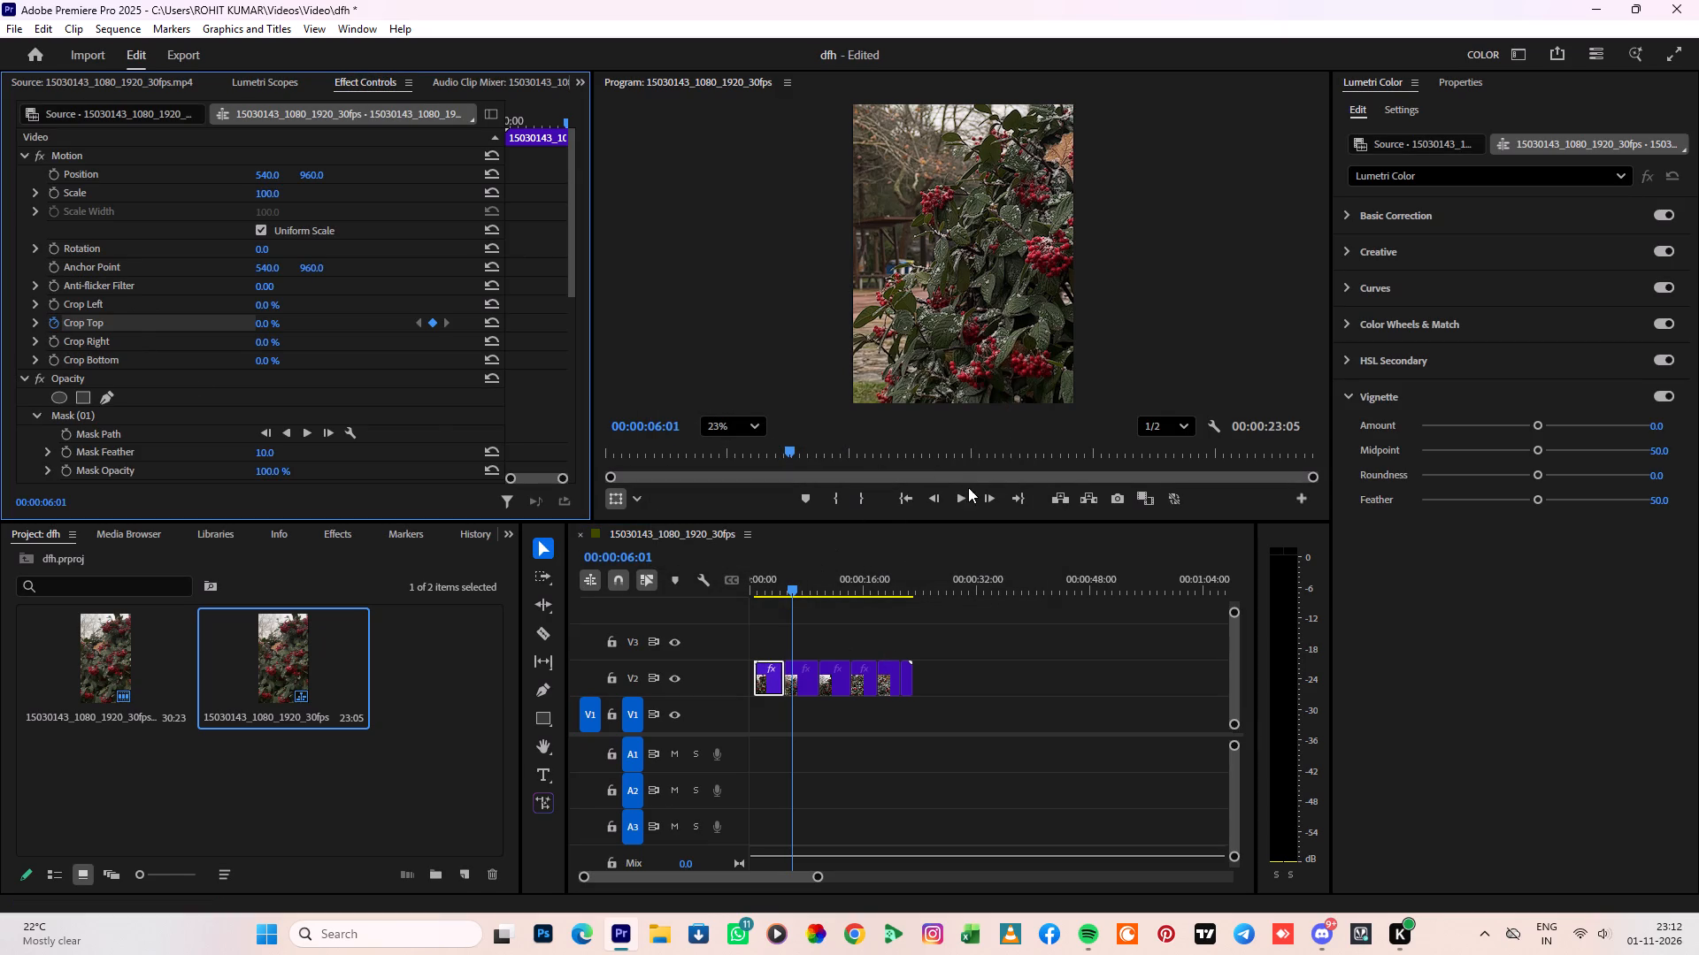
Play the sequence onward from 00:00:06:01, and replay it from the start to check the first segment.
{"action": "left_click", "coordinate": [963, 499]}
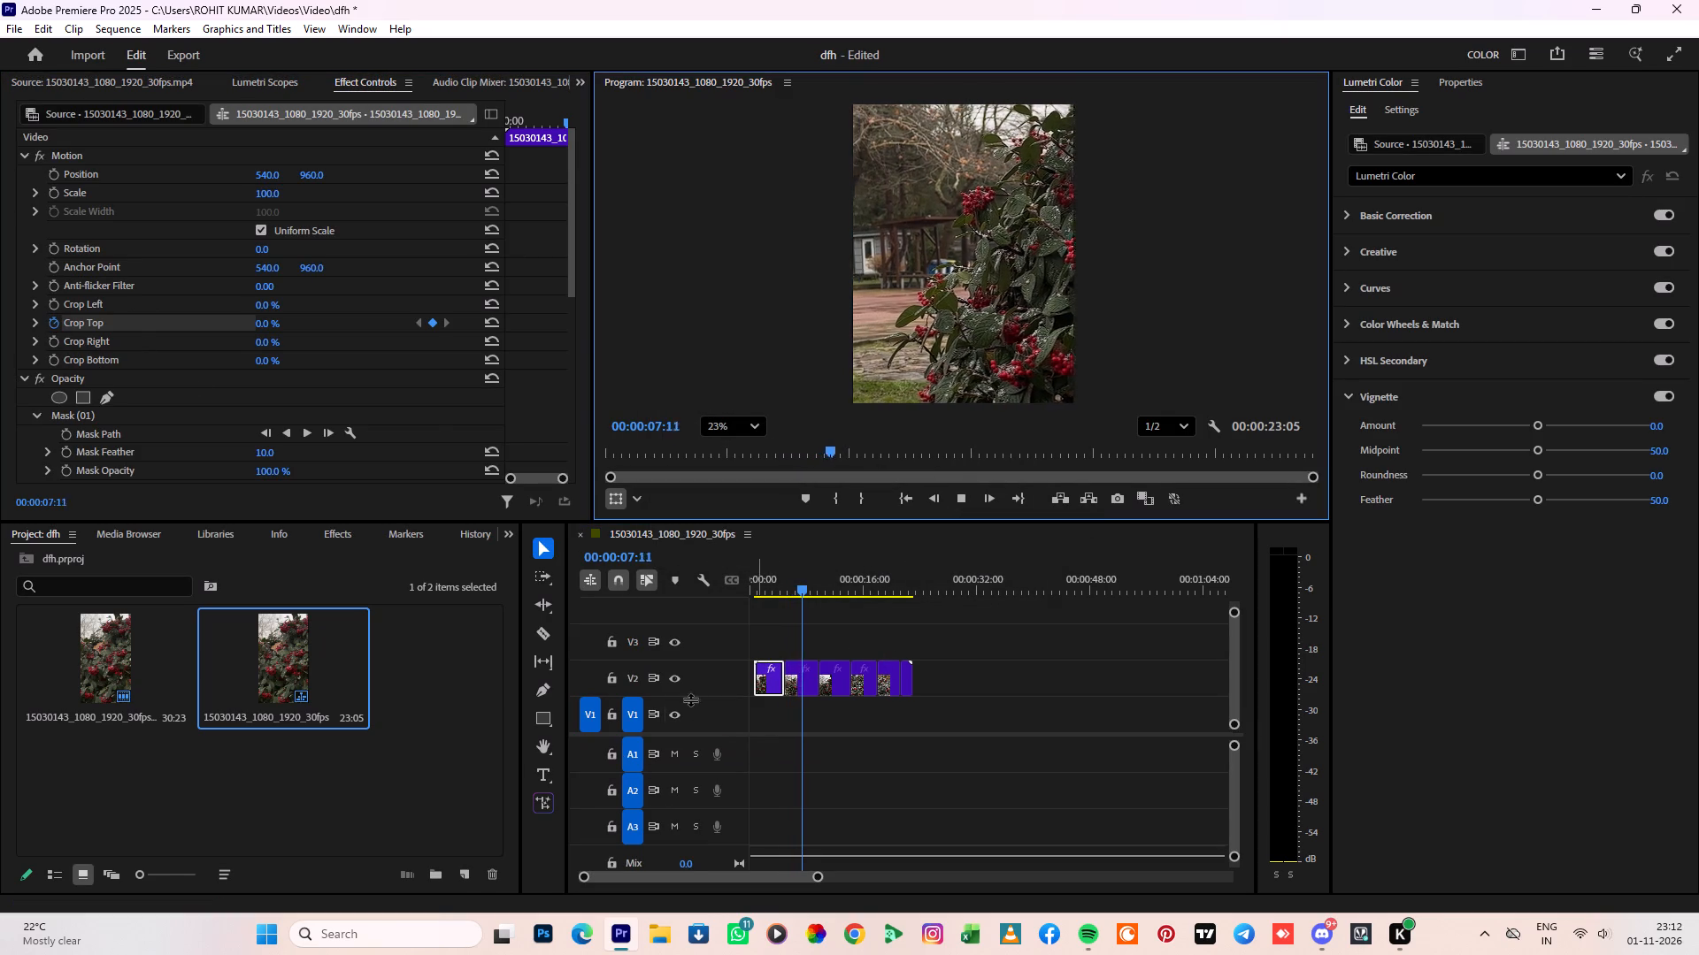
{"action": "left_click", "coordinate": [769, 681]}
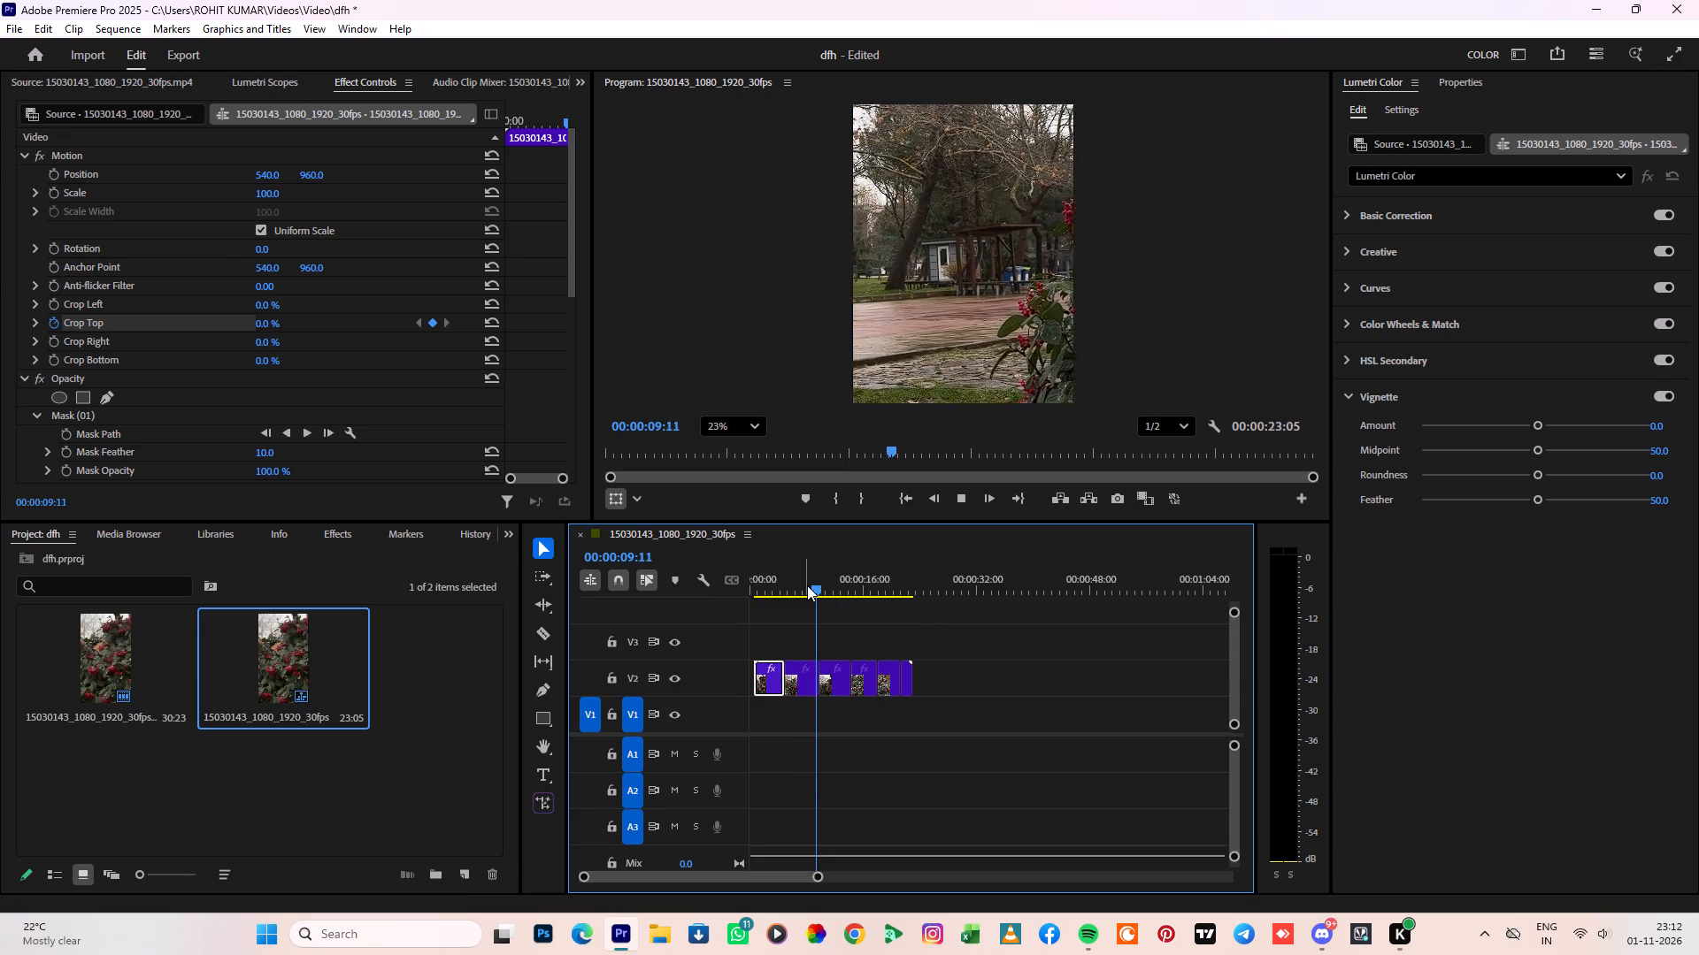
{"action": "left_click_drag", "start_coordinate": [822, 585], "coordinate": [728, 593]}
{"action": "left_click", "coordinate": [962, 497]}
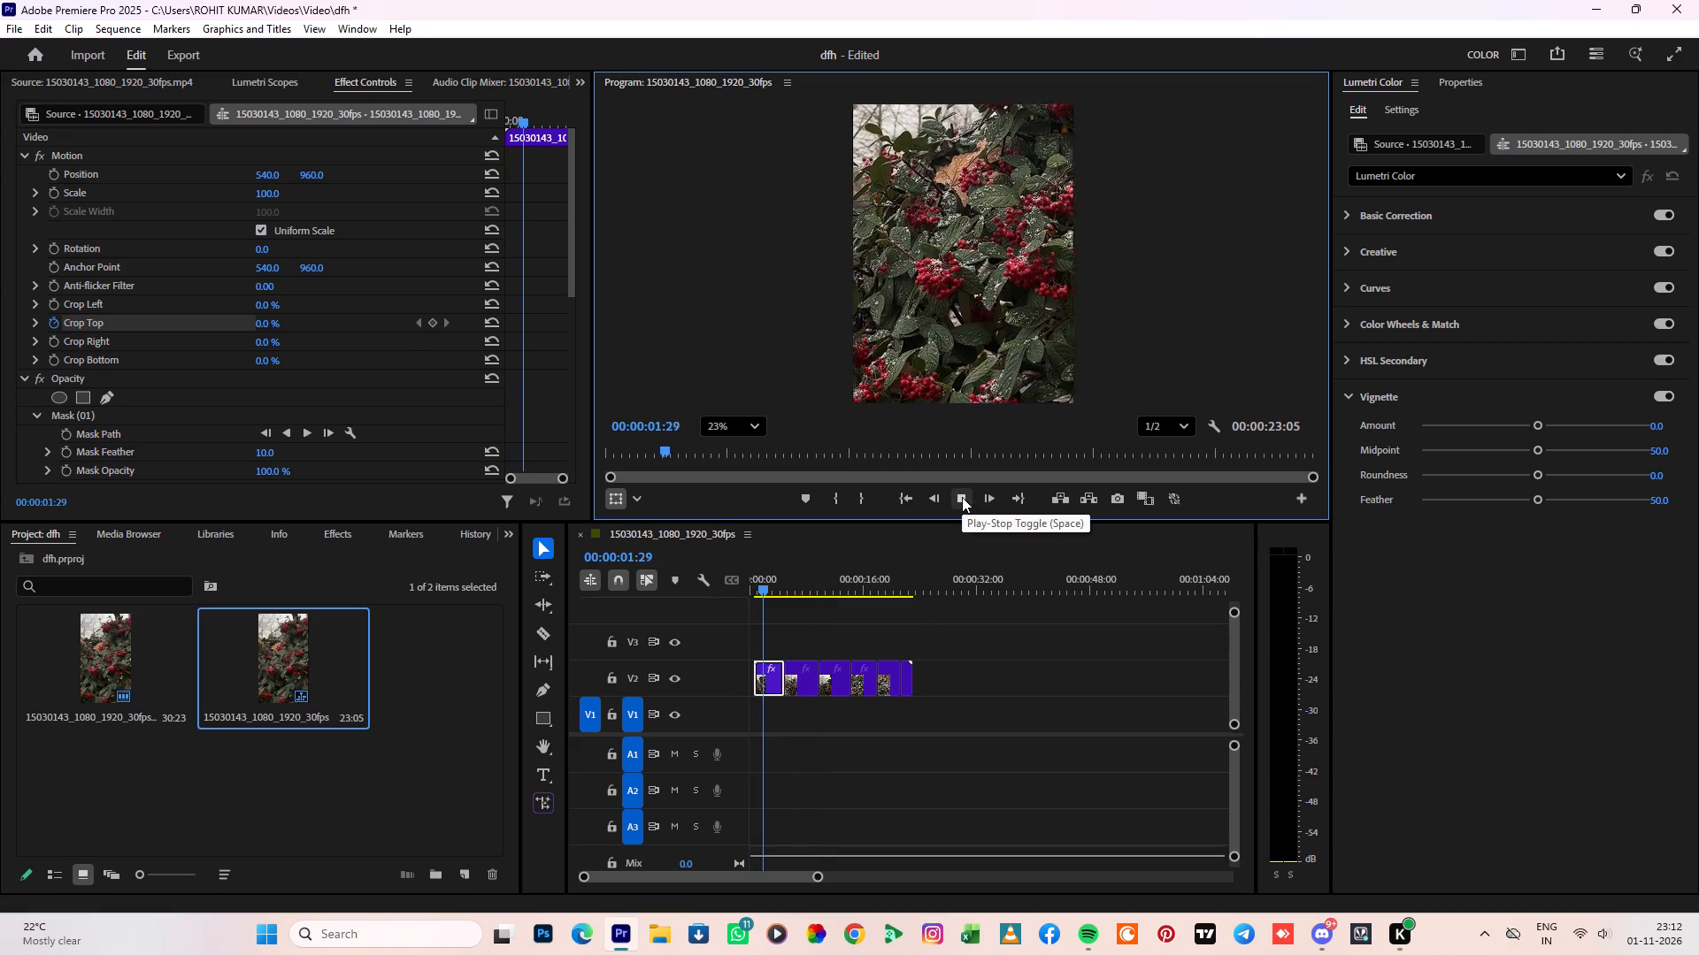
{"action": "left_click", "coordinate": [980, 701]}
{"action": "left_click", "coordinate": [857, 651]}
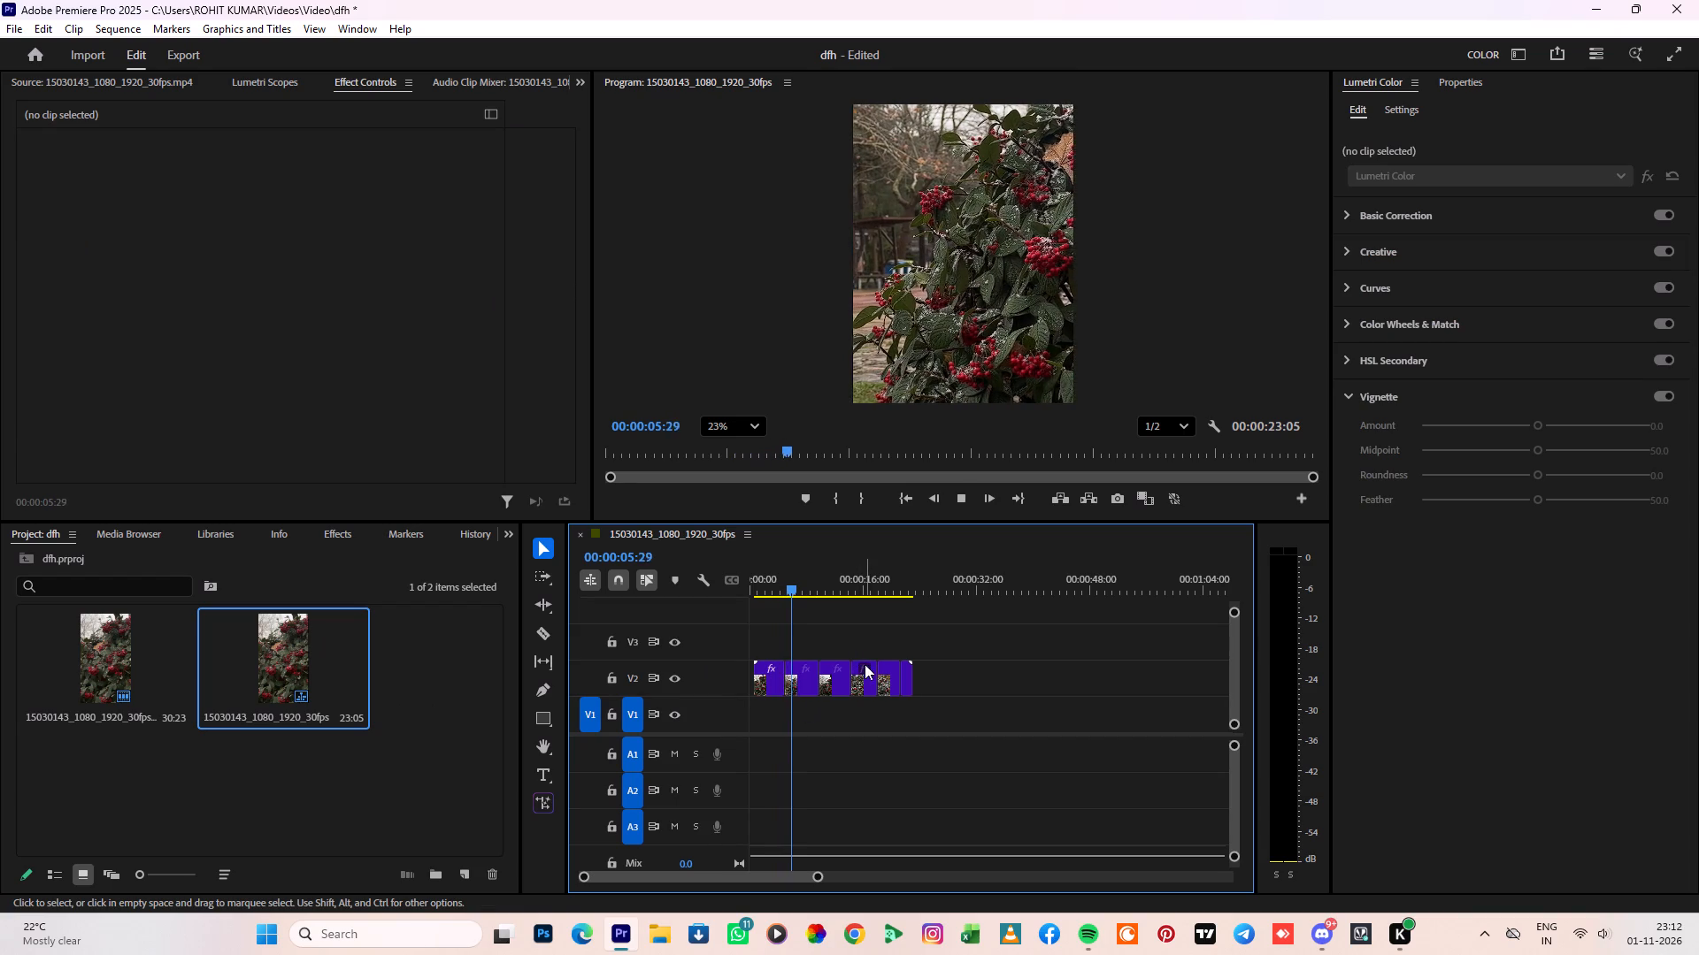
Turn on Rotation keyframing for the fourth V2 segment, with a keyframe of 0.0 at 00:00:06:10.
{"action": "left_click", "coordinate": [867, 666]}
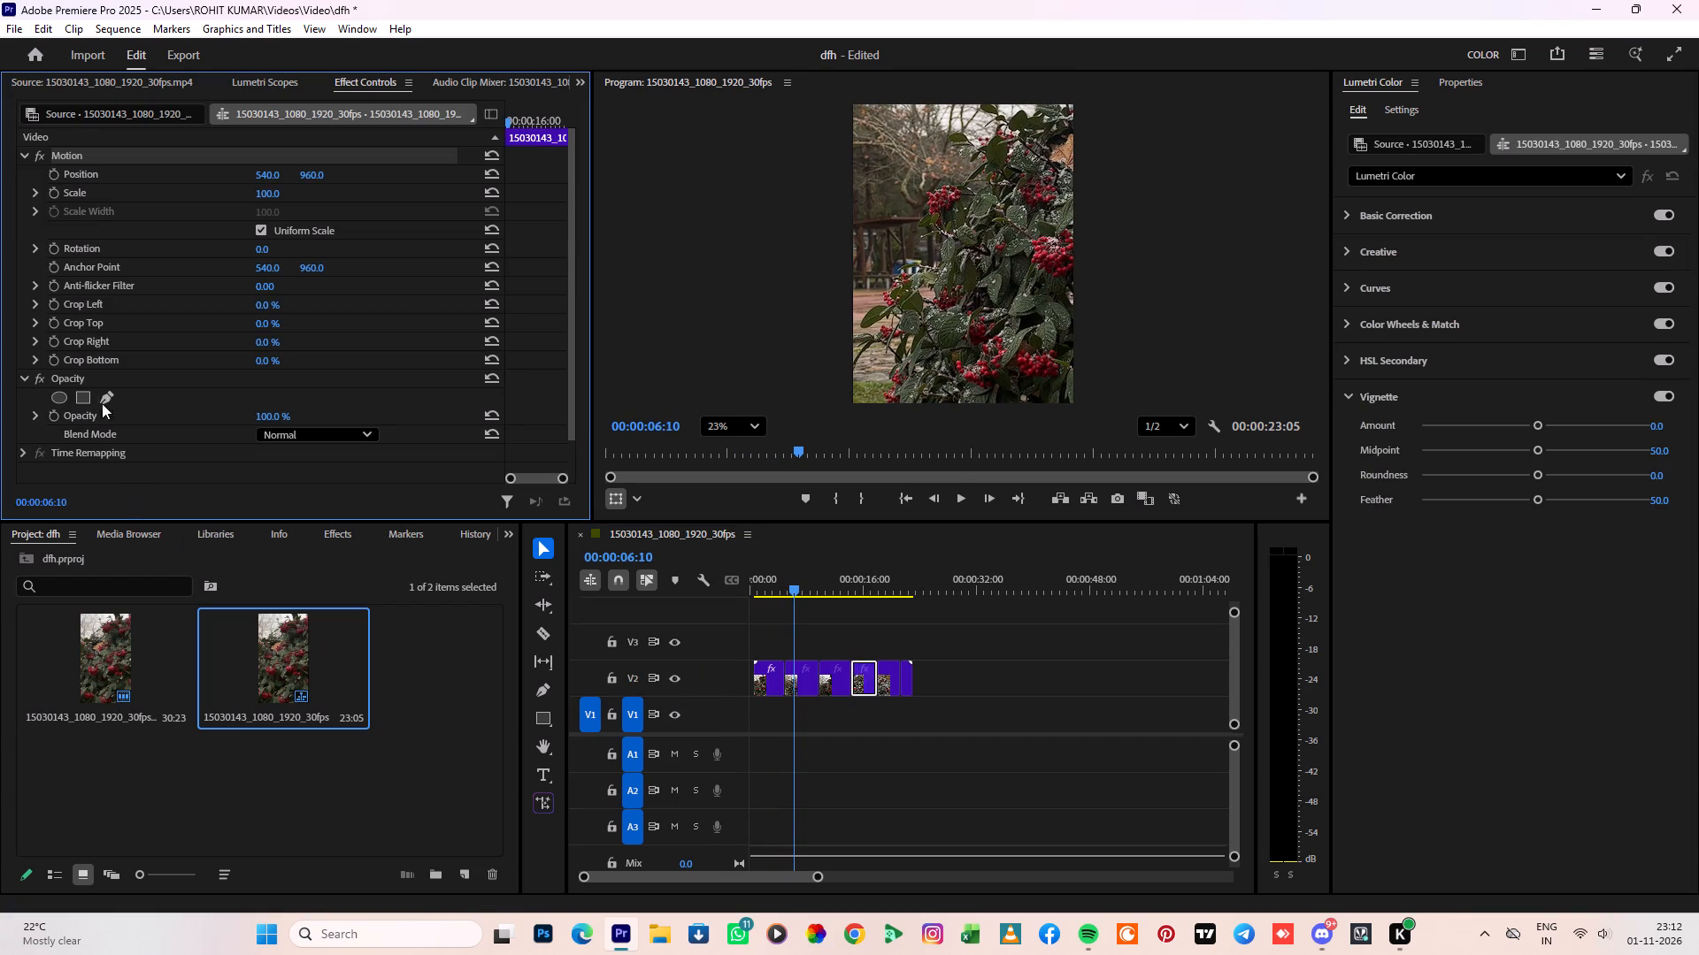
{"action": "double_click", "coordinate": [89, 248]}
{"action": "left_click", "coordinate": [53, 248]}
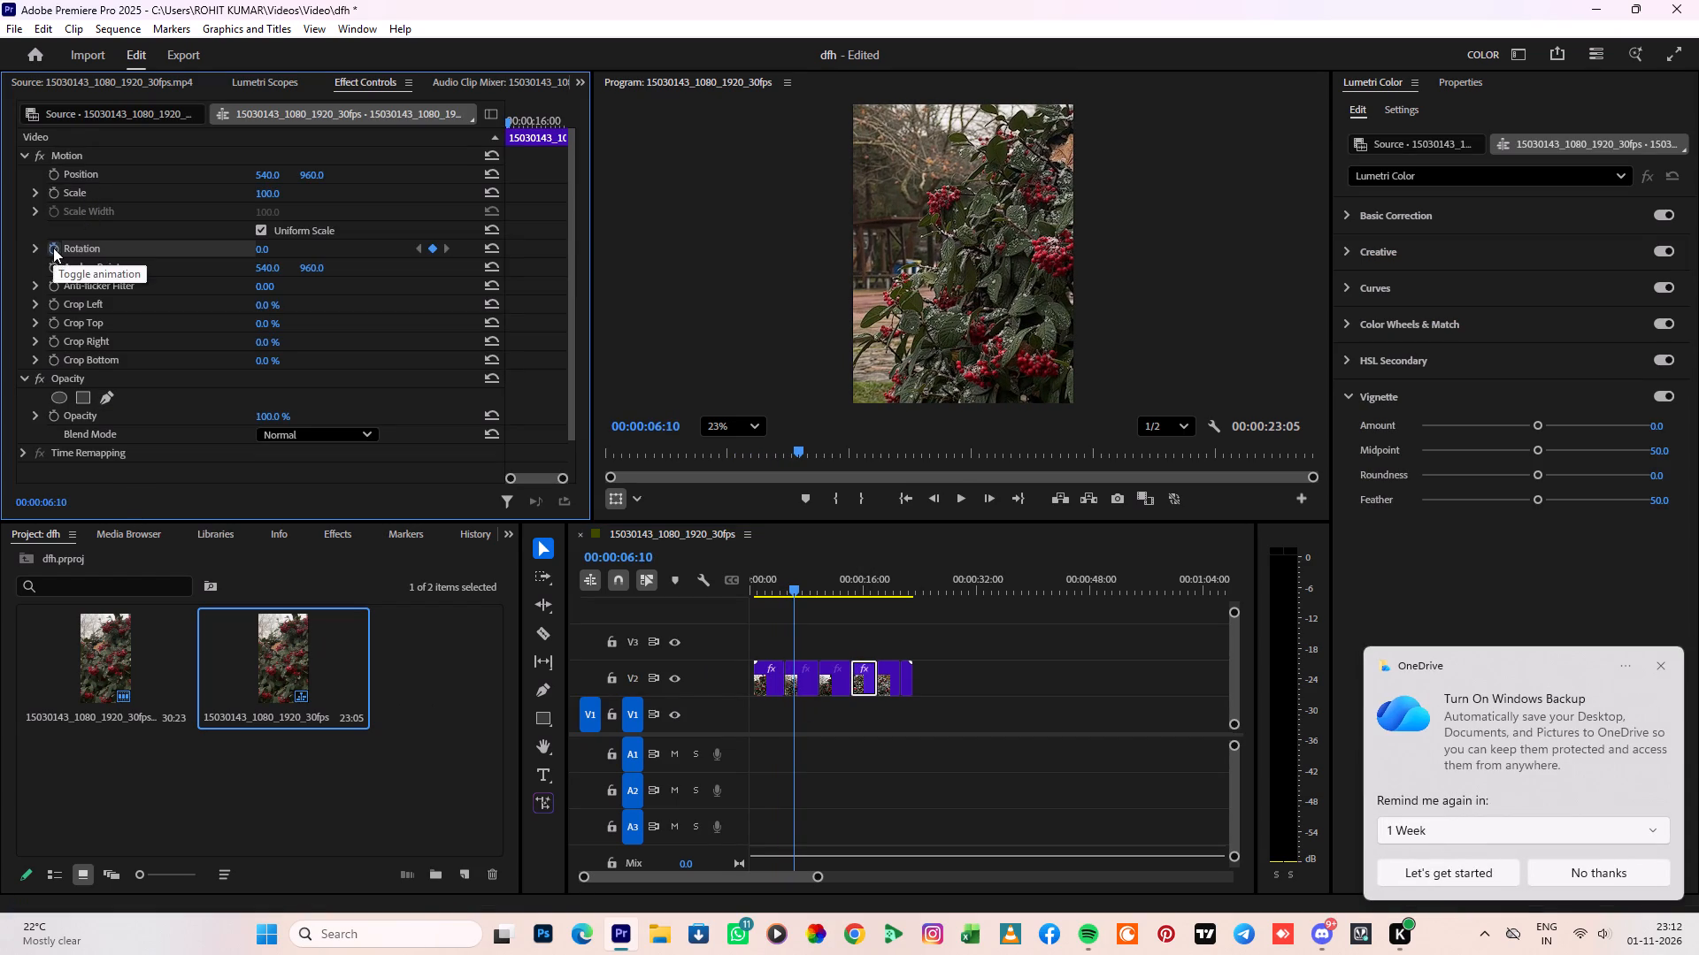
{"action": "left_click", "coordinate": [447, 248]}
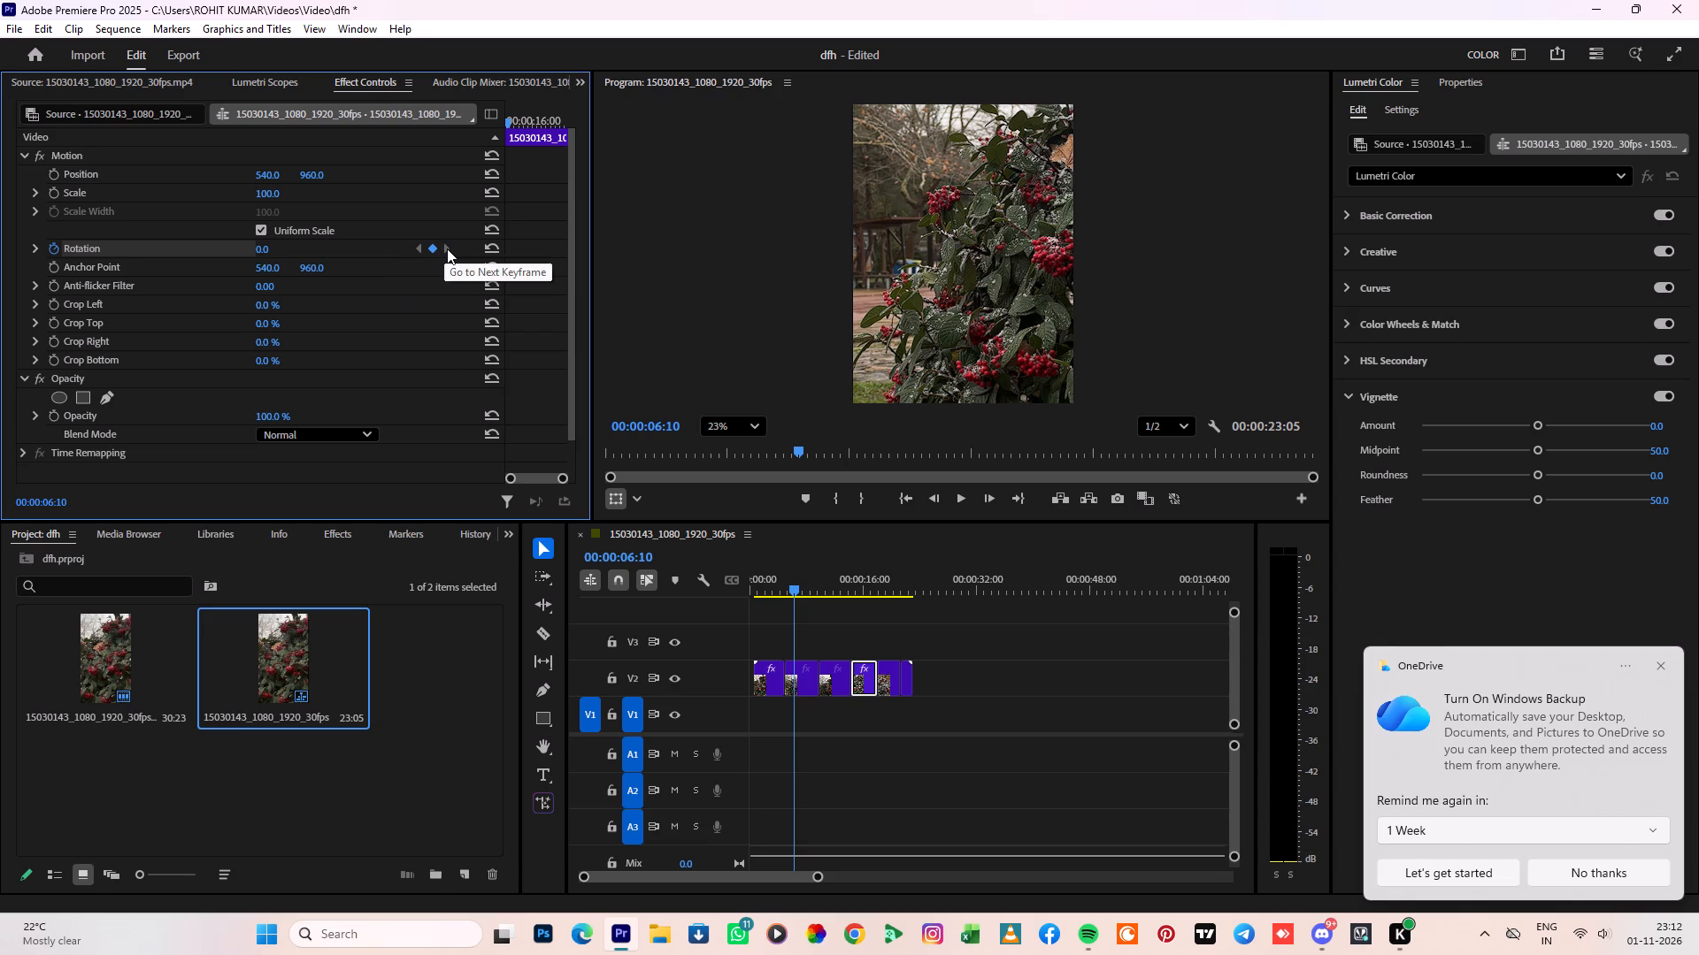
{"action": "left_click", "coordinate": [434, 248]}
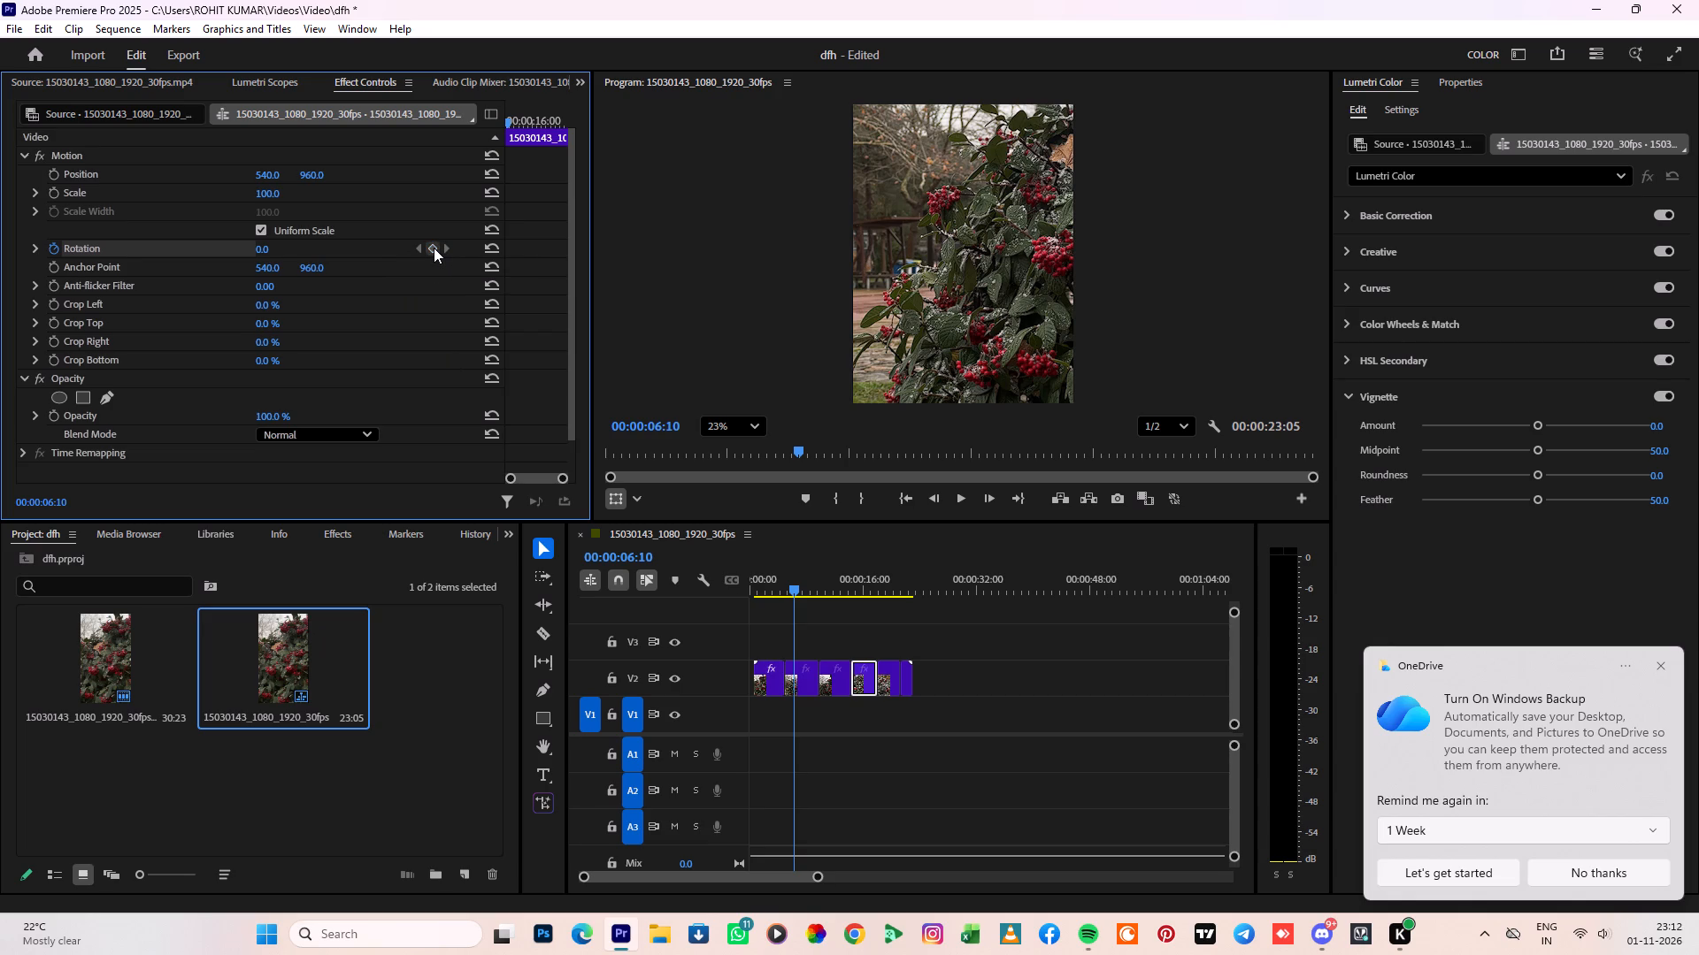
{"action": "left_click", "coordinate": [434, 248]}
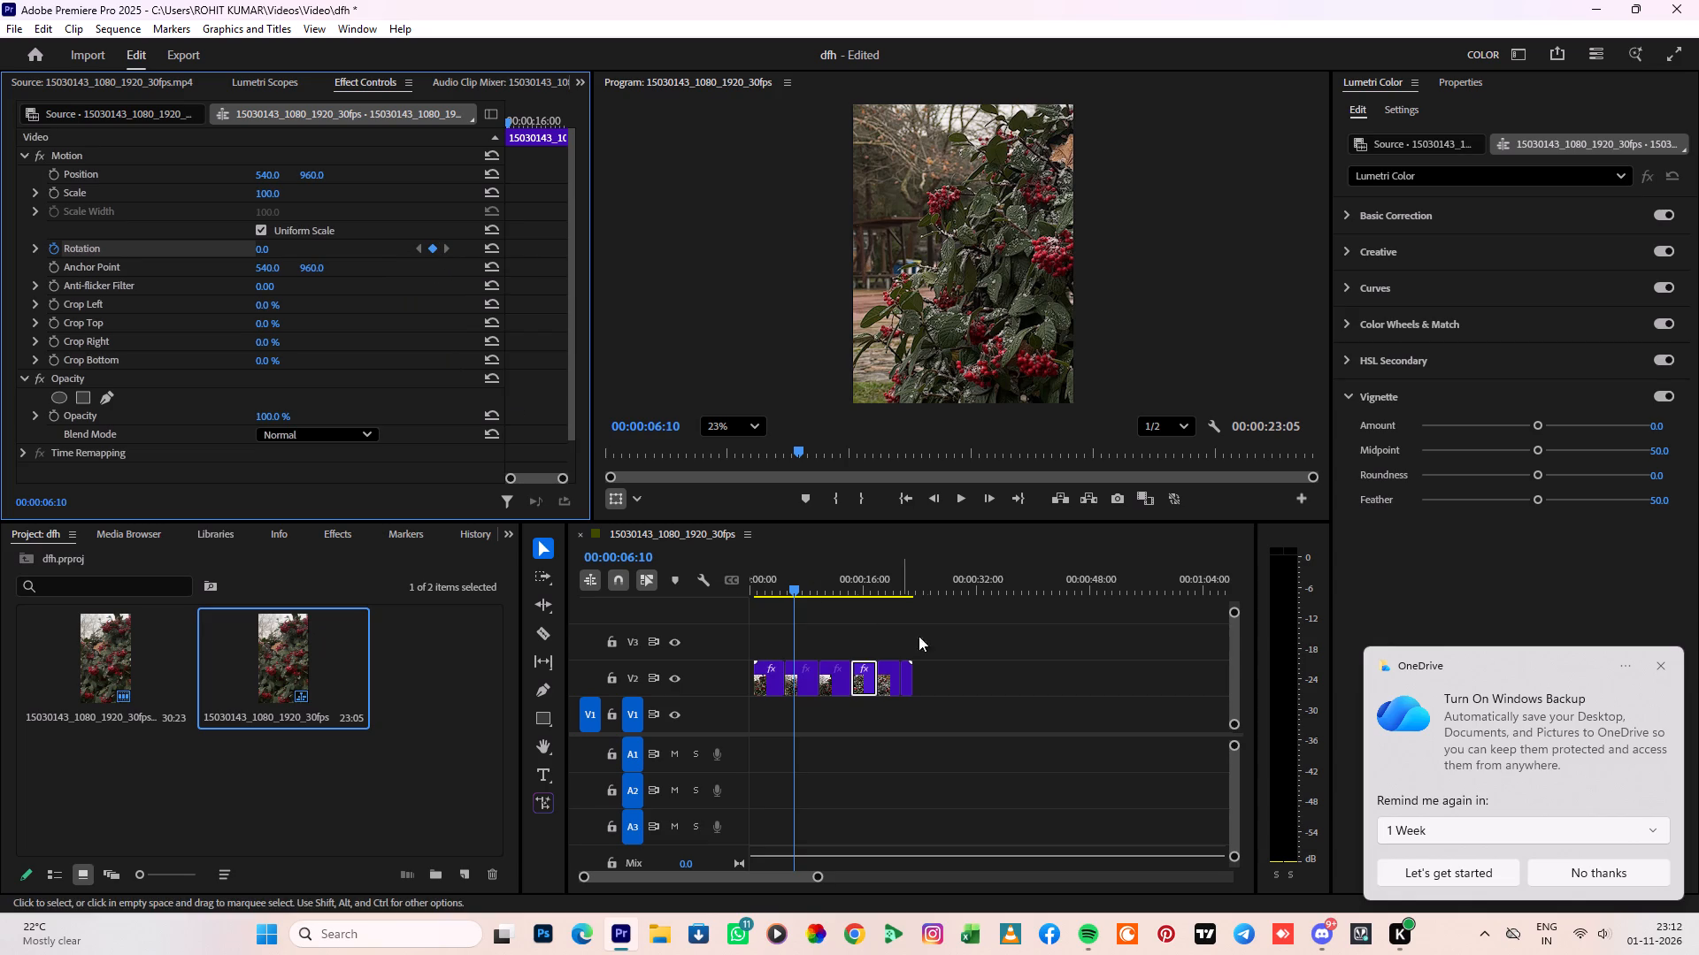
Play the sequence onward from 00:00:06:10 into the fourth segment and dismiss the OneDrive notification.
{"action": "left_click", "coordinate": [955, 500]}
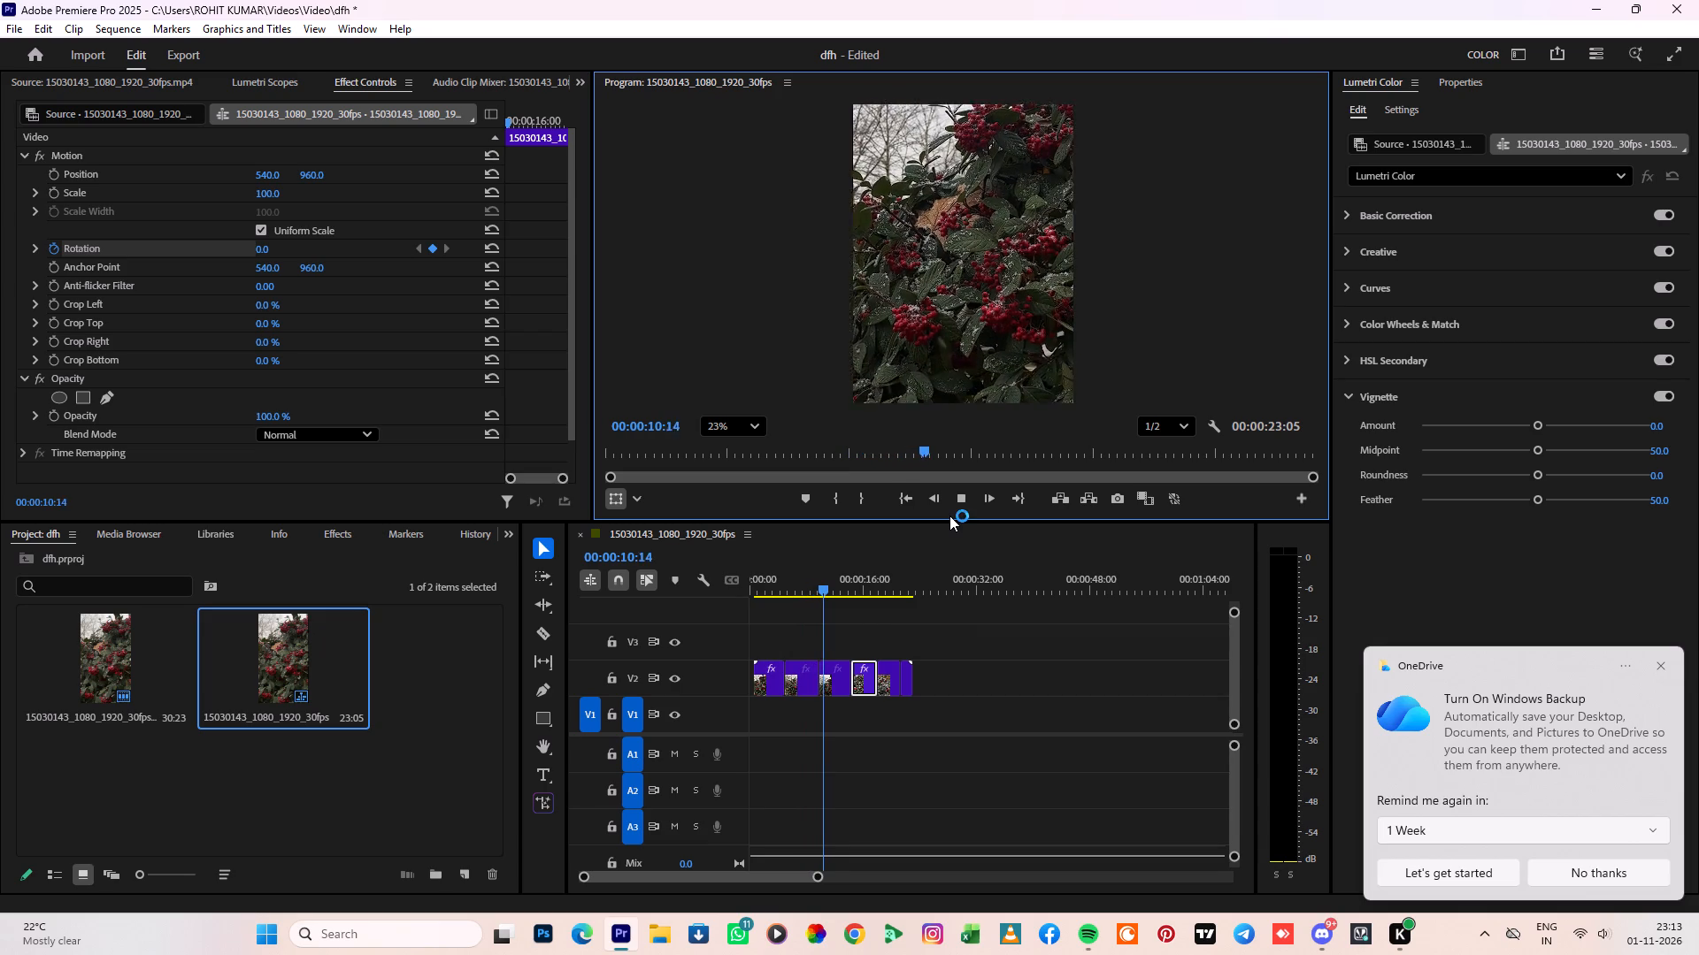
{"action": "left_click", "coordinate": [1663, 668]}
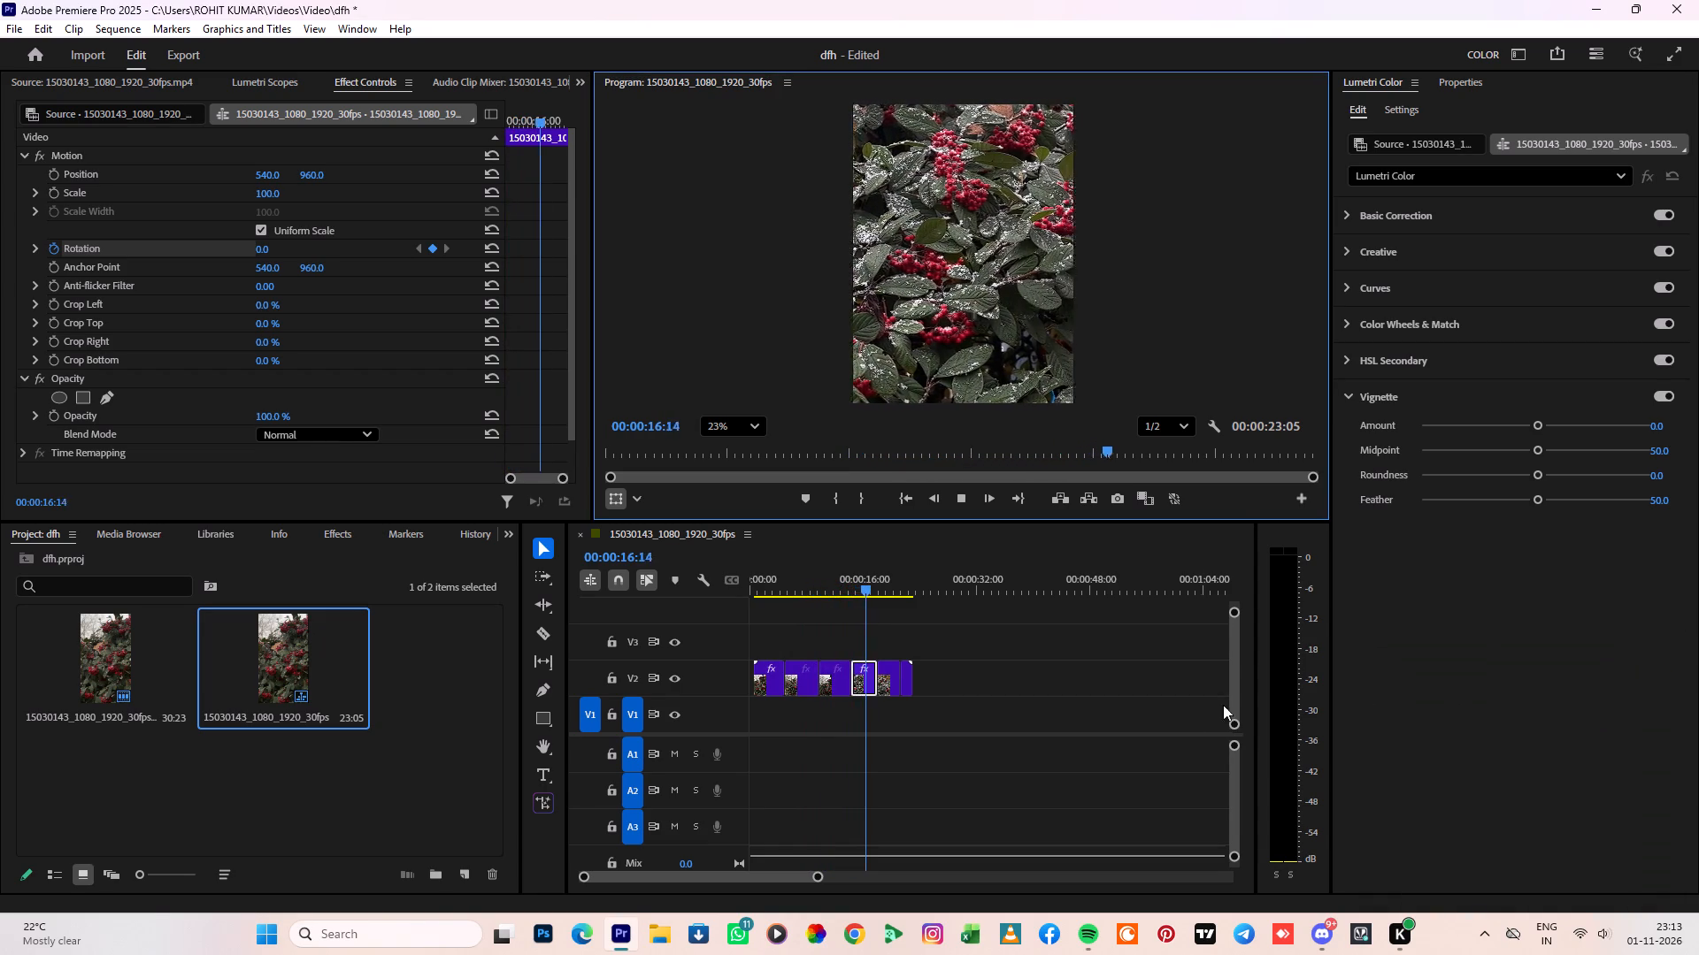
At 00:00:16:11, set the fourth segment's Lumetri Basic Correction Temperature to 40.7, Tint to -59.3 and Saturation to 141.6.
{"action": "left_click_drag", "start_coordinate": [874, 588], "coordinate": [866, 584]}
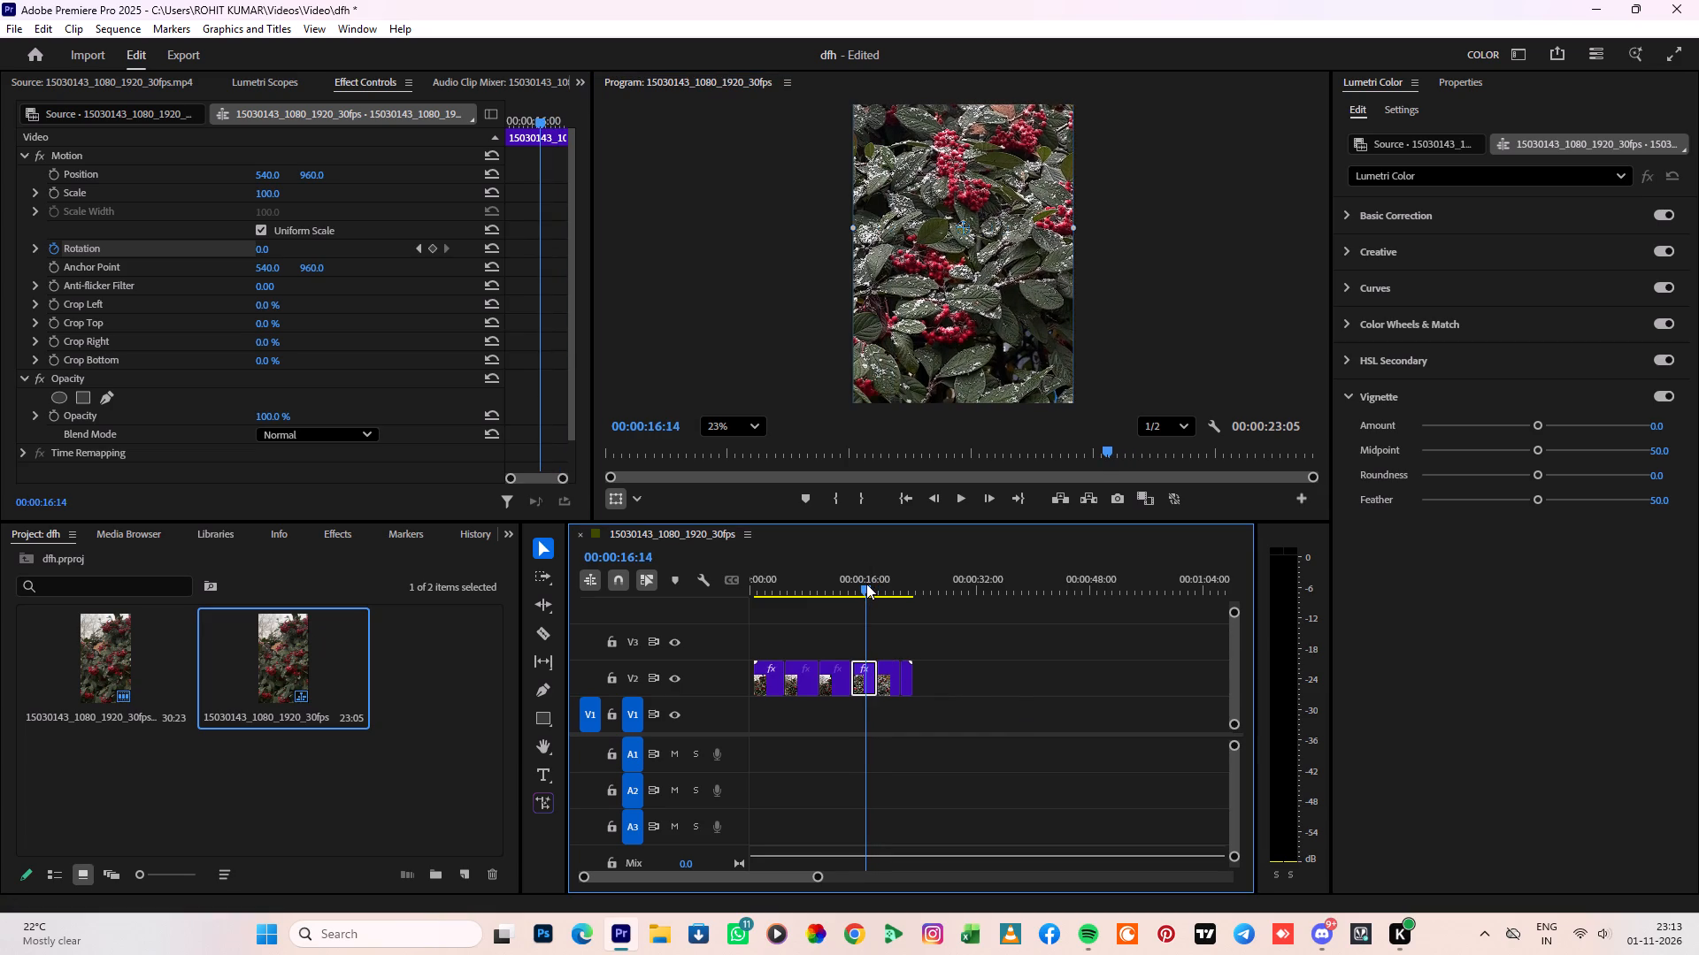
{"action": "left_click_drag", "start_coordinate": [866, 584], "coordinate": [865, 584]}
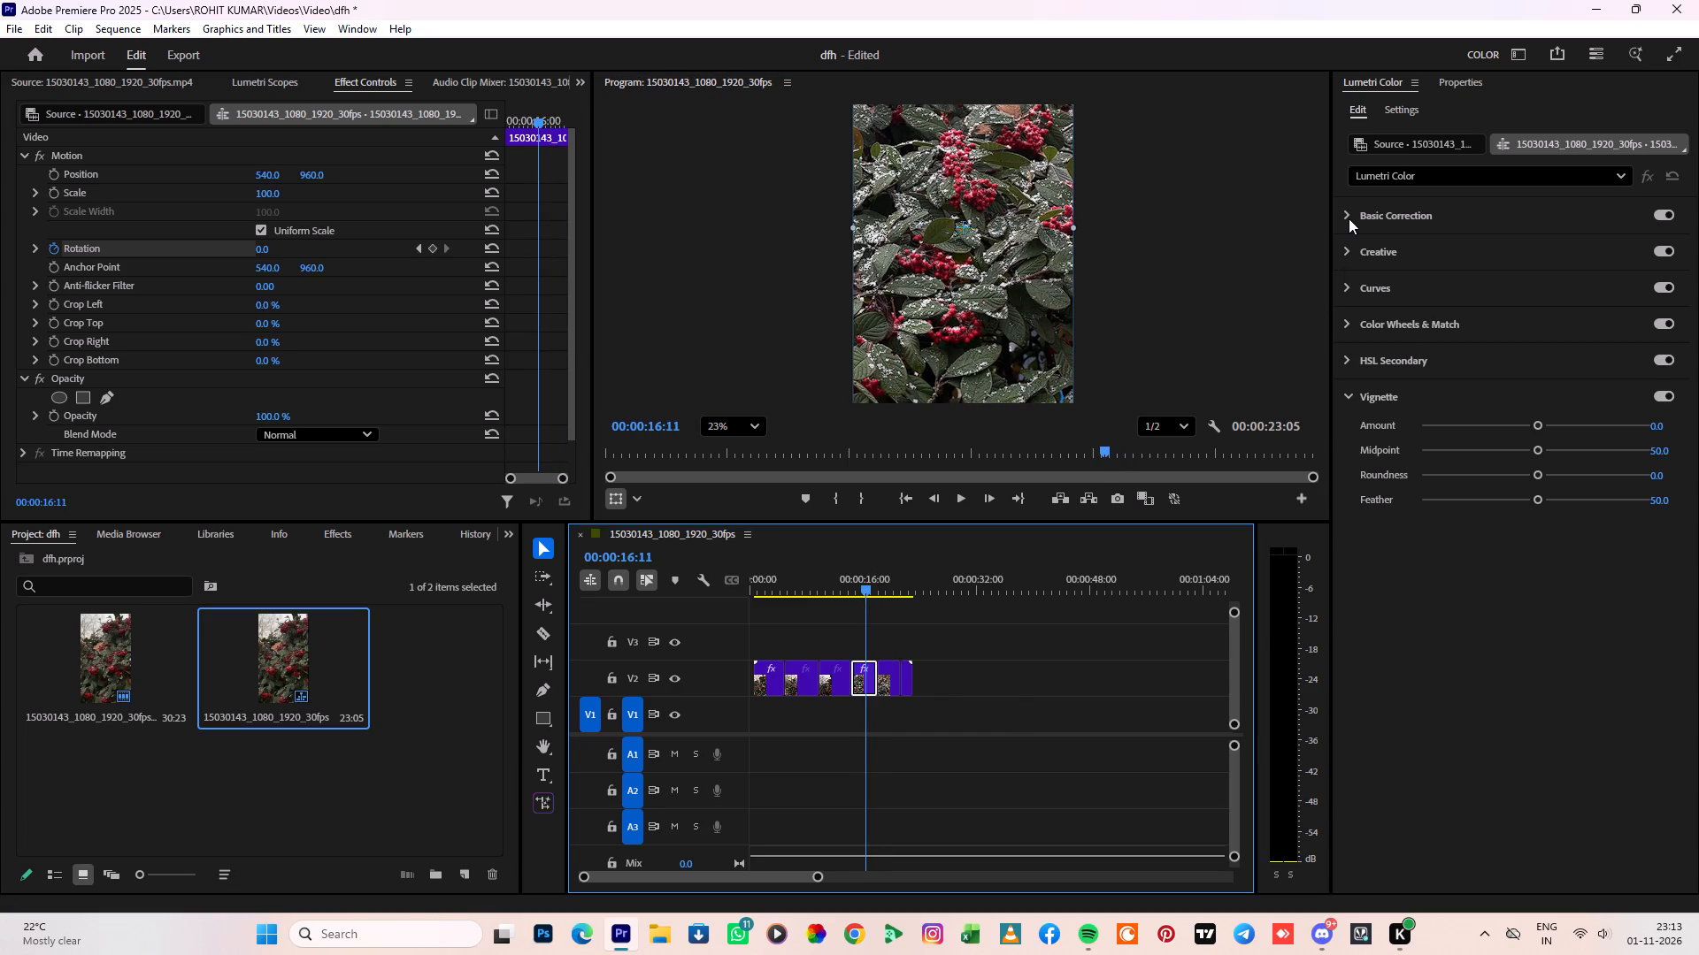
{"action": "left_click", "coordinate": [1349, 218]}
{"action": "left_click_drag", "start_coordinate": [1547, 408], "coordinate": [1570, 414]}
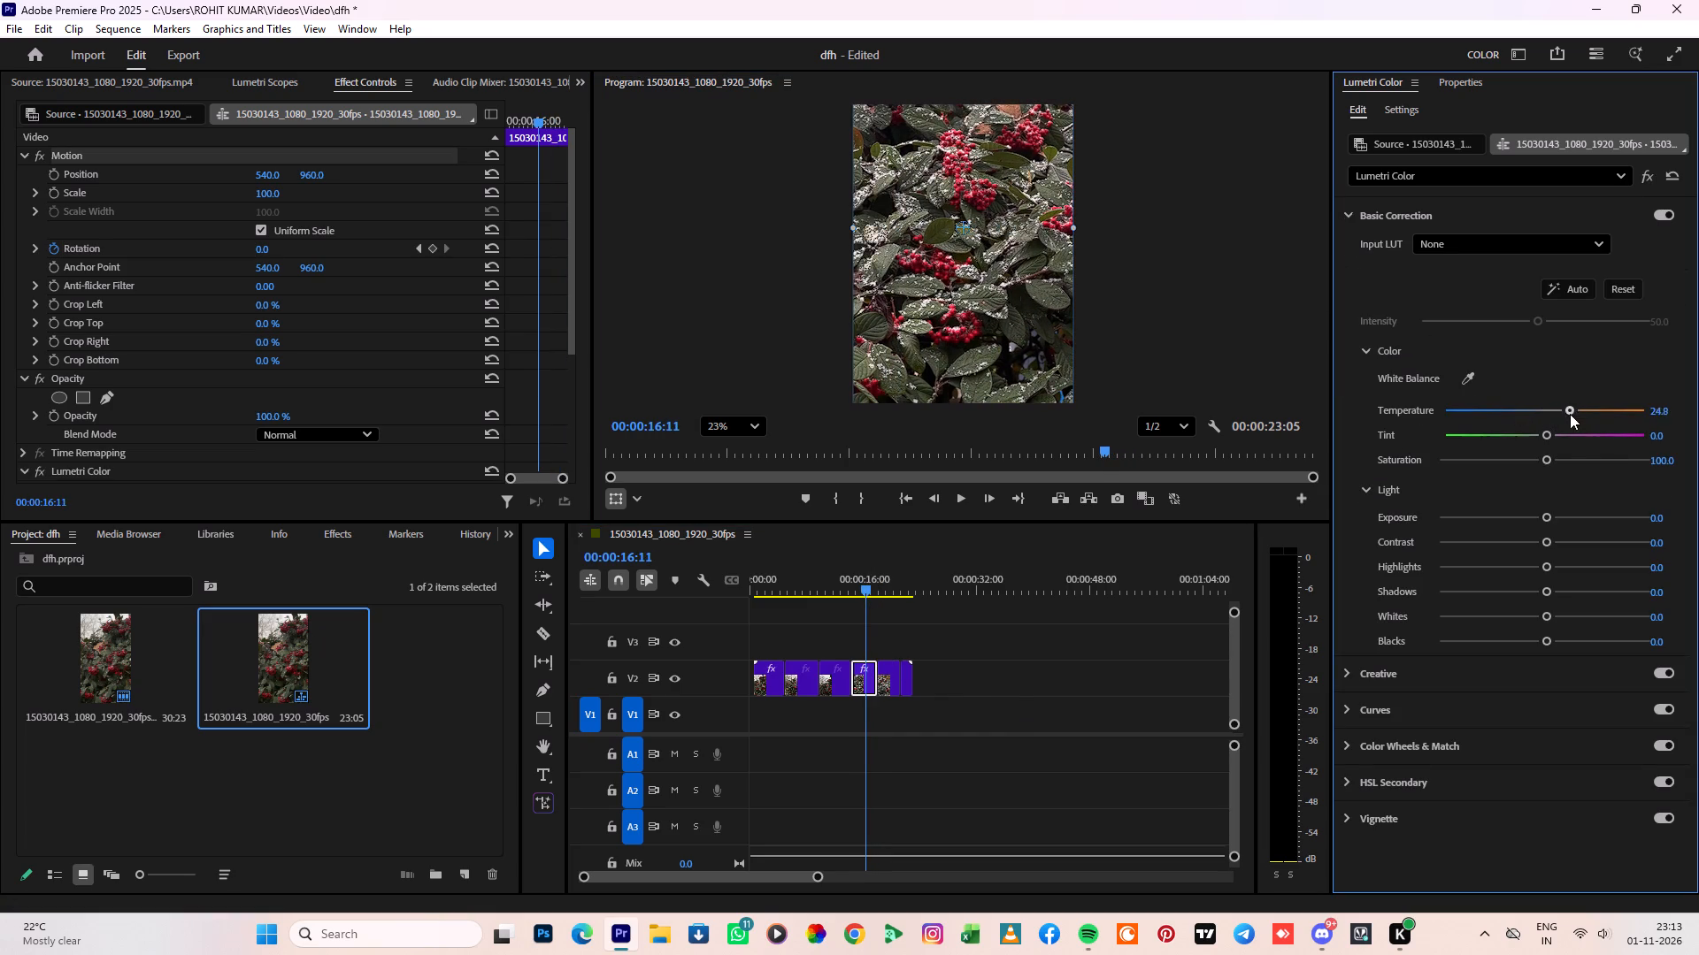
{"action": "left_click_drag", "start_coordinate": [1570, 414], "coordinate": [1566, 440]}
{"action": "left_click_drag", "start_coordinate": [1566, 440], "coordinate": [1584, 442]}
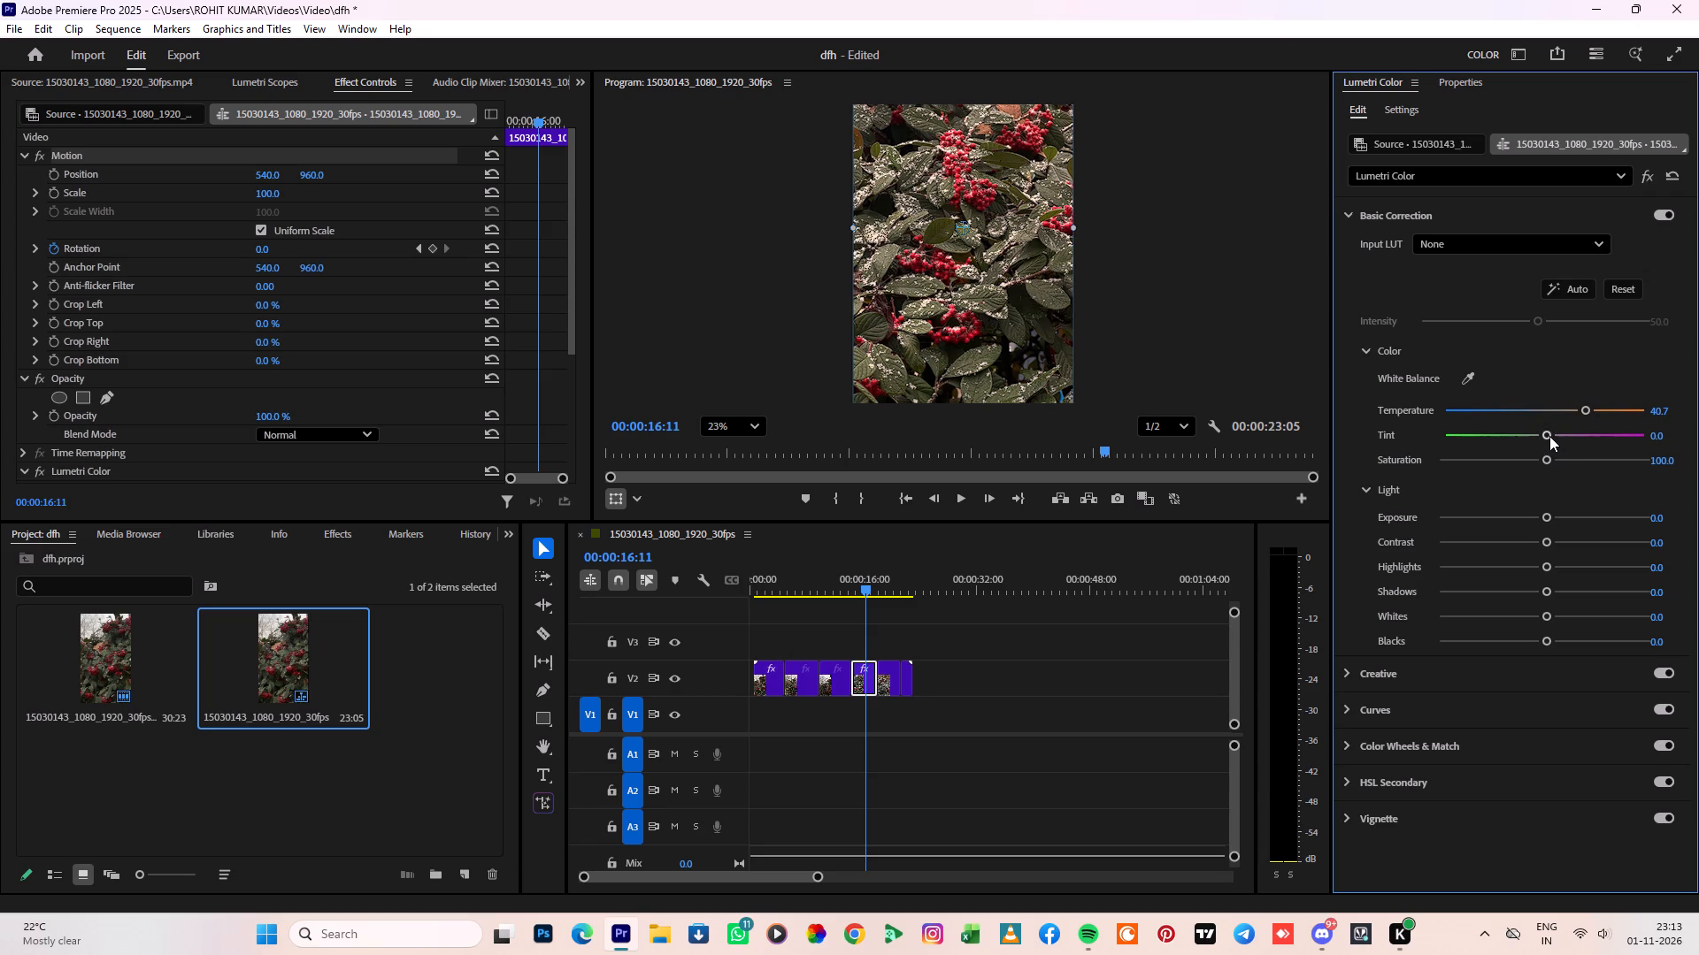
{"action": "left_click_drag", "start_coordinate": [1542, 435], "coordinate": [1480, 439]}
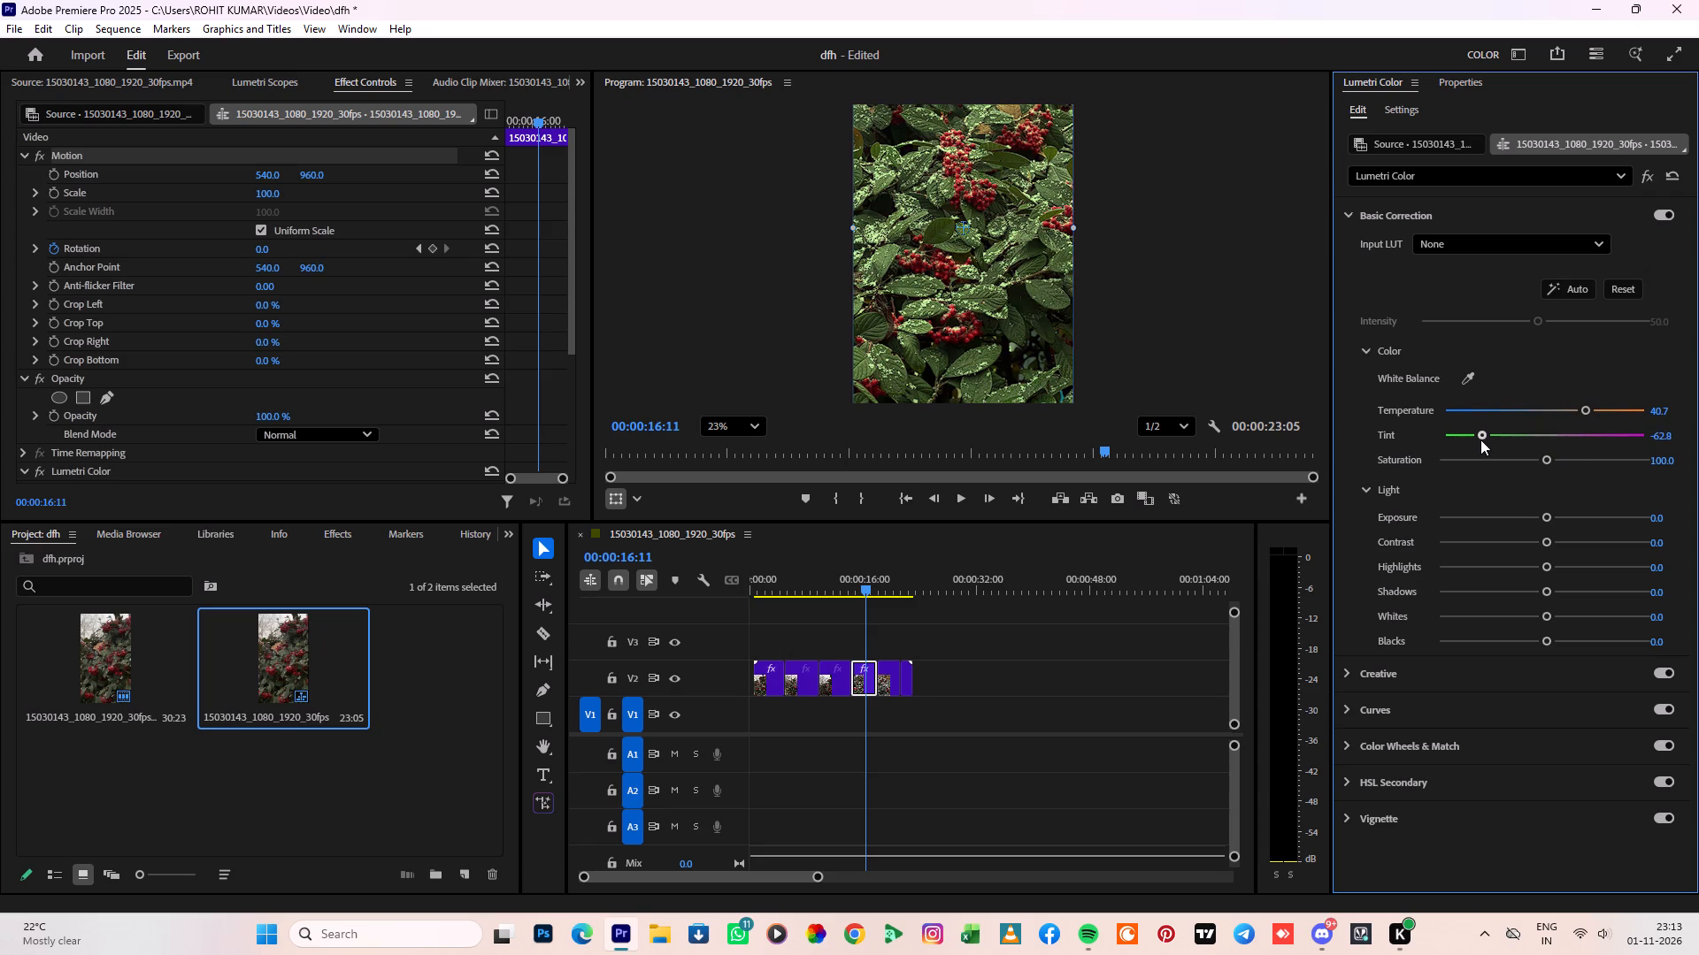
{"action": "left_click_drag", "start_coordinate": [1480, 439], "coordinate": [1484, 439]}
{"action": "left_click_drag", "start_coordinate": [1547, 457], "coordinate": [1657, 461]}
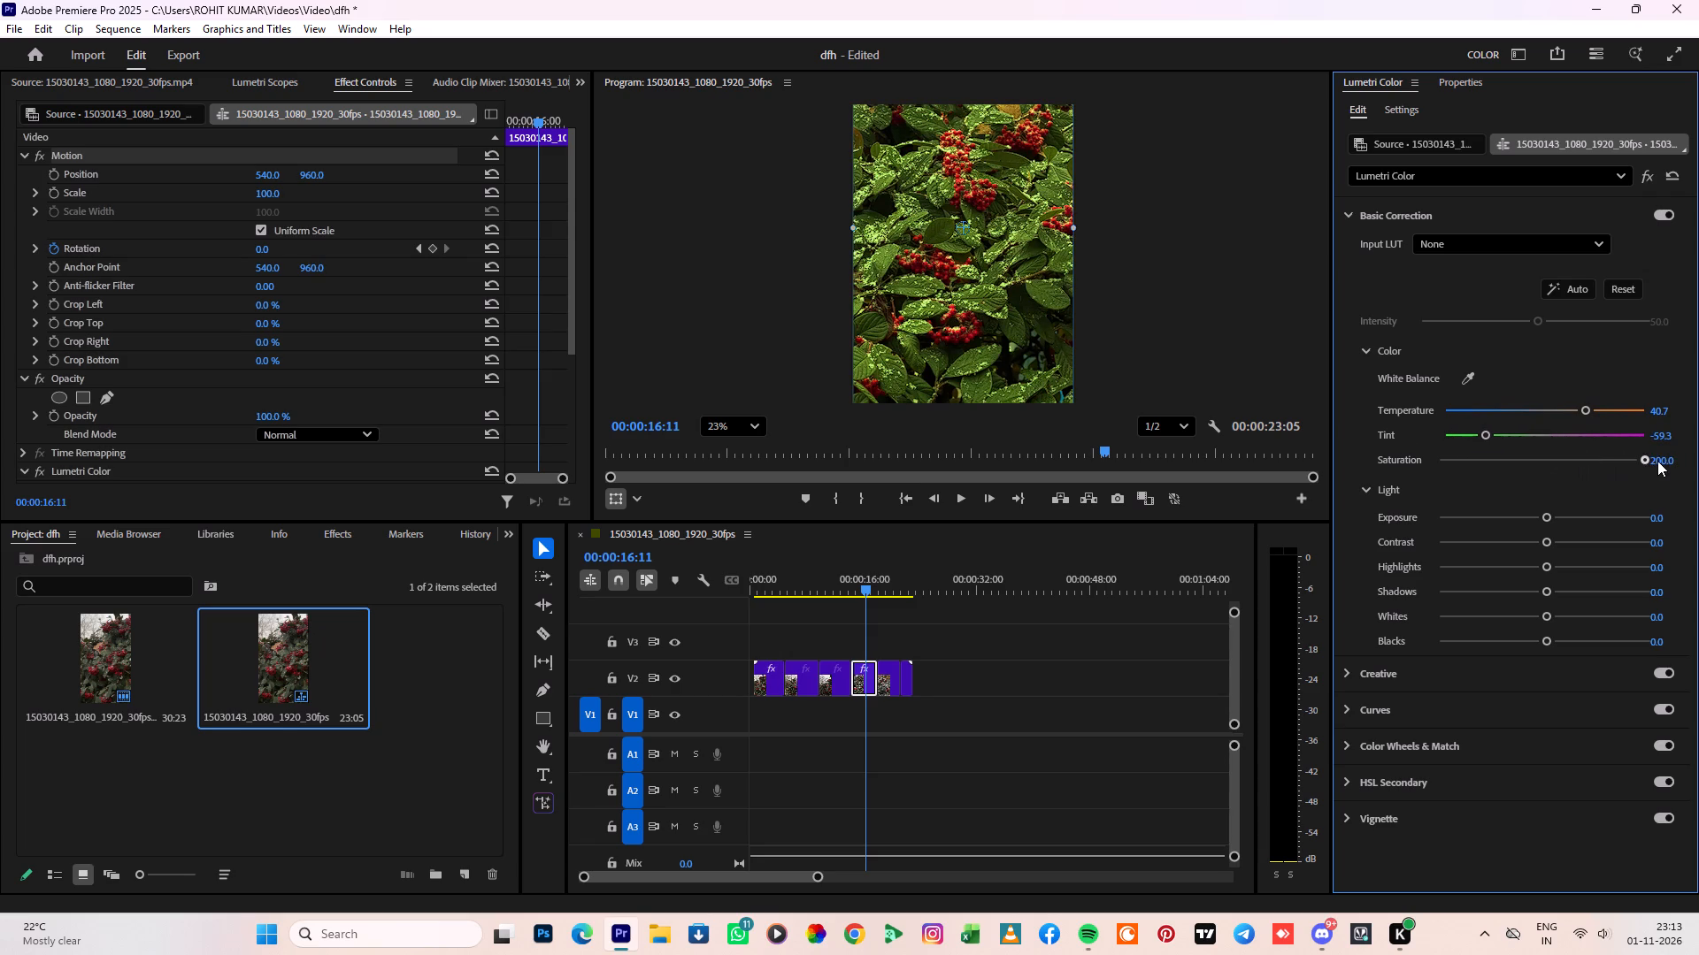
{"action": "left_click_drag", "start_coordinate": [1657, 461], "coordinate": [1585, 473]}
Set the fourth segment's Light values: Exposure 1.8, Contrast 93.8, Highlights -39.8, Shadows 23.9, Whites 8.0 and Blacks -18.6.
{"action": "left_click_drag", "start_coordinate": [1541, 516], "coordinate": [1579, 518]}
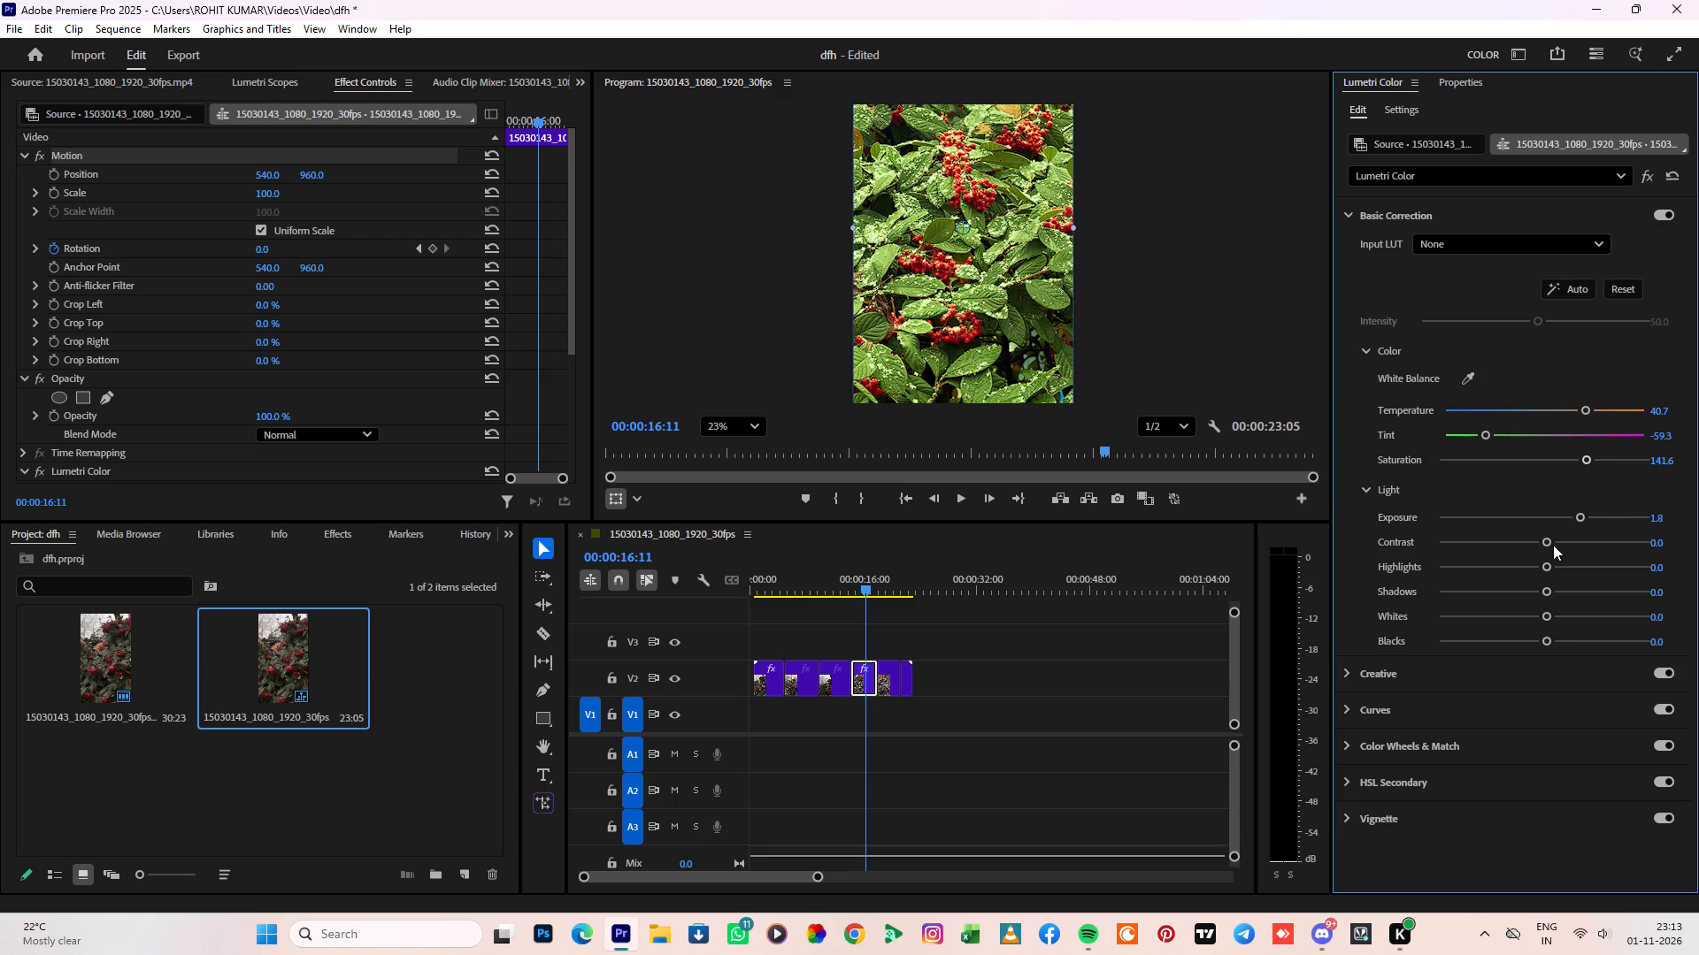
{"action": "left_click_drag", "start_coordinate": [1549, 543], "coordinate": [1637, 539]}
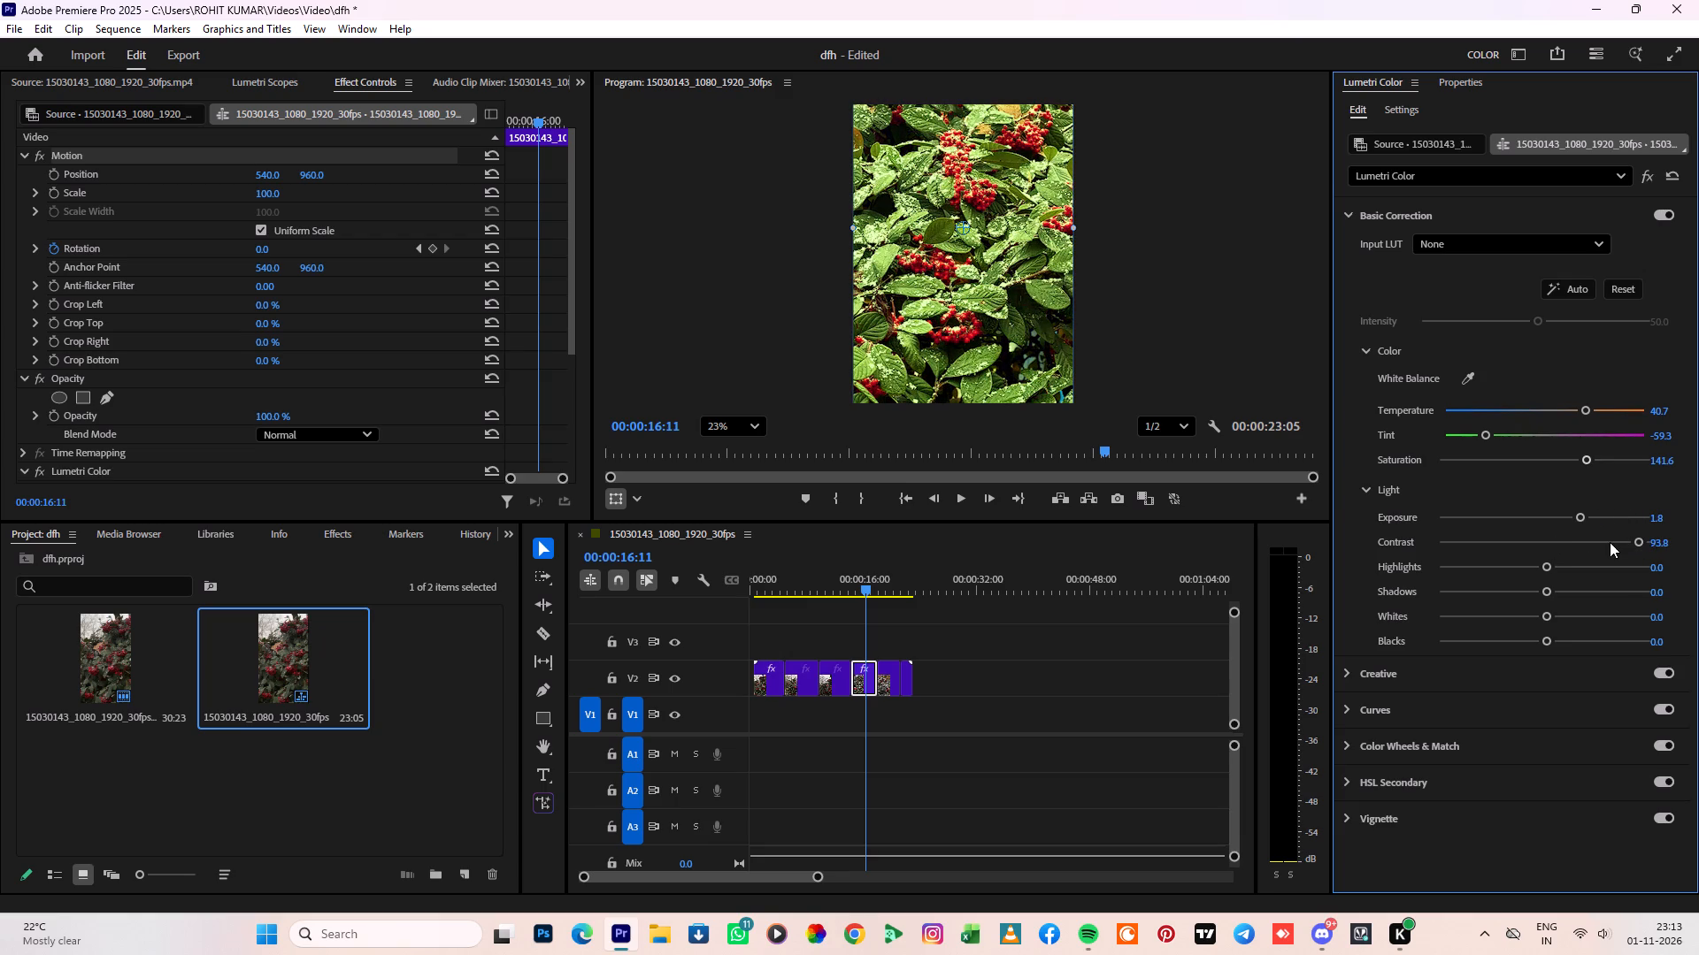
{"action": "left_click_drag", "start_coordinate": [1553, 562], "coordinate": [1458, 573]}
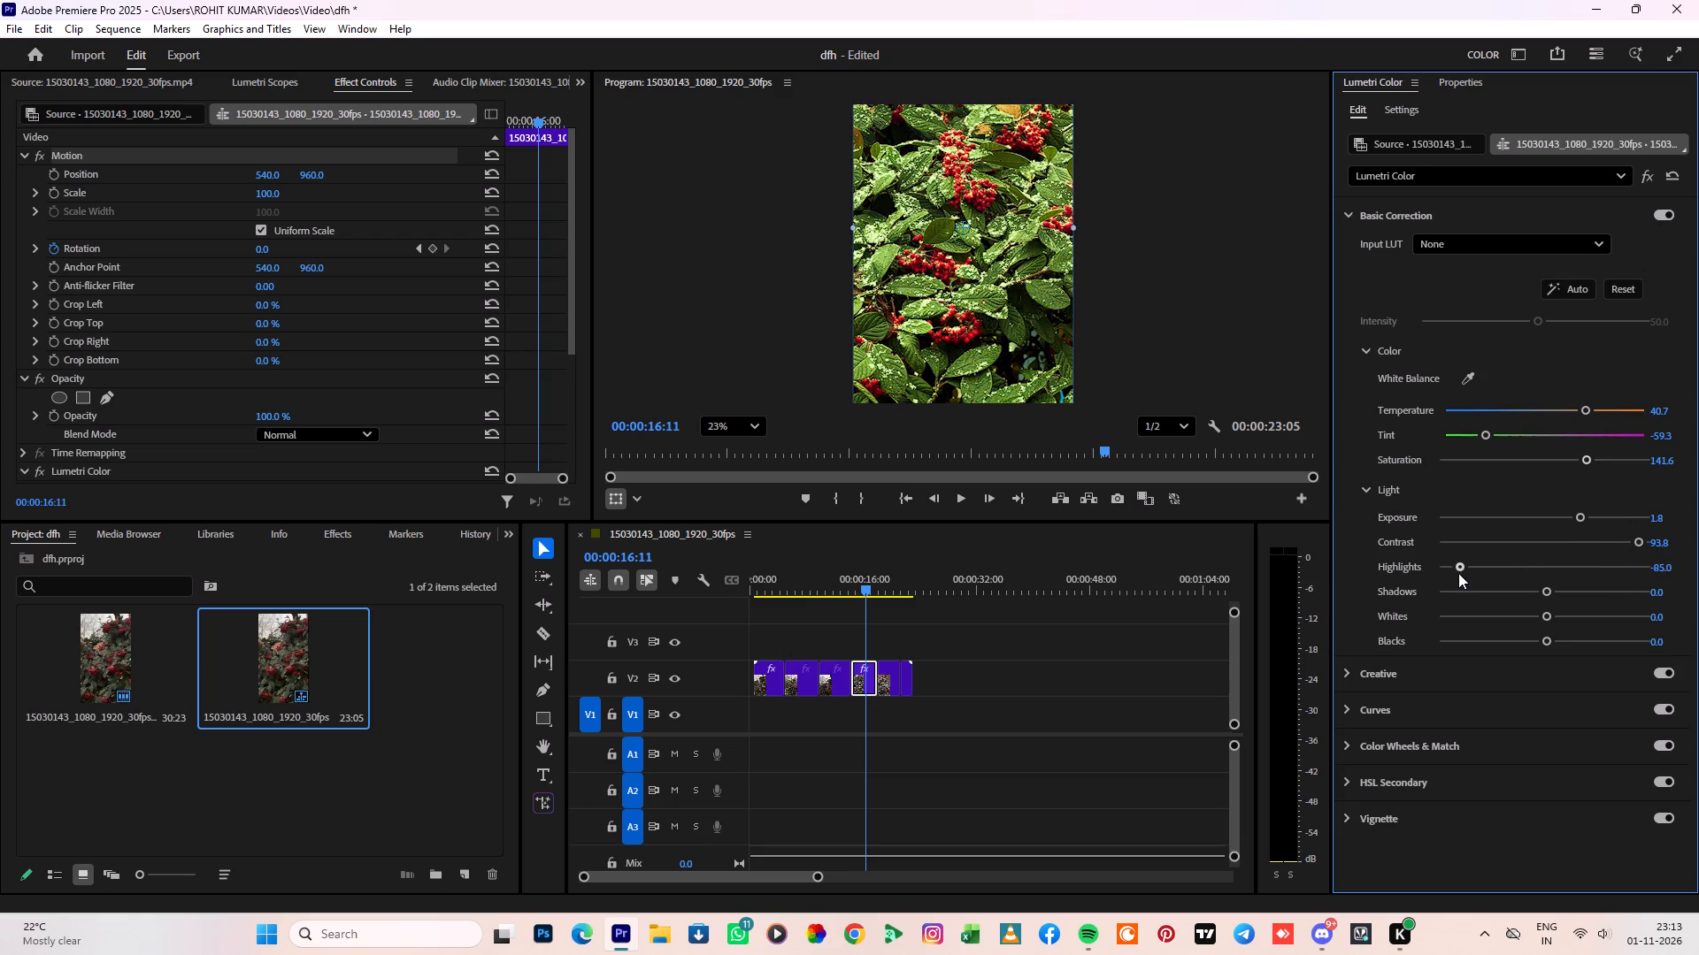
{"action": "left_click_drag", "start_coordinate": [1458, 573], "coordinate": [1503, 580]}
{"action": "left_click_drag", "start_coordinate": [1549, 592], "coordinate": [1567, 591]}
{"action": "left_click_drag", "start_coordinate": [1549, 615], "coordinate": [1469, 630]}
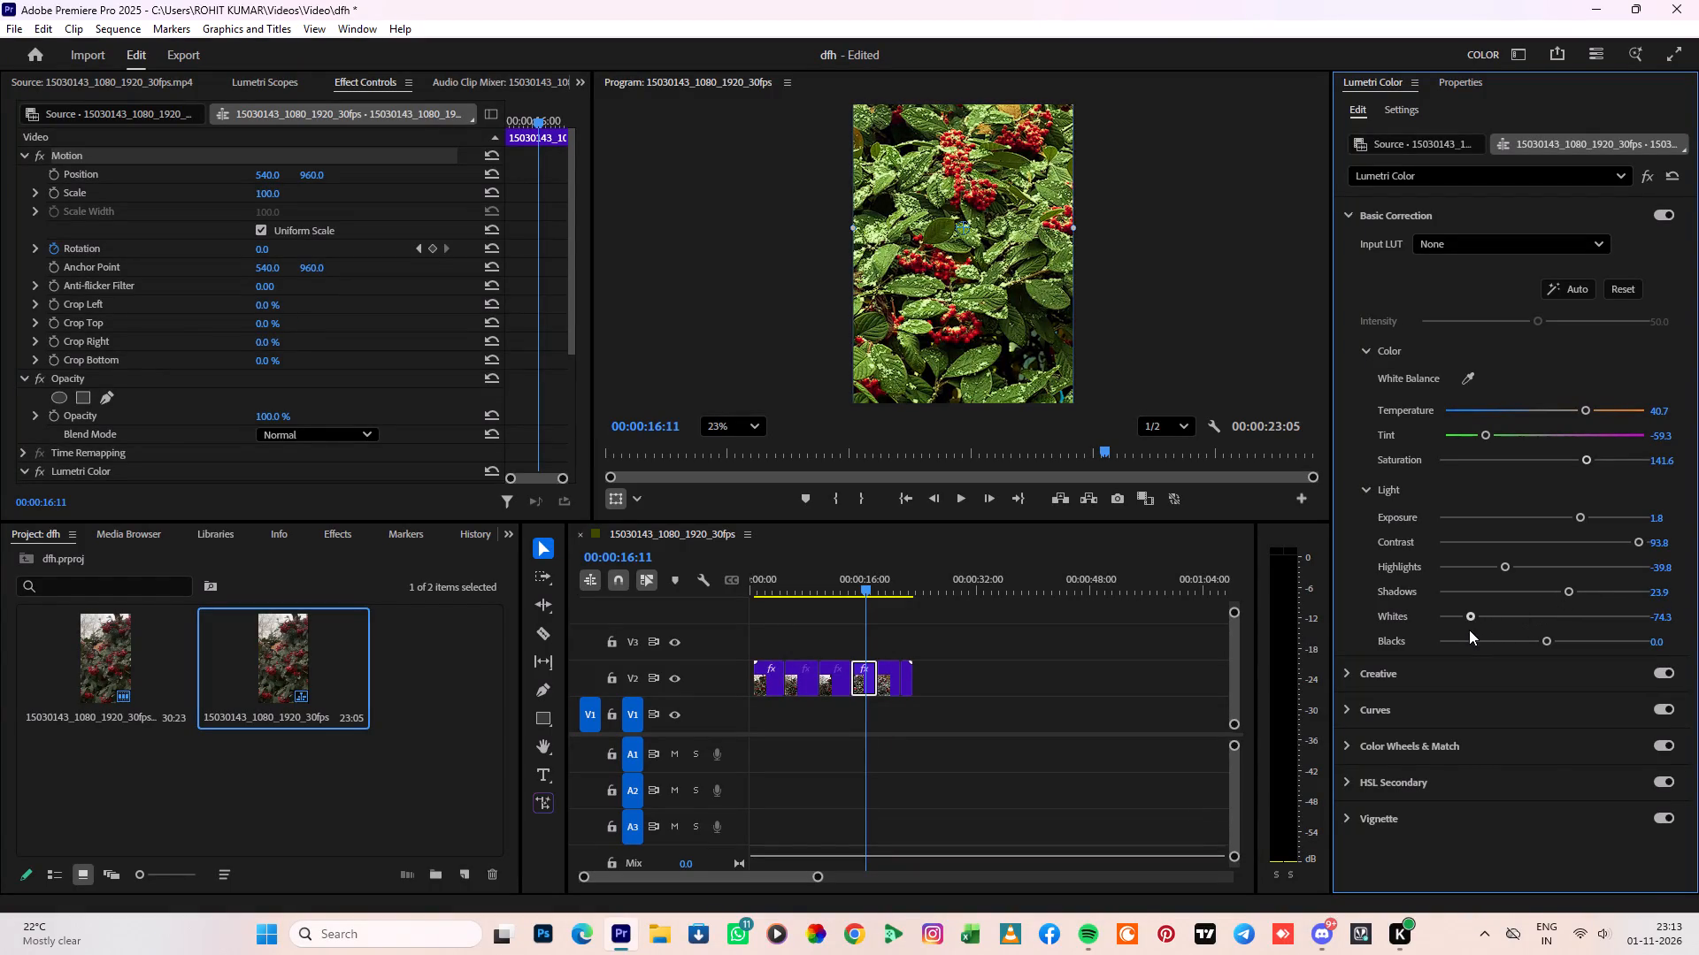
{"action": "left_click_drag", "start_coordinate": [1469, 630], "coordinate": [1555, 630]}
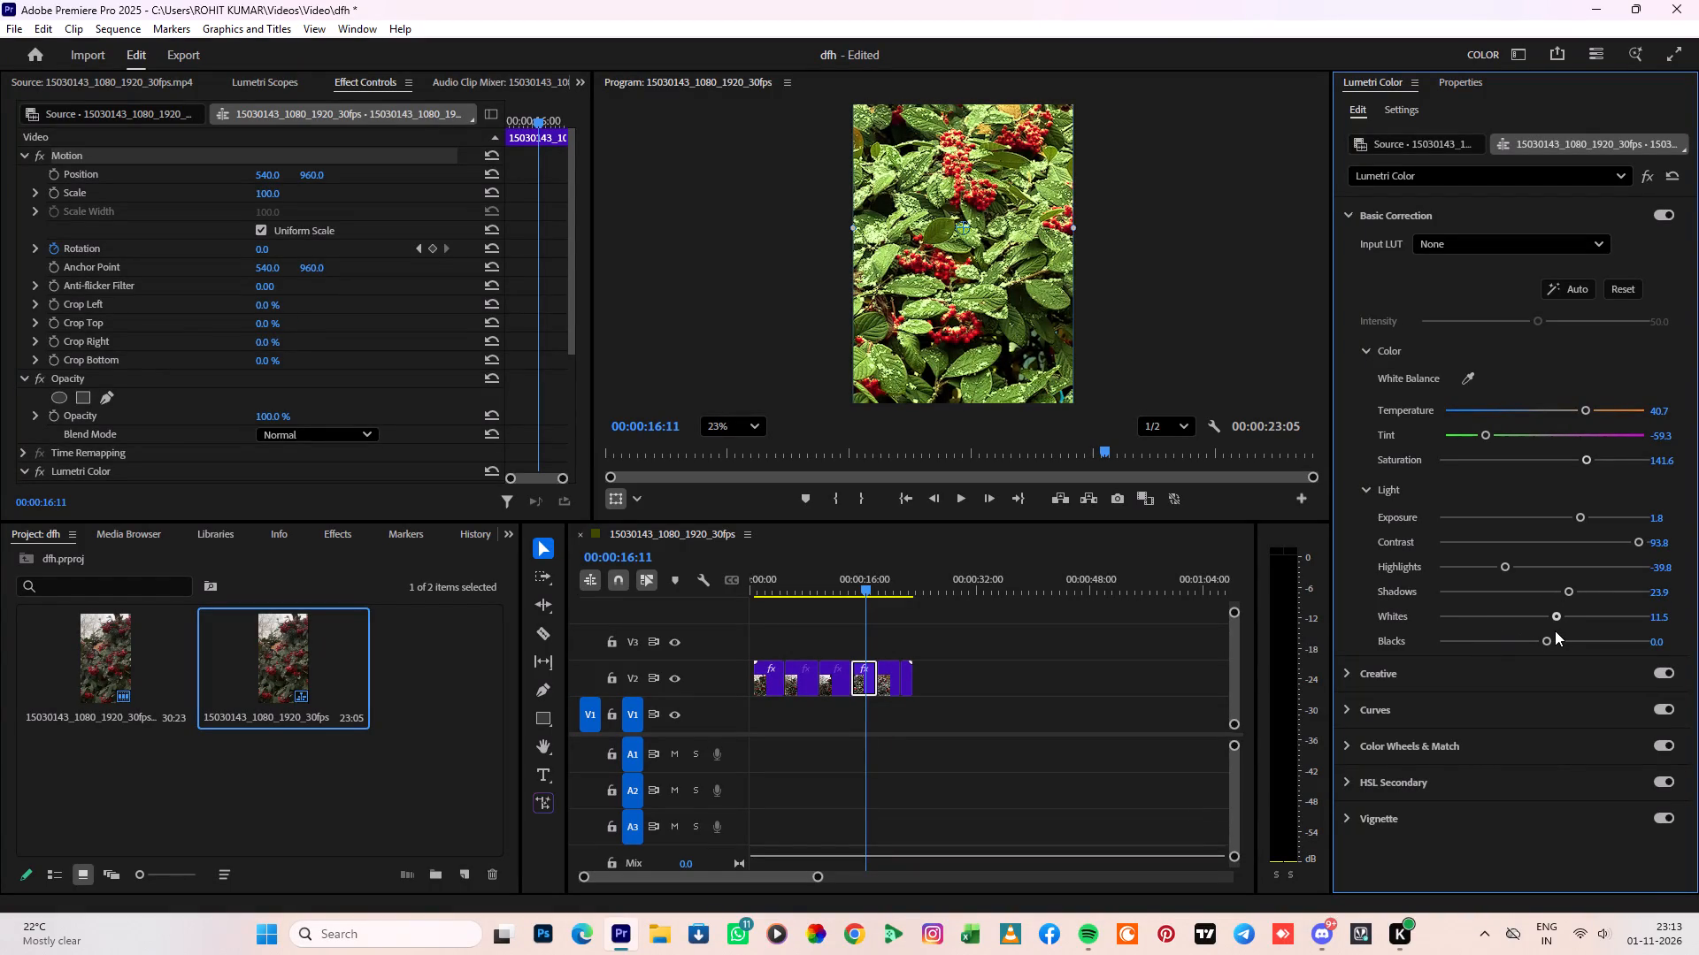
{"action": "left_click_drag", "start_coordinate": [1555, 630], "coordinate": [1551, 630]}
{"action": "left_click_drag", "start_coordinate": [1546, 642], "coordinate": [1640, 637]}
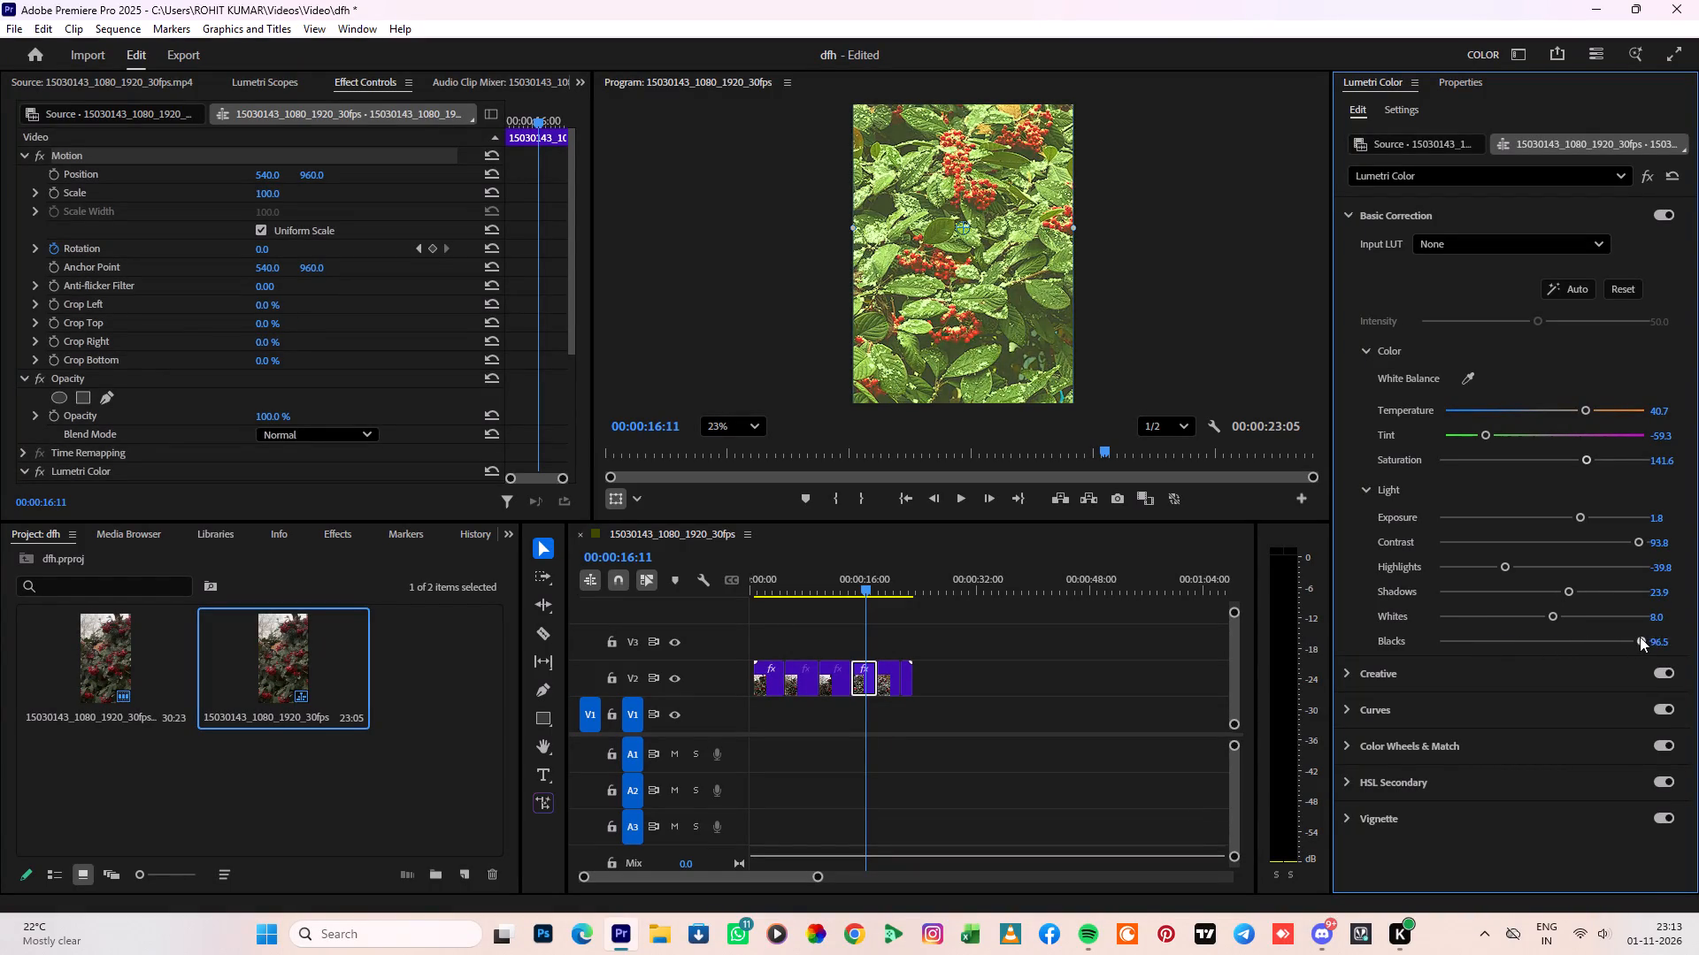
{"action": "left_click_drag", "start_coordinate": [1640, 637], "coordinate": [1525, 656]}
Set the fourth segment's Creative adjustments to Sharpen 58.4, Vibrance 20.4 and Saturation 109.7.
{"action": "scroll", "coordinate": [1430, 676], "scroll_direction": "down", "scroll_amount": 2}
{"action": "left_click", "coordinate": [1411, 676]}
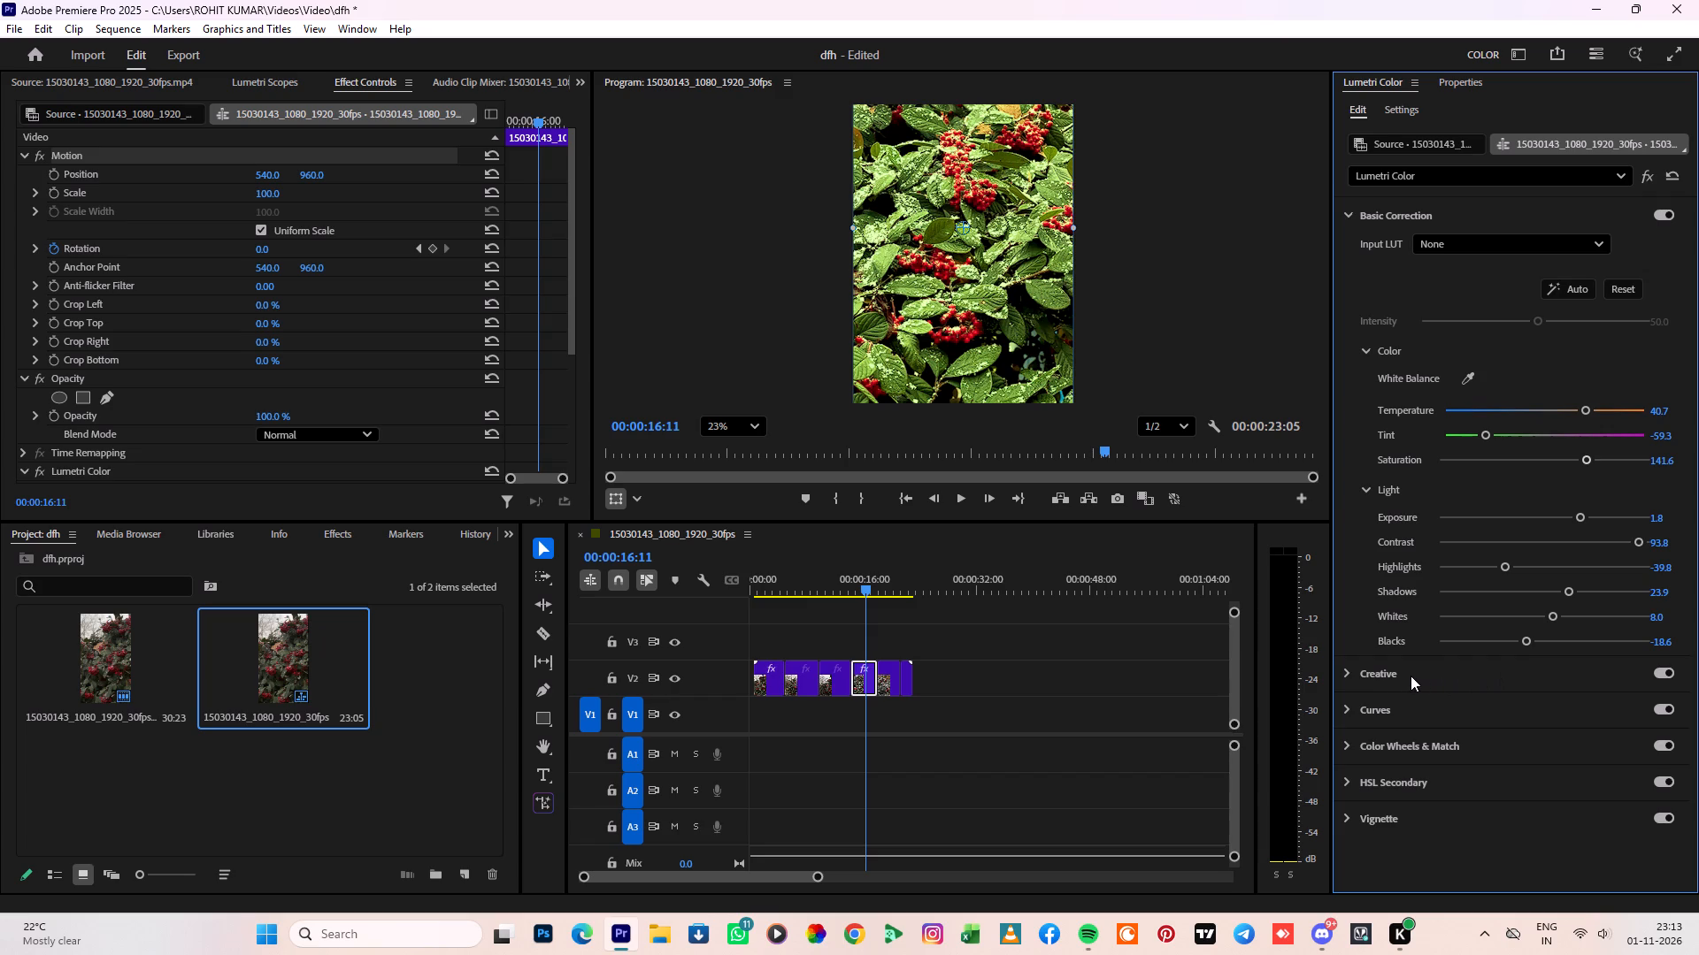
{"action": "left_click", "coordinate": [1370, 679]}
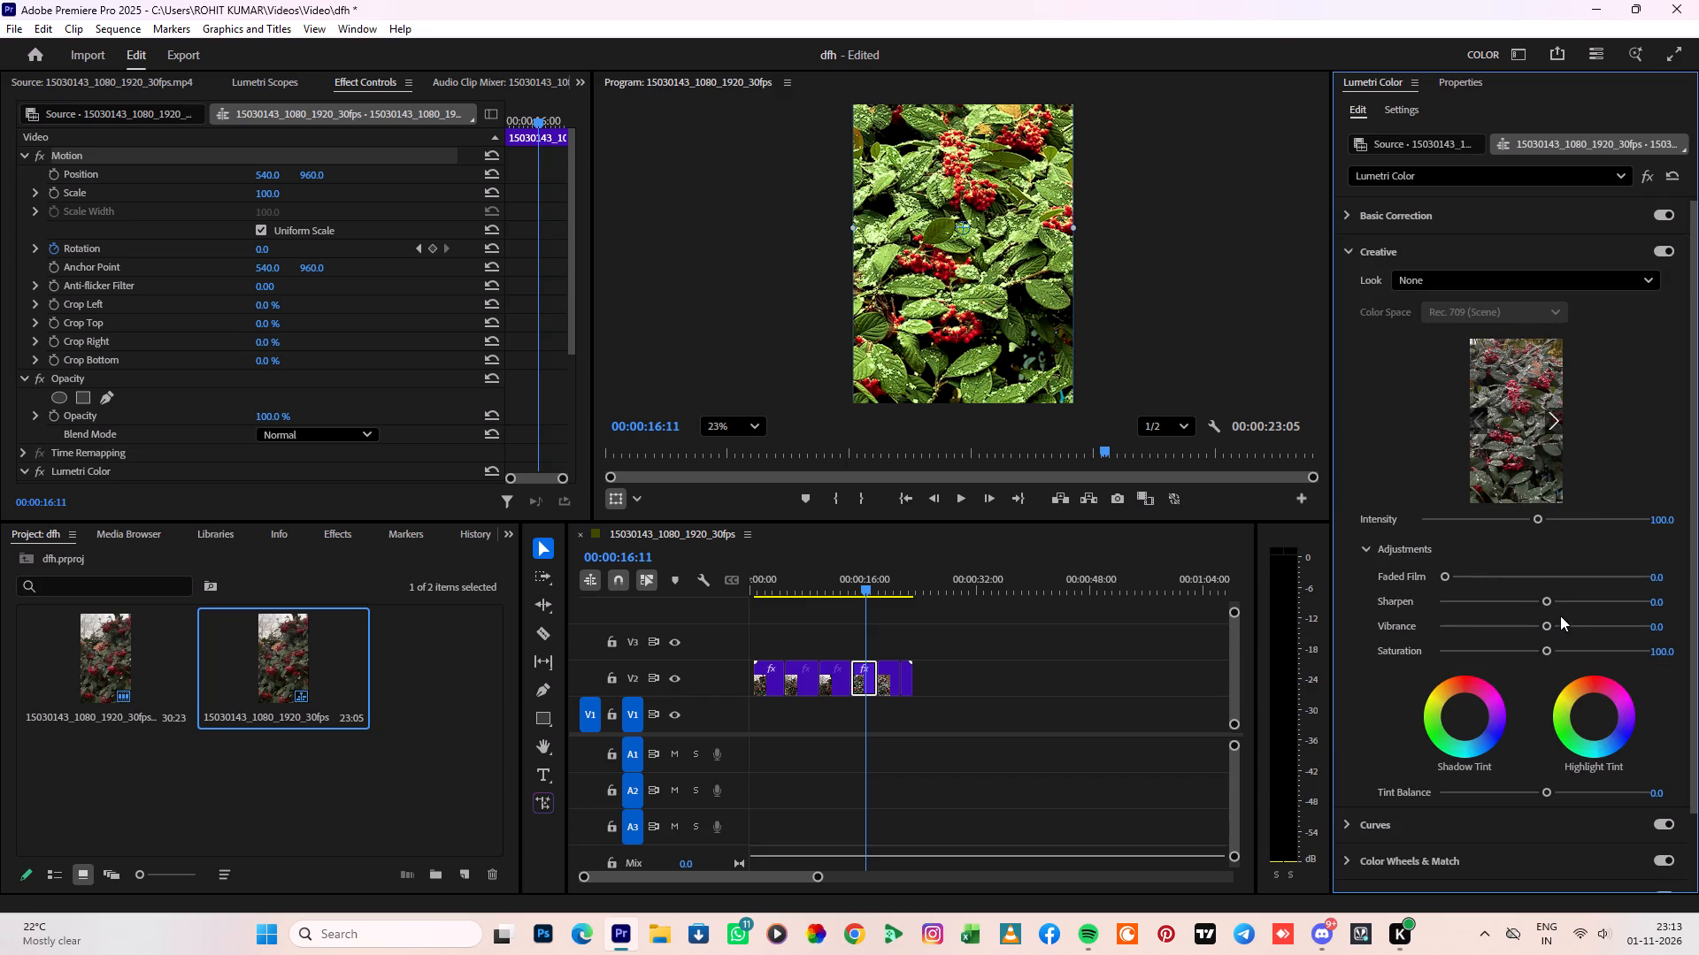
{"action": "left_click_drag", "start_coordinate": [1543, 600], "coordinate": [1602, 600]}
{"action": "left_click_drag", "start_coordinate": [1542, 627], "coordinate": [1564, 626]}
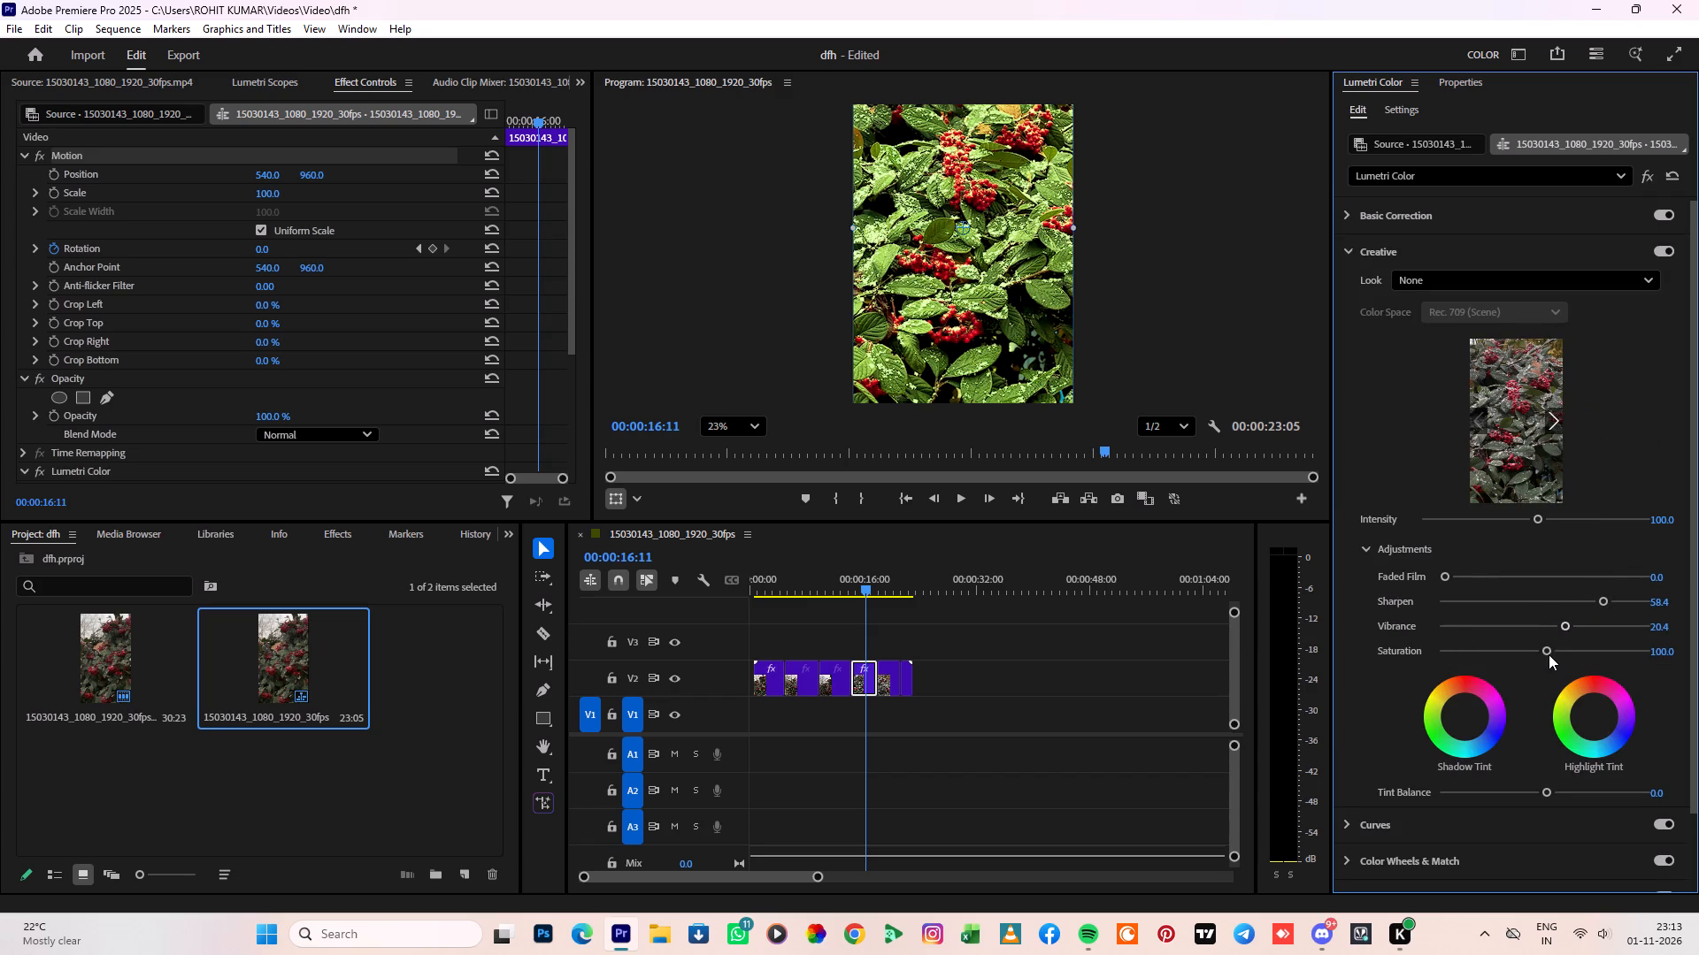
{"action": "left_click", "coordinate": [1547, 651]}
Bend the fourth segment's red RGB curve moderately below the diagonal with a single control point near its middle.
{"action": "scroll", "coordinate": [1503, 748], "scroll_direction": "down", "scroll_amount": 2}
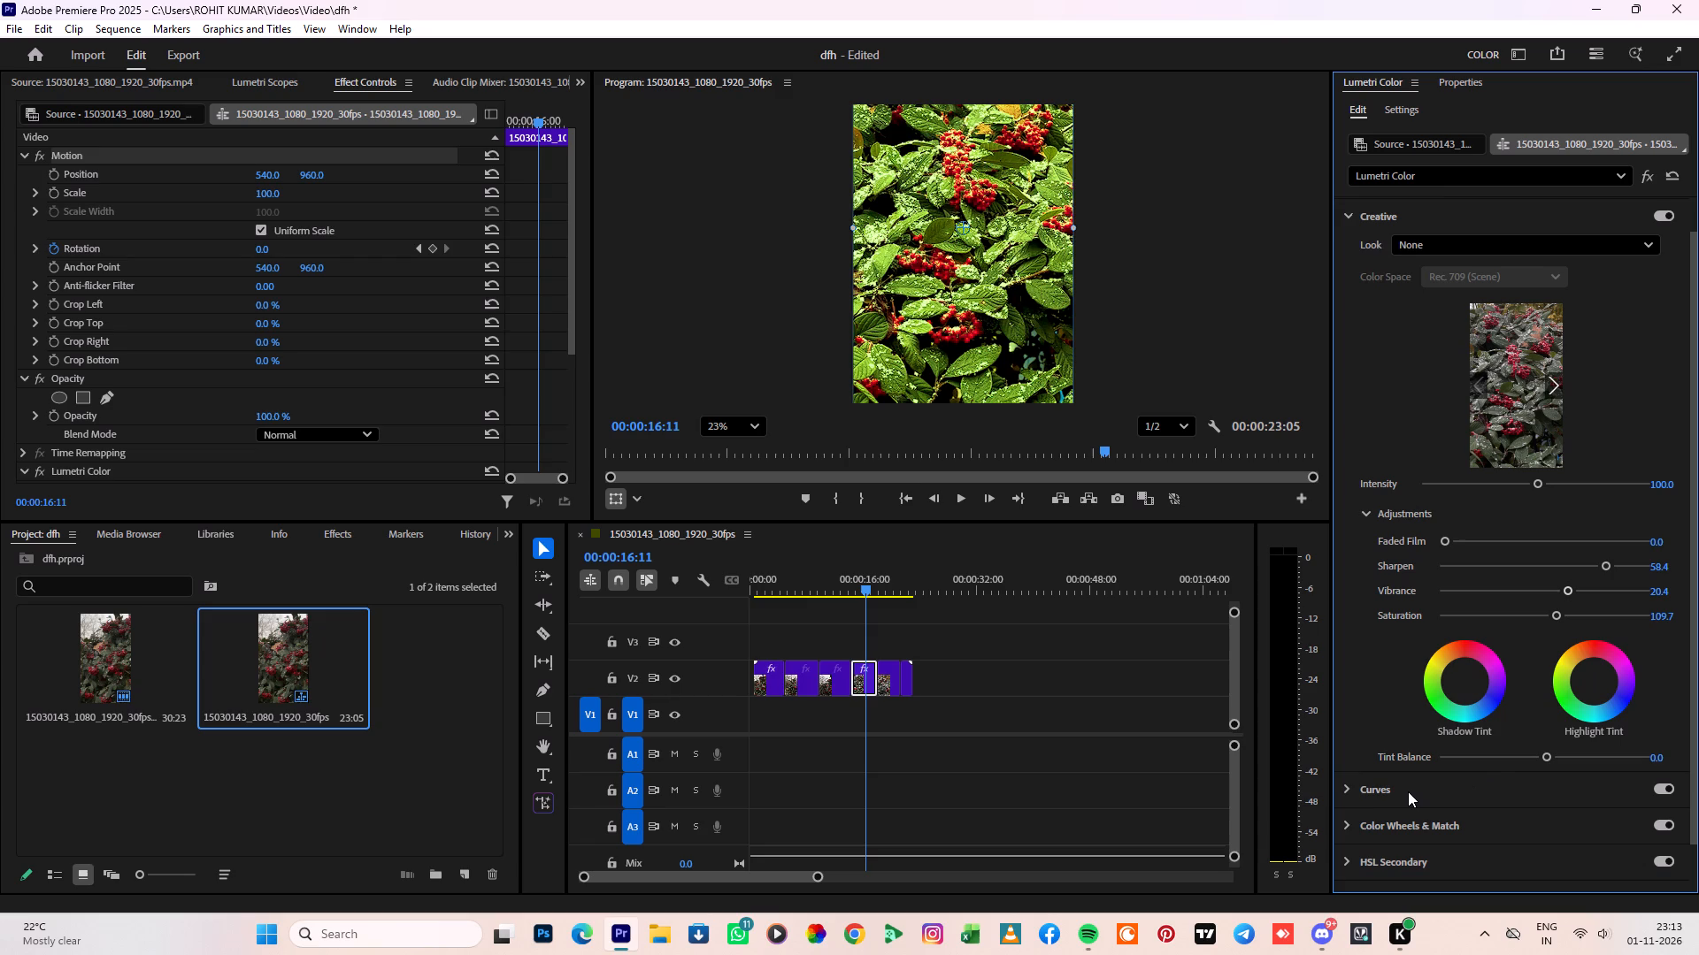
{"action": "left_click", "coordinate": [1408, 791]}
{"action": "left_click", "coordinate": [1354, 789]}
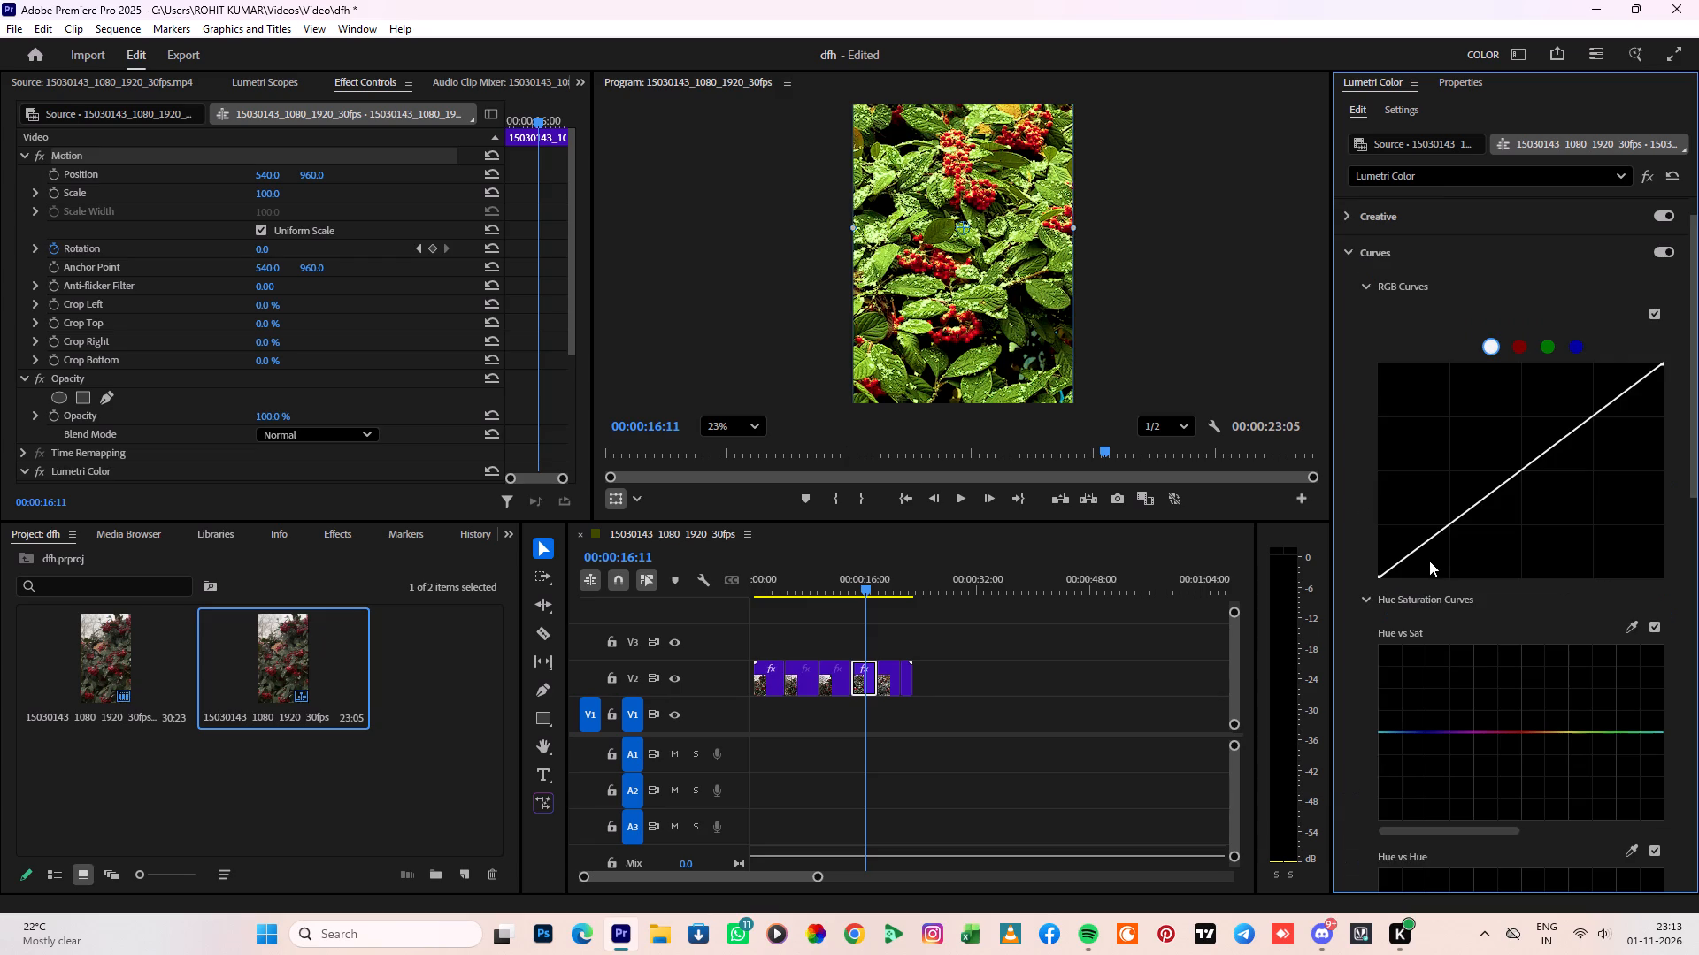
{"action": "left_click", "coordinate": [1521, 343]}
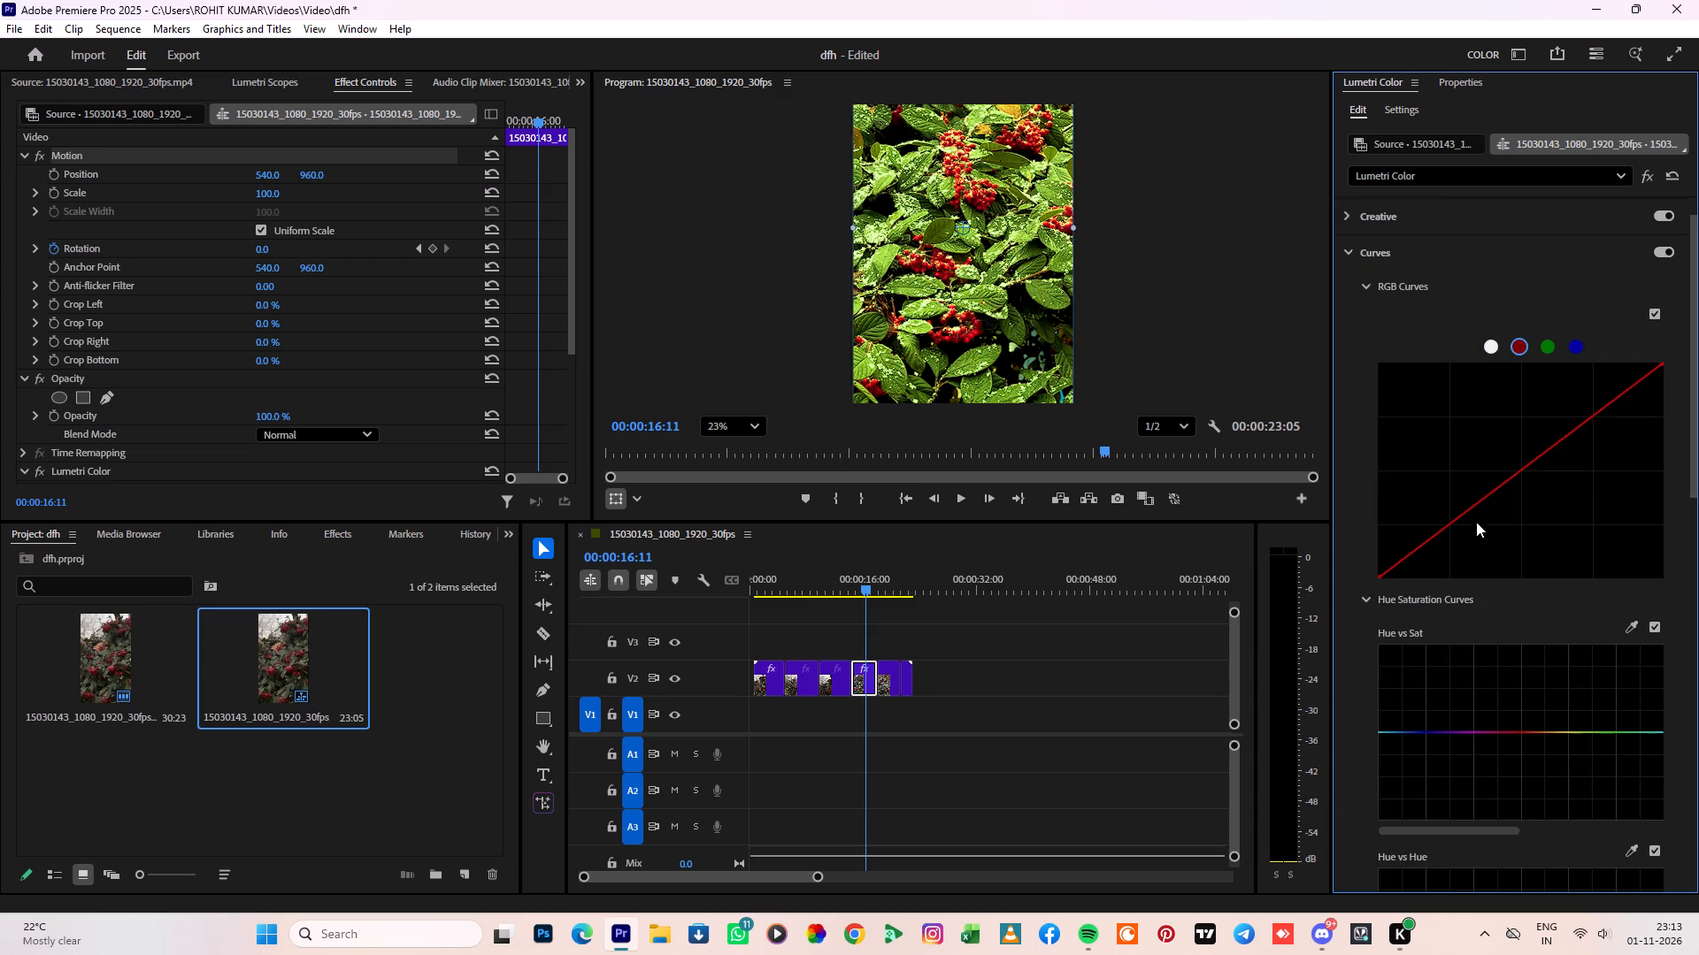
{"action": "left_click_drag", "start_coordinate": [1467, 508], "coordinate": [1503, 563]}
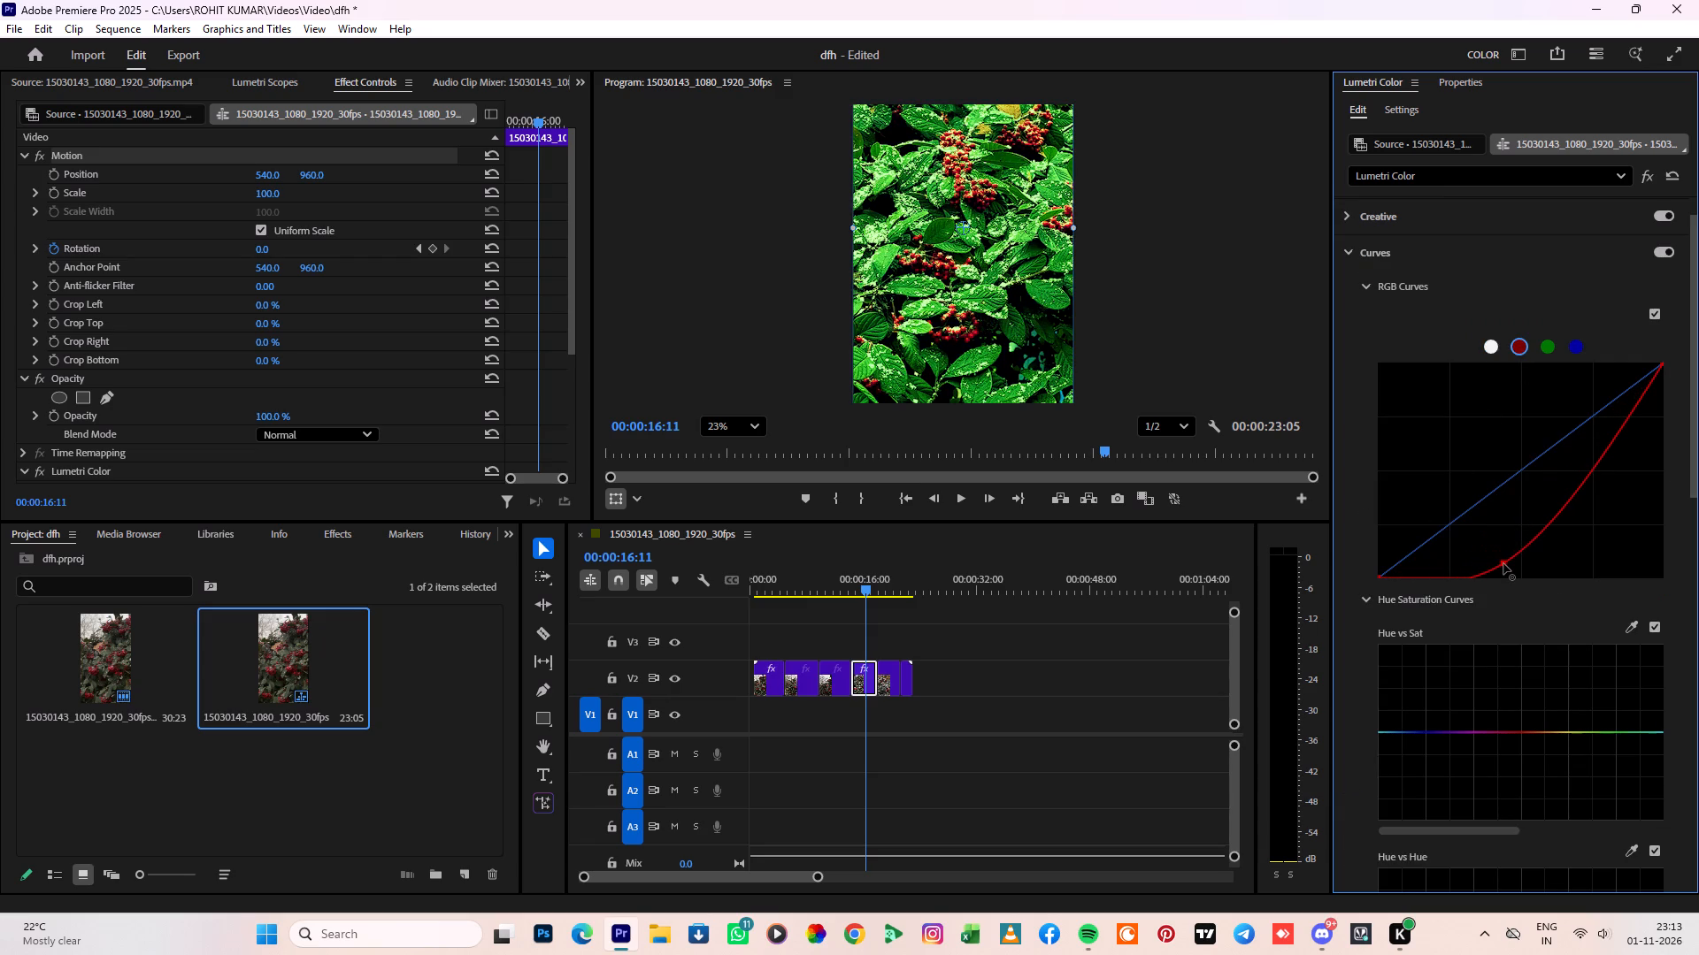
{"action": "left_click_drag", "start_coordinate": [1503, 563], "coordinate": [1463, 551]}
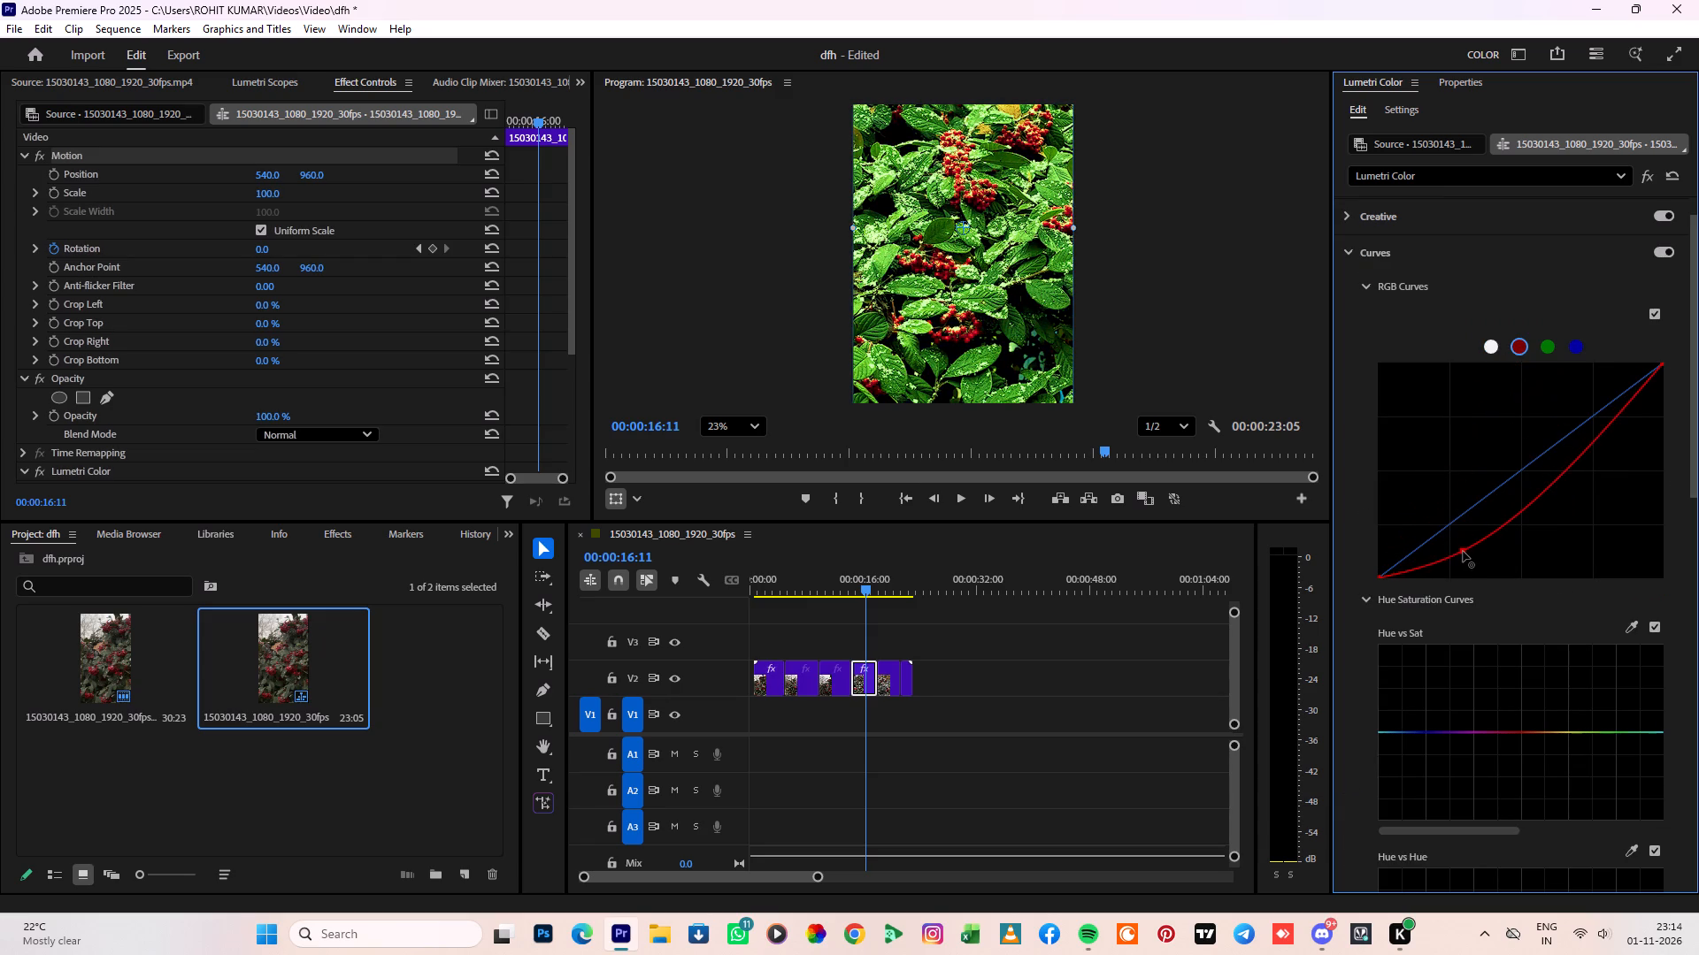
{"action": "left_click_drag", "start_coordinate": [1463, 551], "coordinate": [1441, 543]}
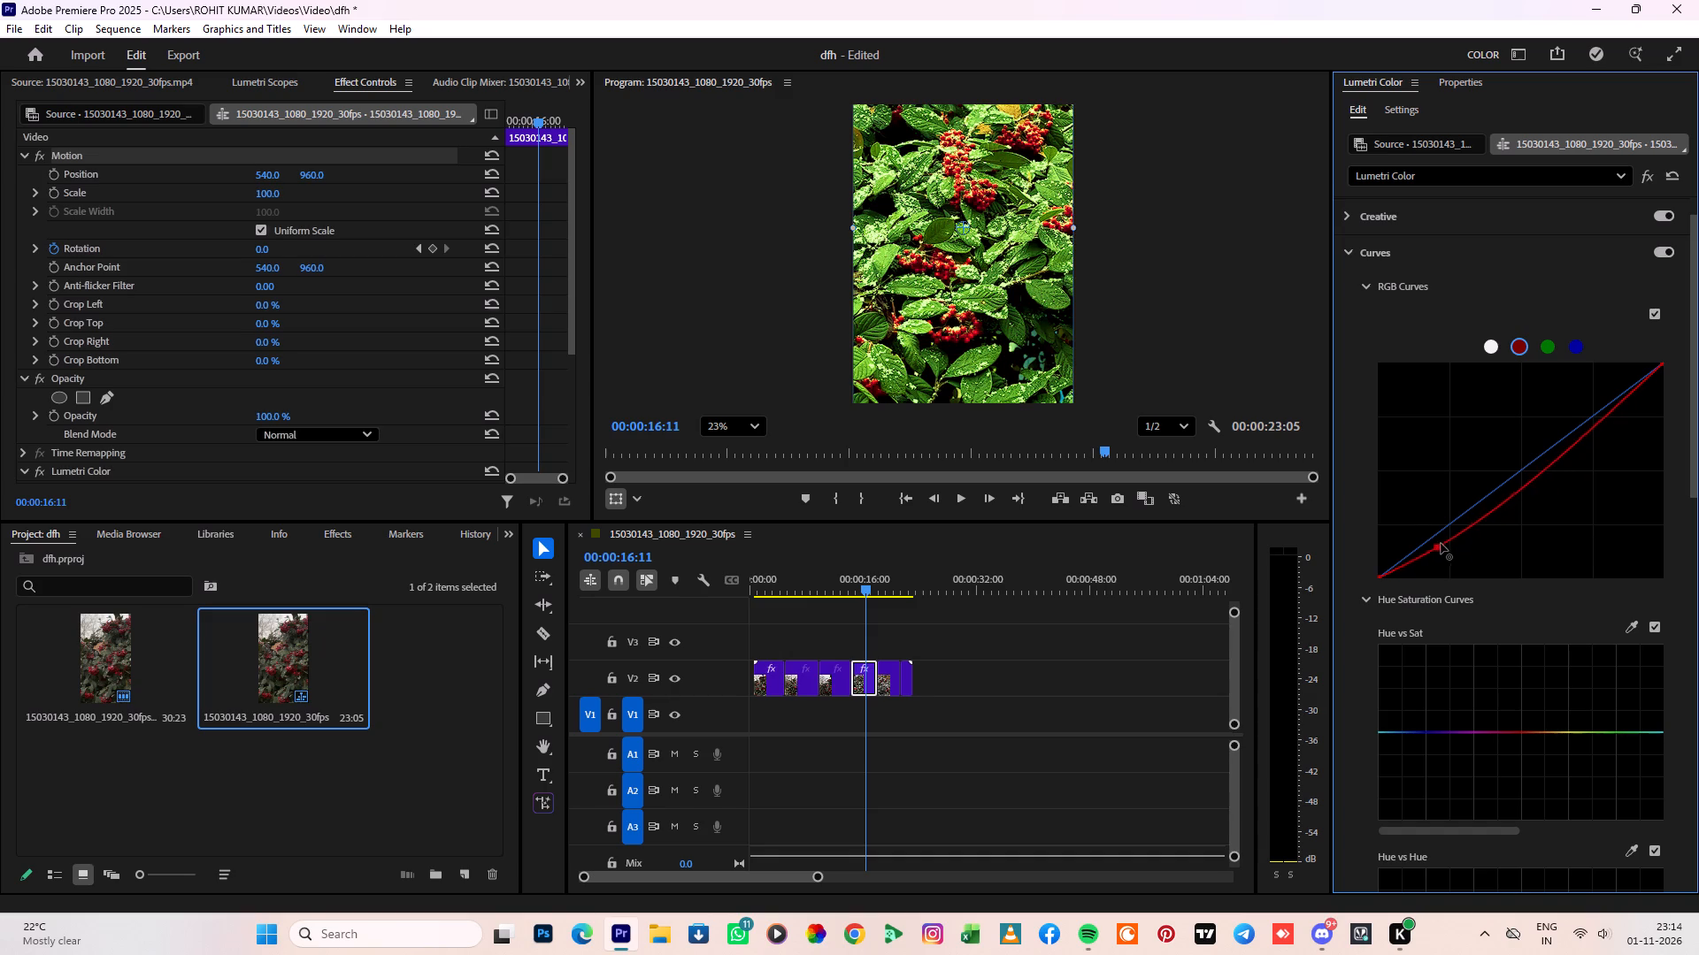
{"action": "left_click_drag", "start_coordinate": [1441, 543], "coordinate": [1684, 554]}
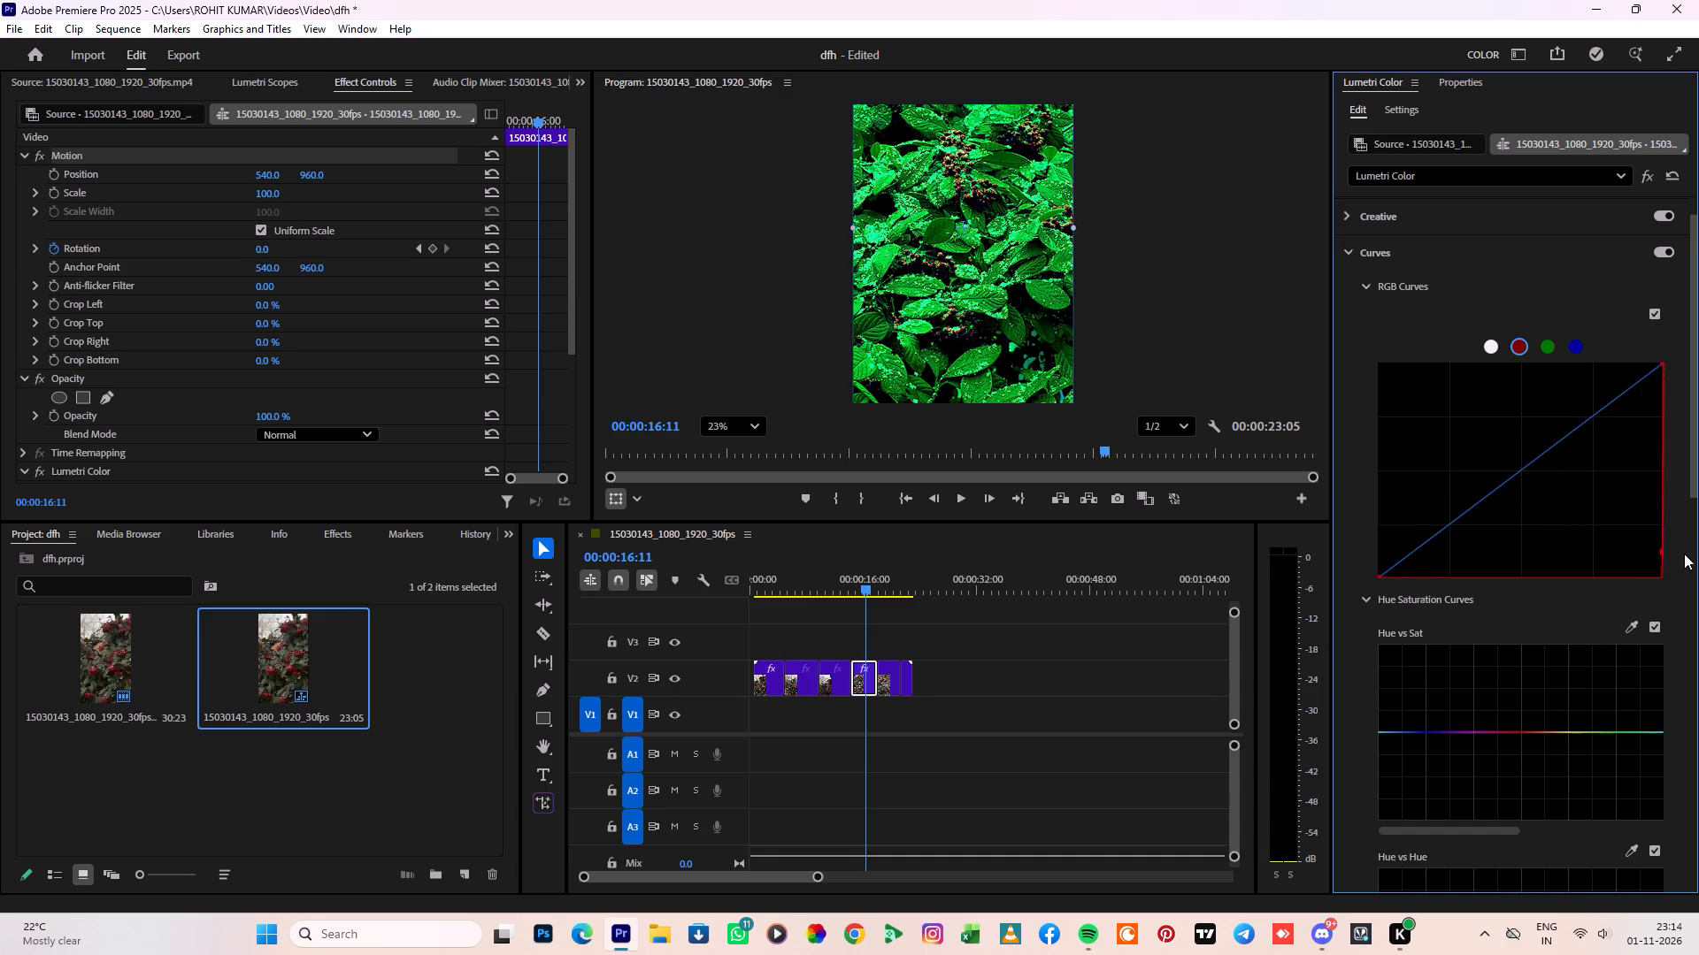
{"action": "left_click_drag", "start_coordinate": [1684, 554], "coordinate": [1564, 497]}
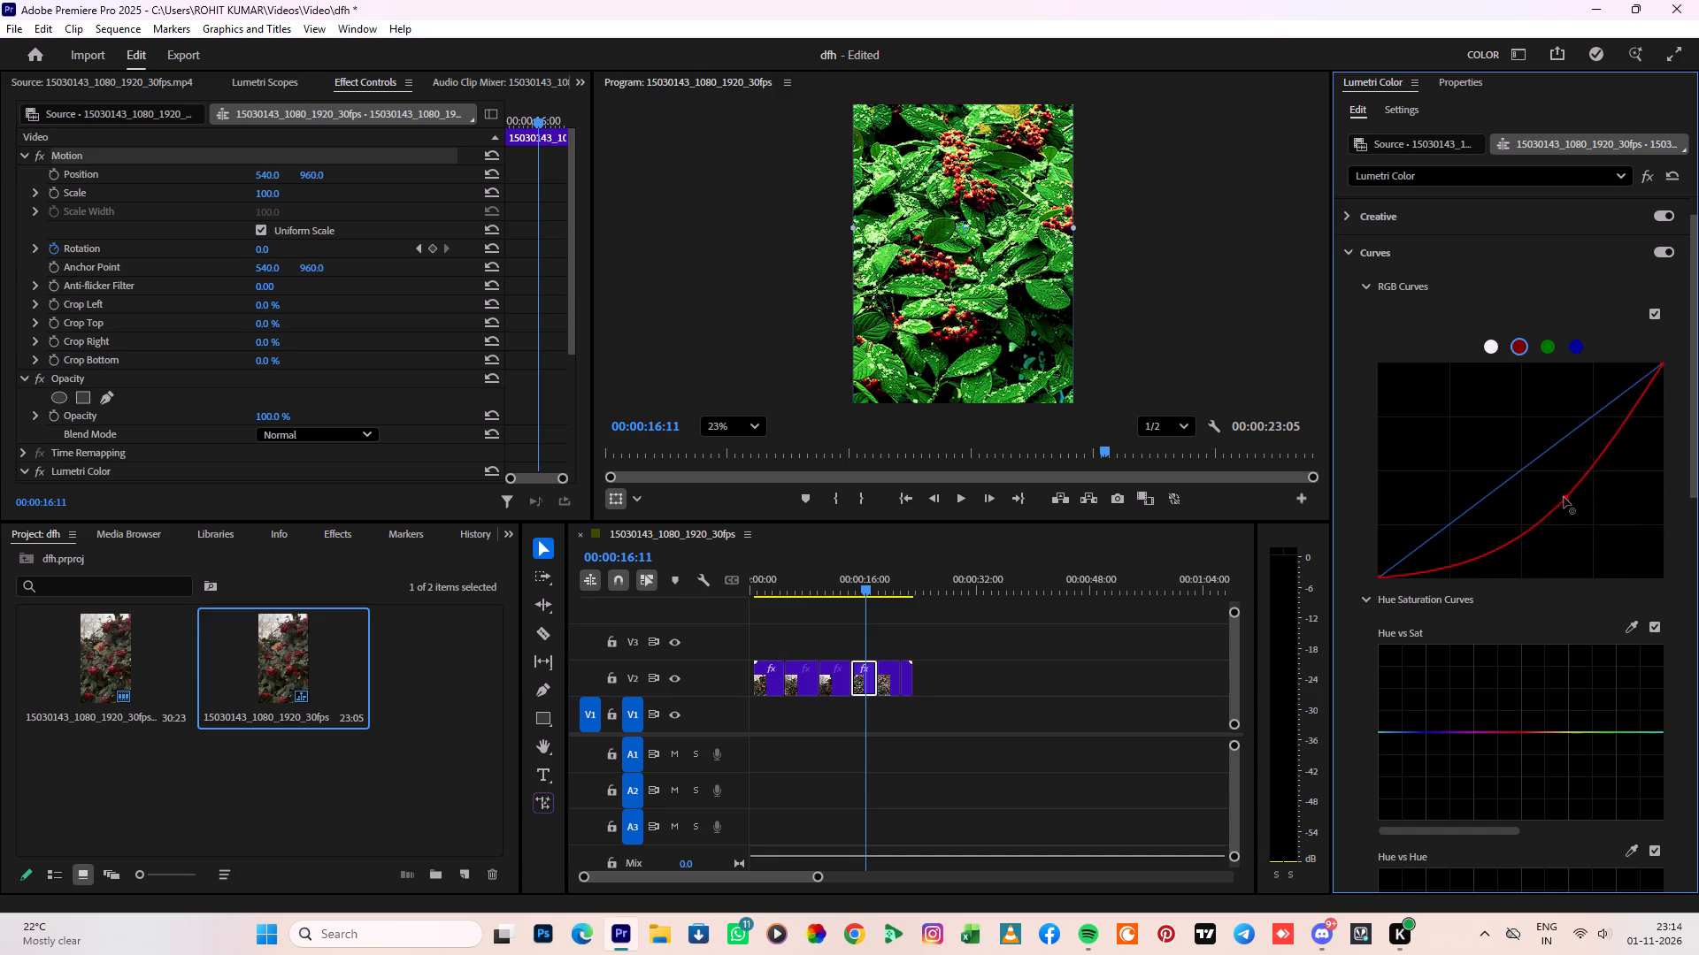
{"action": "left_click_drag", "start_coordinate": [1564, 497], "coordinate": [1518, 505]}
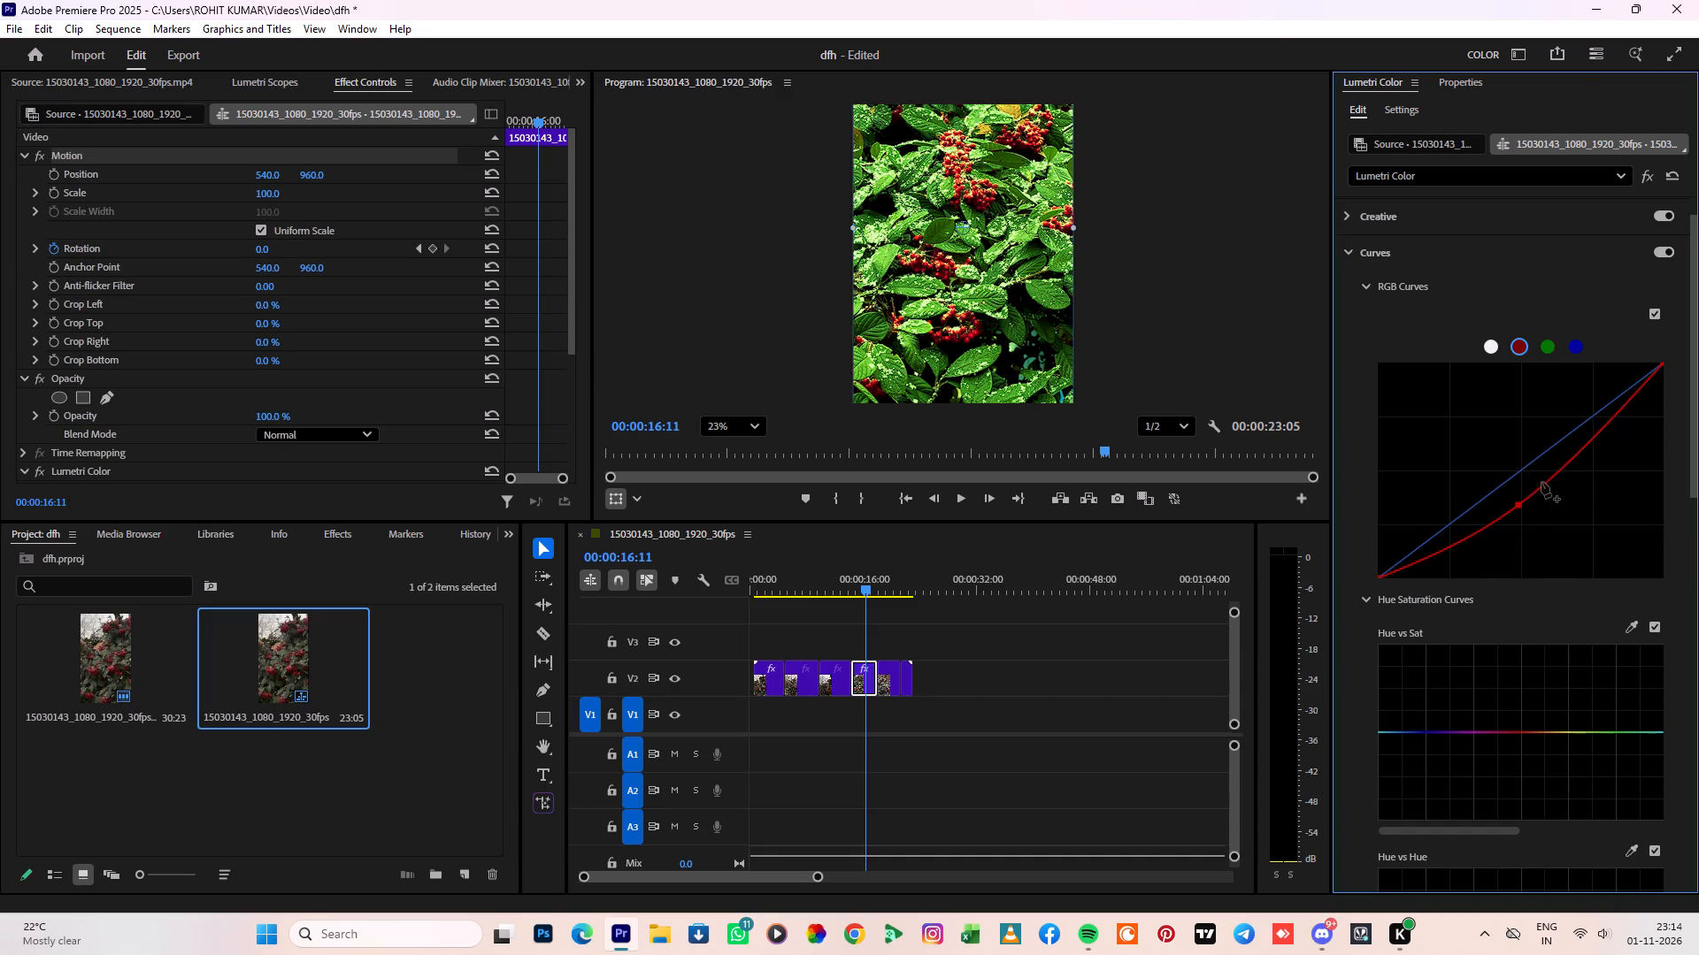
Bow the fourth segment's green RGB curve well above the diagonal with one control point in the darker tones.
{"action": "left_click", "coordinate": [1542, 350]}
{"action": "left_click", "coordinate": [1009, 352]}
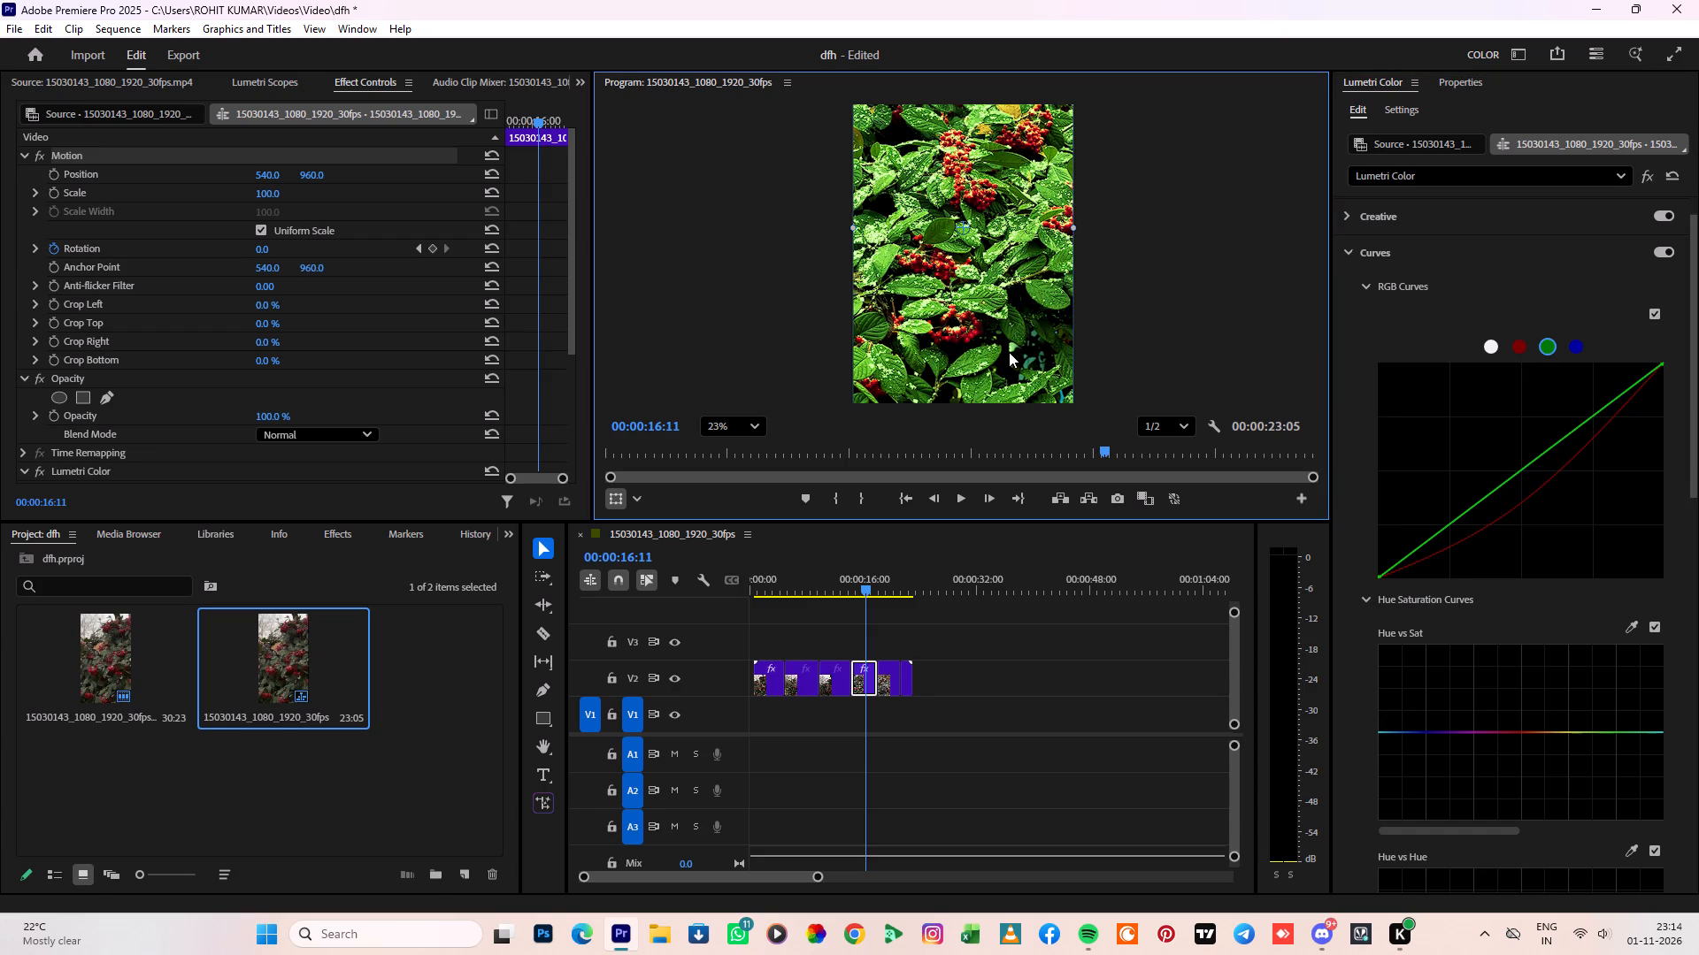
{"action": "left_click_drag", "start_coordinate": [1511, 472], "coordinate": [1511, 478]}
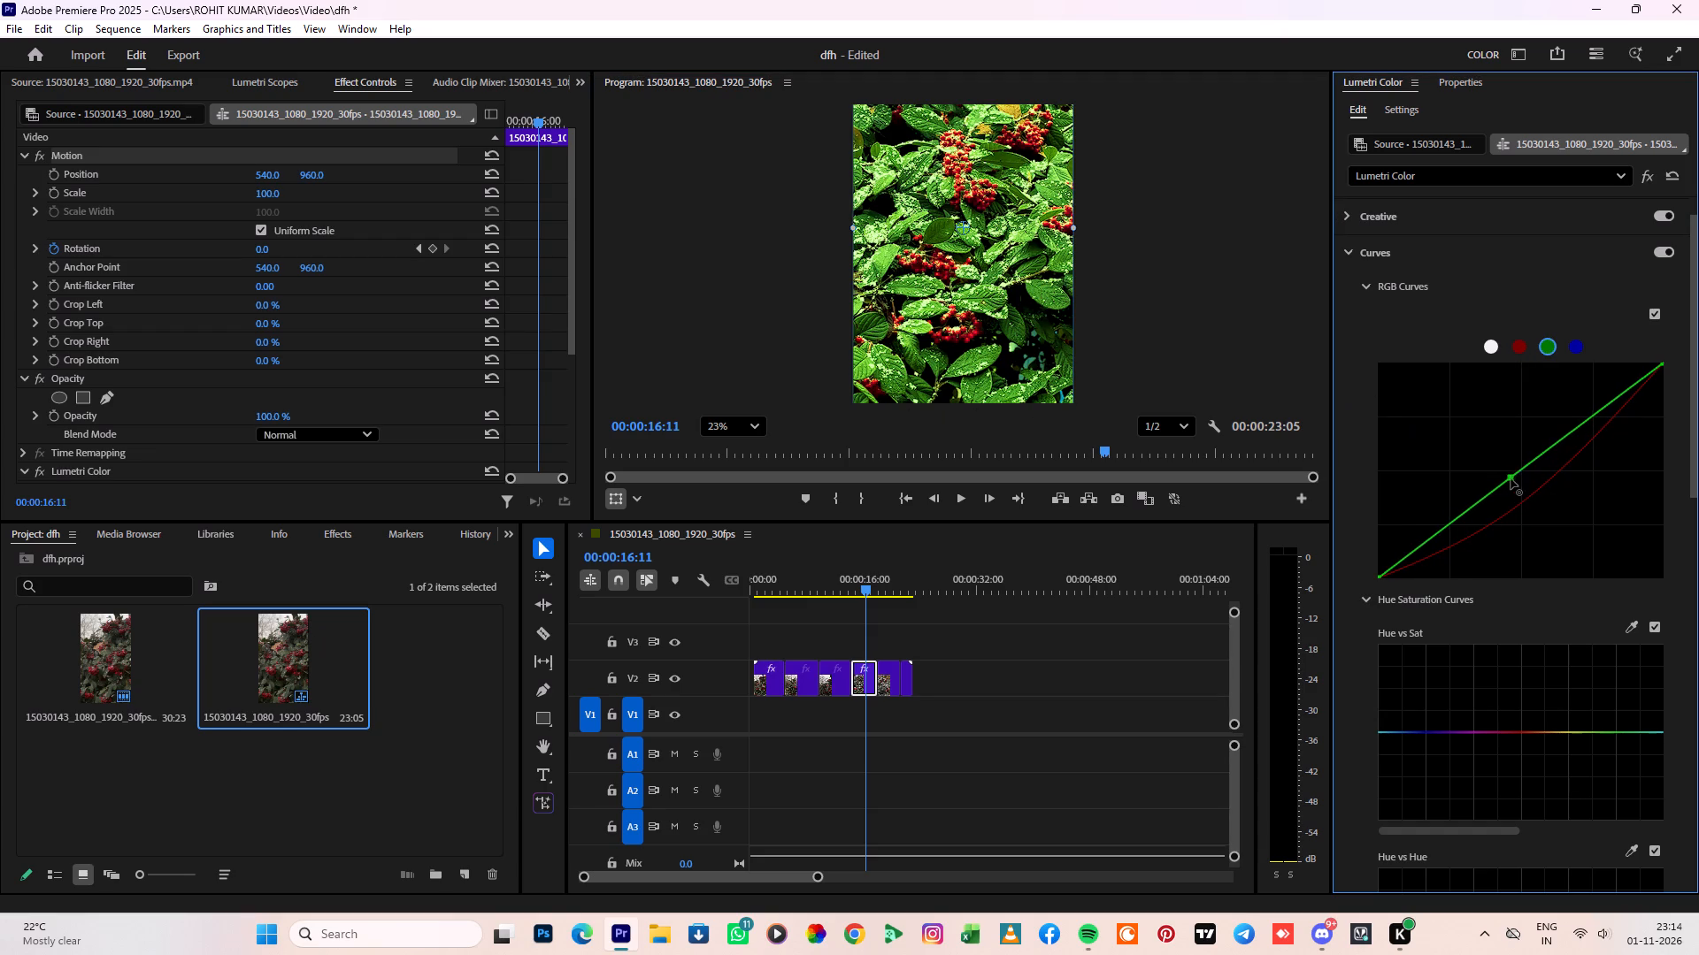
{"action": "left_click_drag", "start_coordinate": [1511, 478], "coordinate": [1507, 486]}
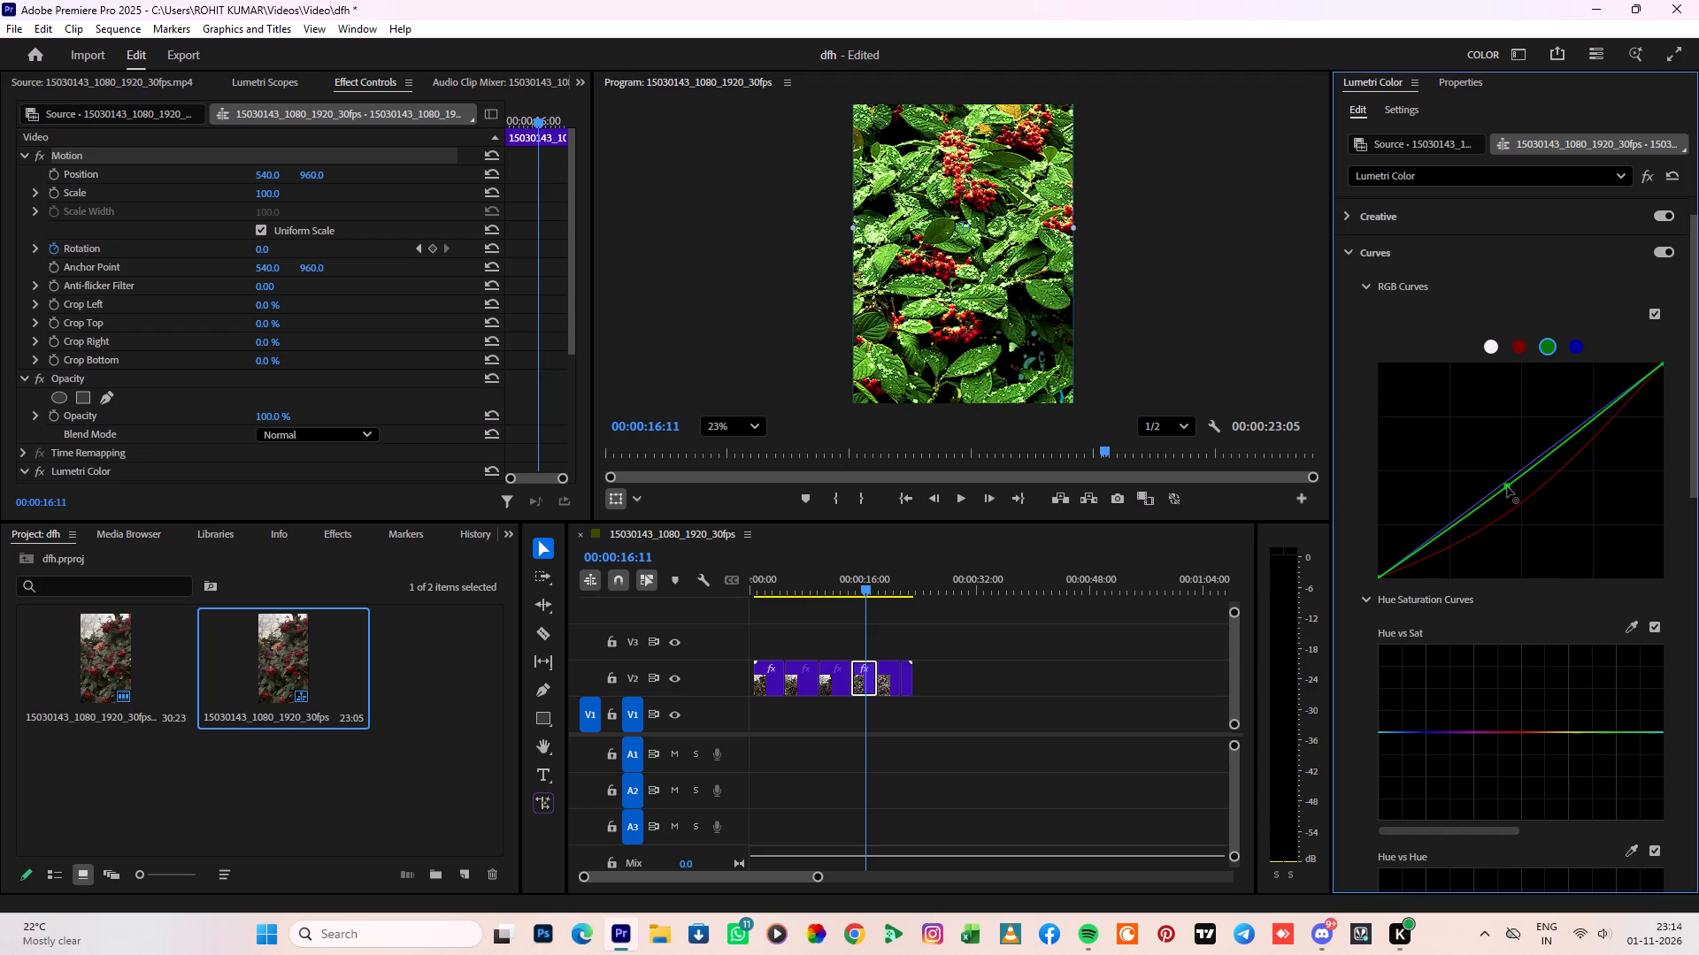
{"action": "left_click_drag", "start_coordinate": [1507, 486], "coordinate": [1420, 520]}
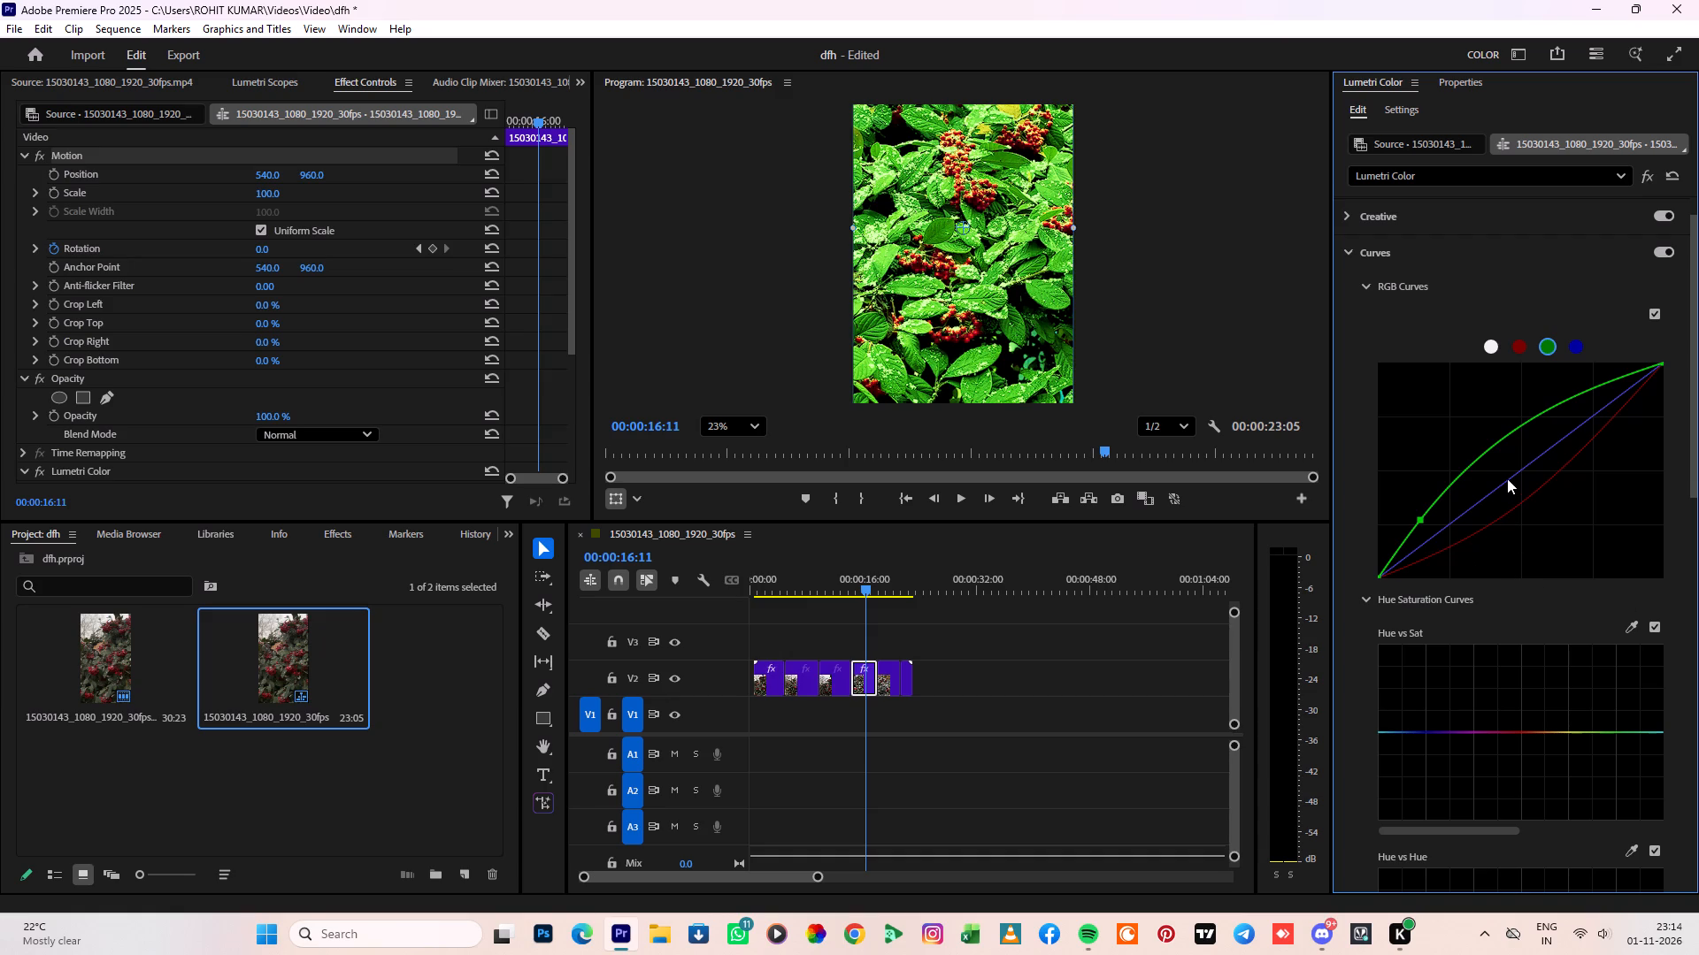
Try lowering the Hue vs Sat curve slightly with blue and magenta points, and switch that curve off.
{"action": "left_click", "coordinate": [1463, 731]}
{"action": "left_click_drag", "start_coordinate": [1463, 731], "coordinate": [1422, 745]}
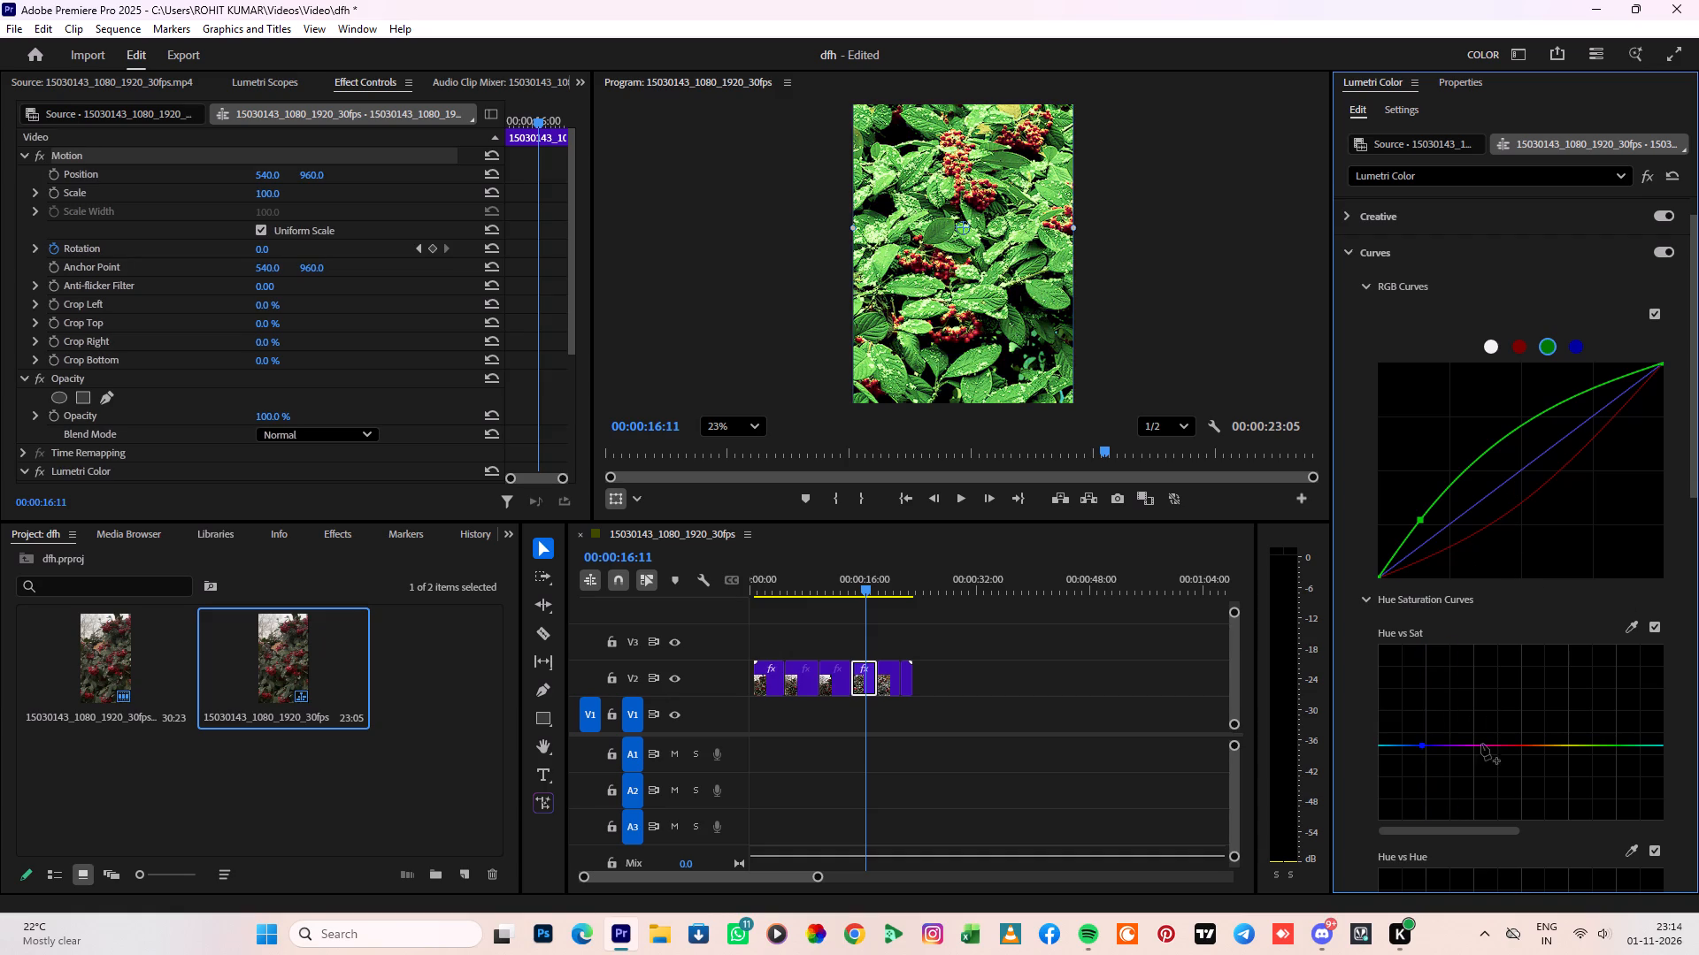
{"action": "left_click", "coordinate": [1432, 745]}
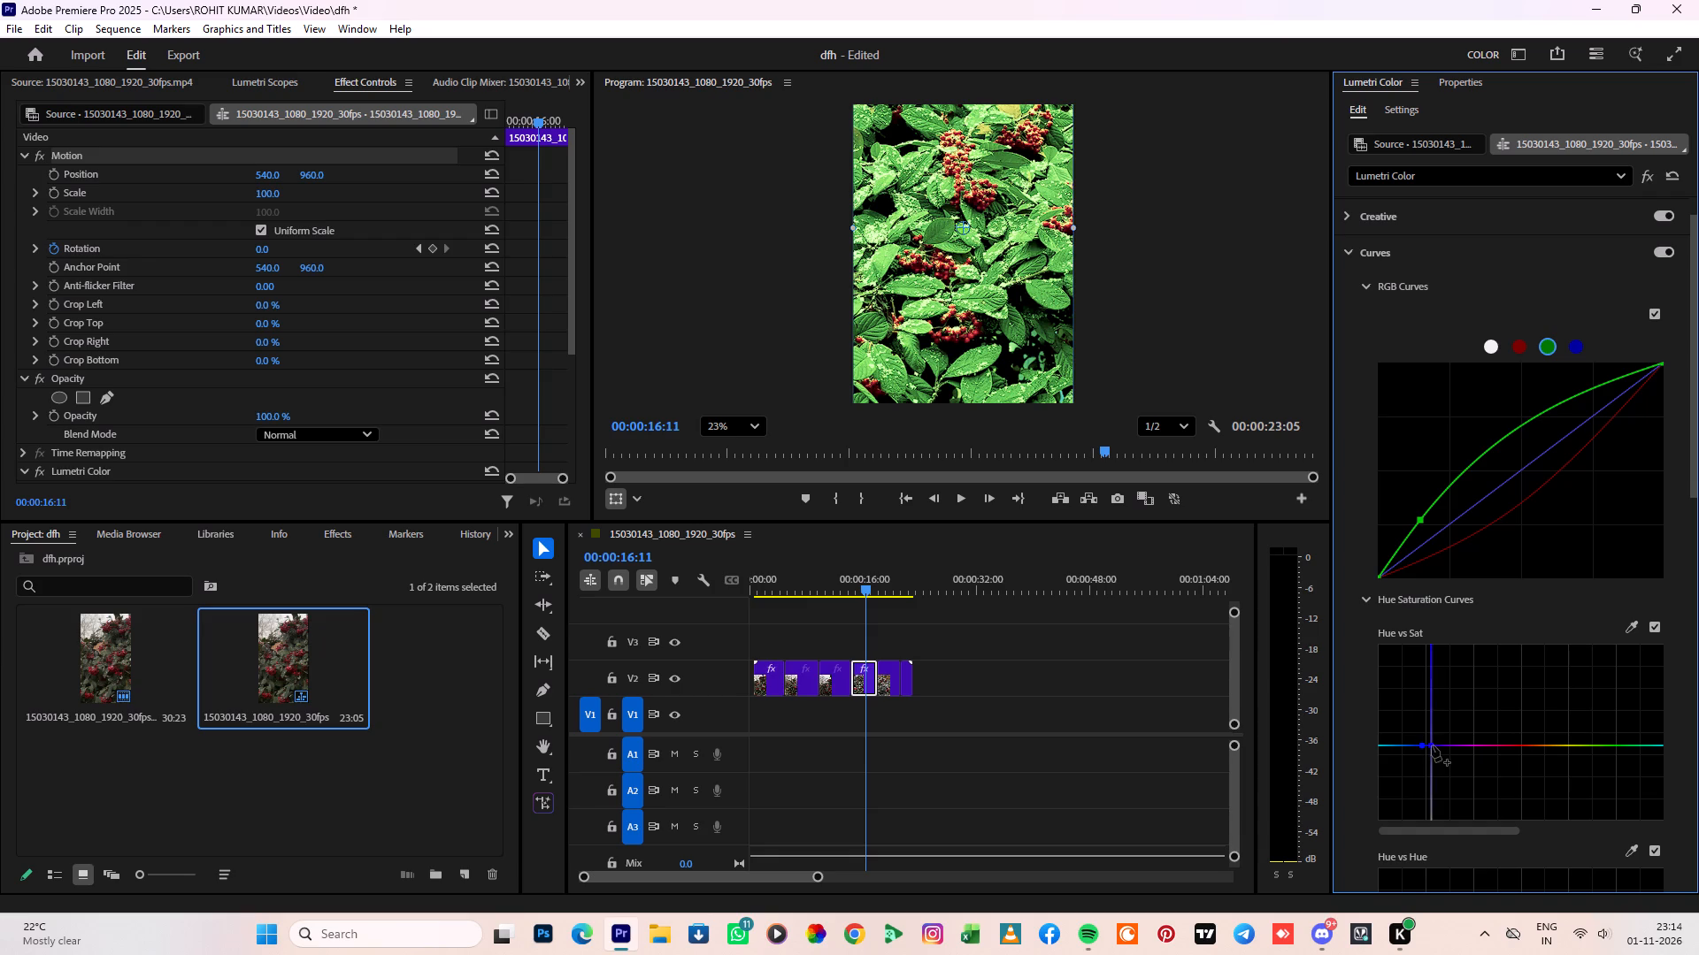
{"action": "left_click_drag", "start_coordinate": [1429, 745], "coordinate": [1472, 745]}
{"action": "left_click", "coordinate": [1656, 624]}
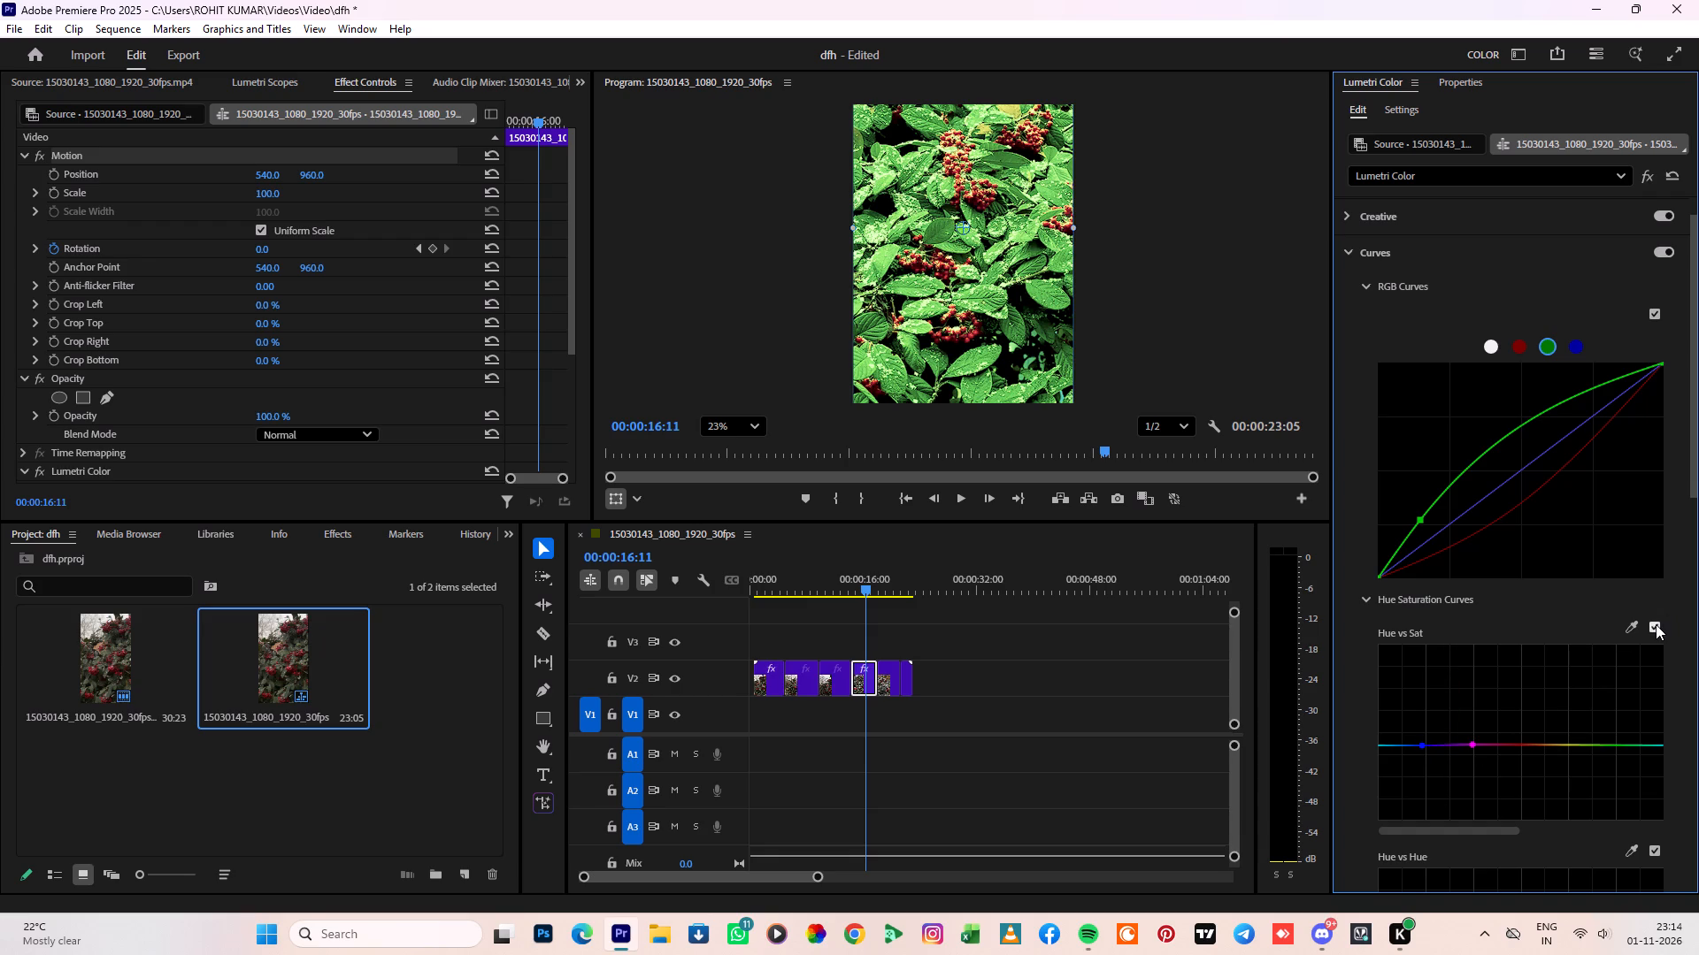
In Color Wheels & Match, darken the Shadows and tint them yellow-green, and lower the Midtones level slightly.
{"action": "scroll", "coordinate": [1620, 635], "scroll_direction": "down", "scroll_amount": 6}
{"action": "scroll", "coordinate": [1519, 668], "scroll_direction": "down", "scroll_amount": 20}
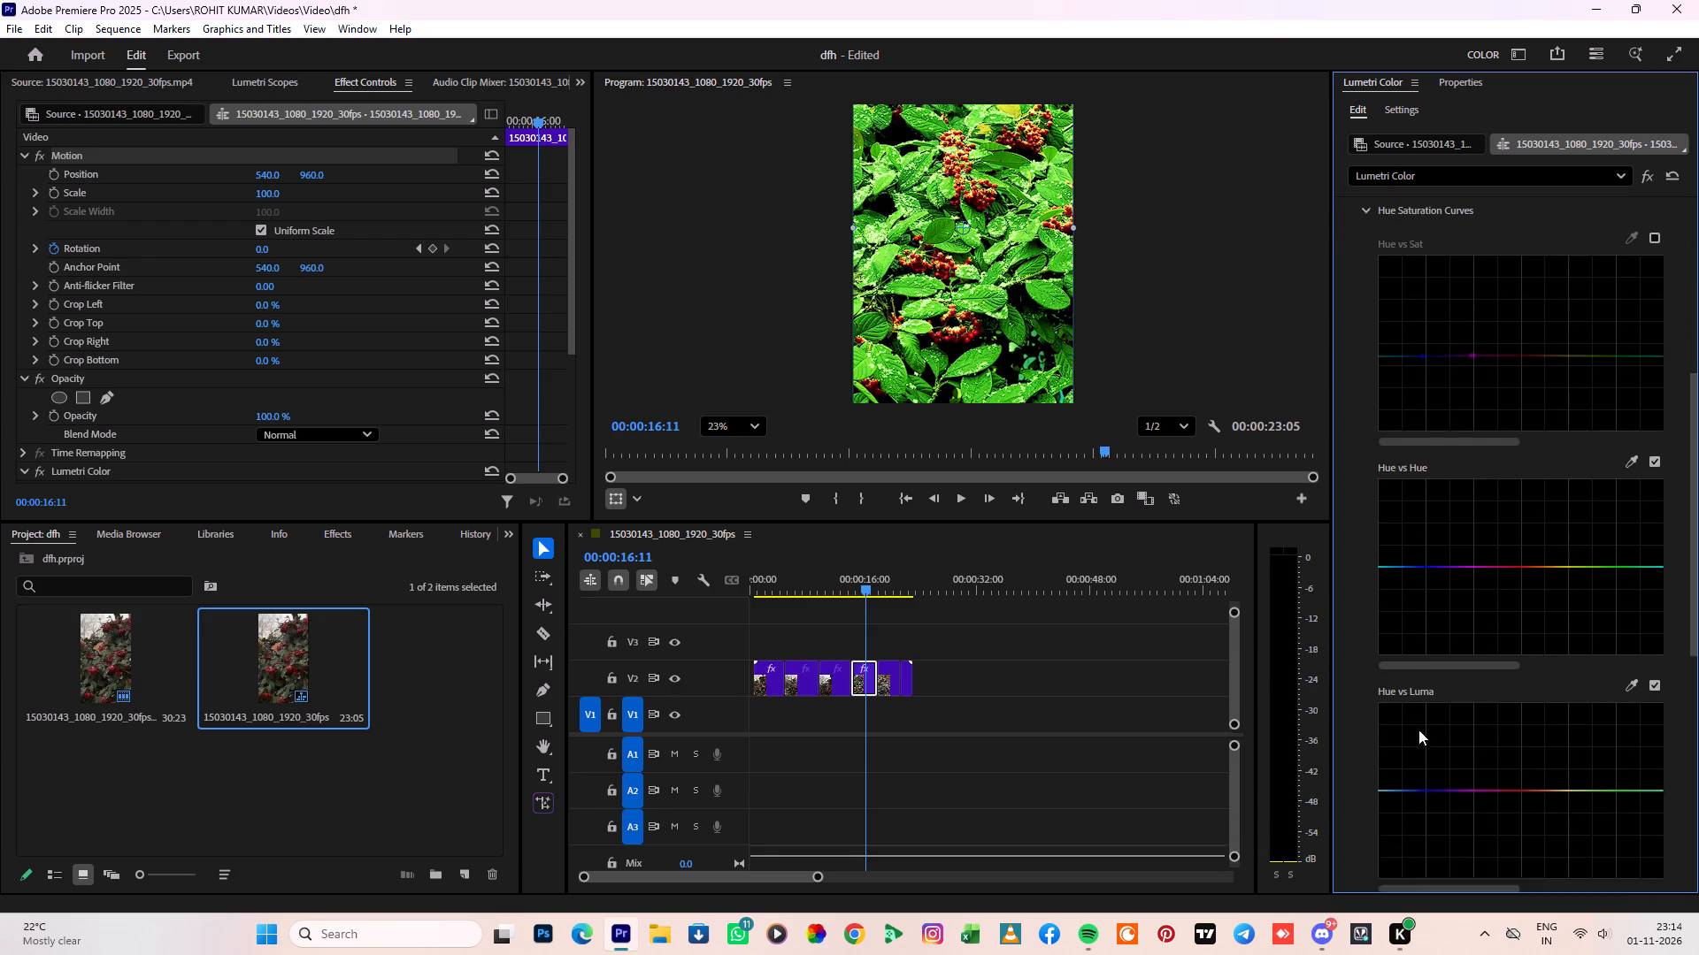
{"action": "scroll", "coordinate": [1418, 730], "scroll_direction": "down", "scroll_amount": 20}
{"action": "scroll", "coordinate": [1418, 730], "scroll_direction": "down", "scroll_amount": 18}
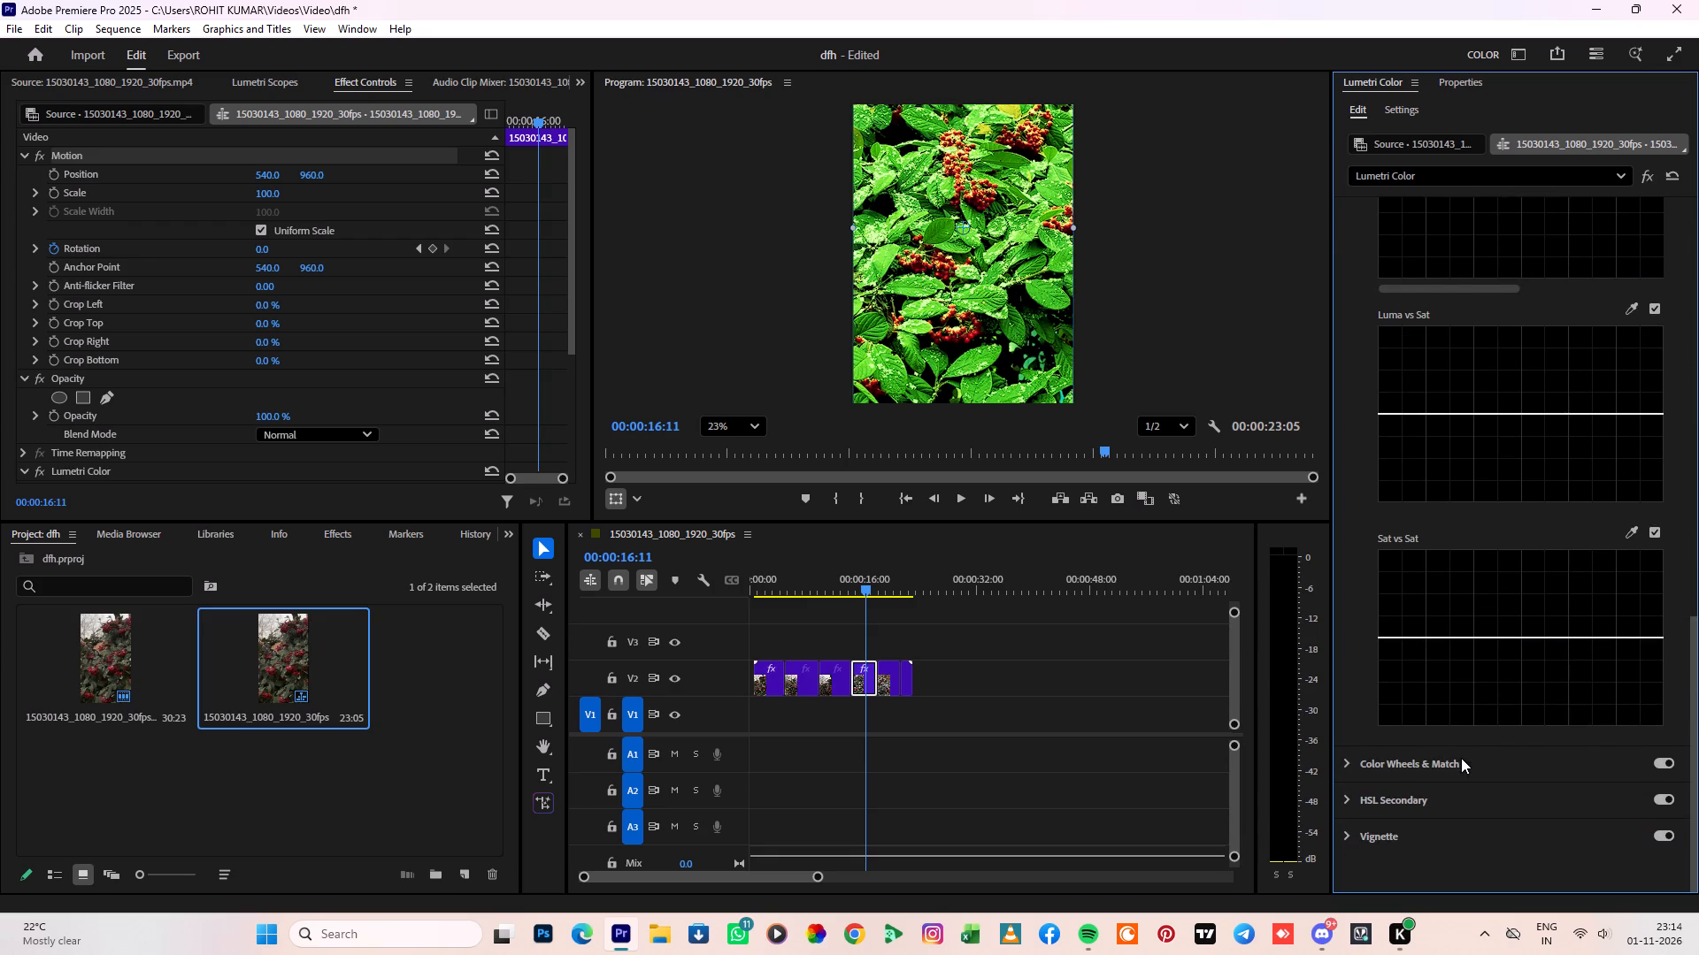
{"action": "left_click", "coordinate": [1370, 756]}
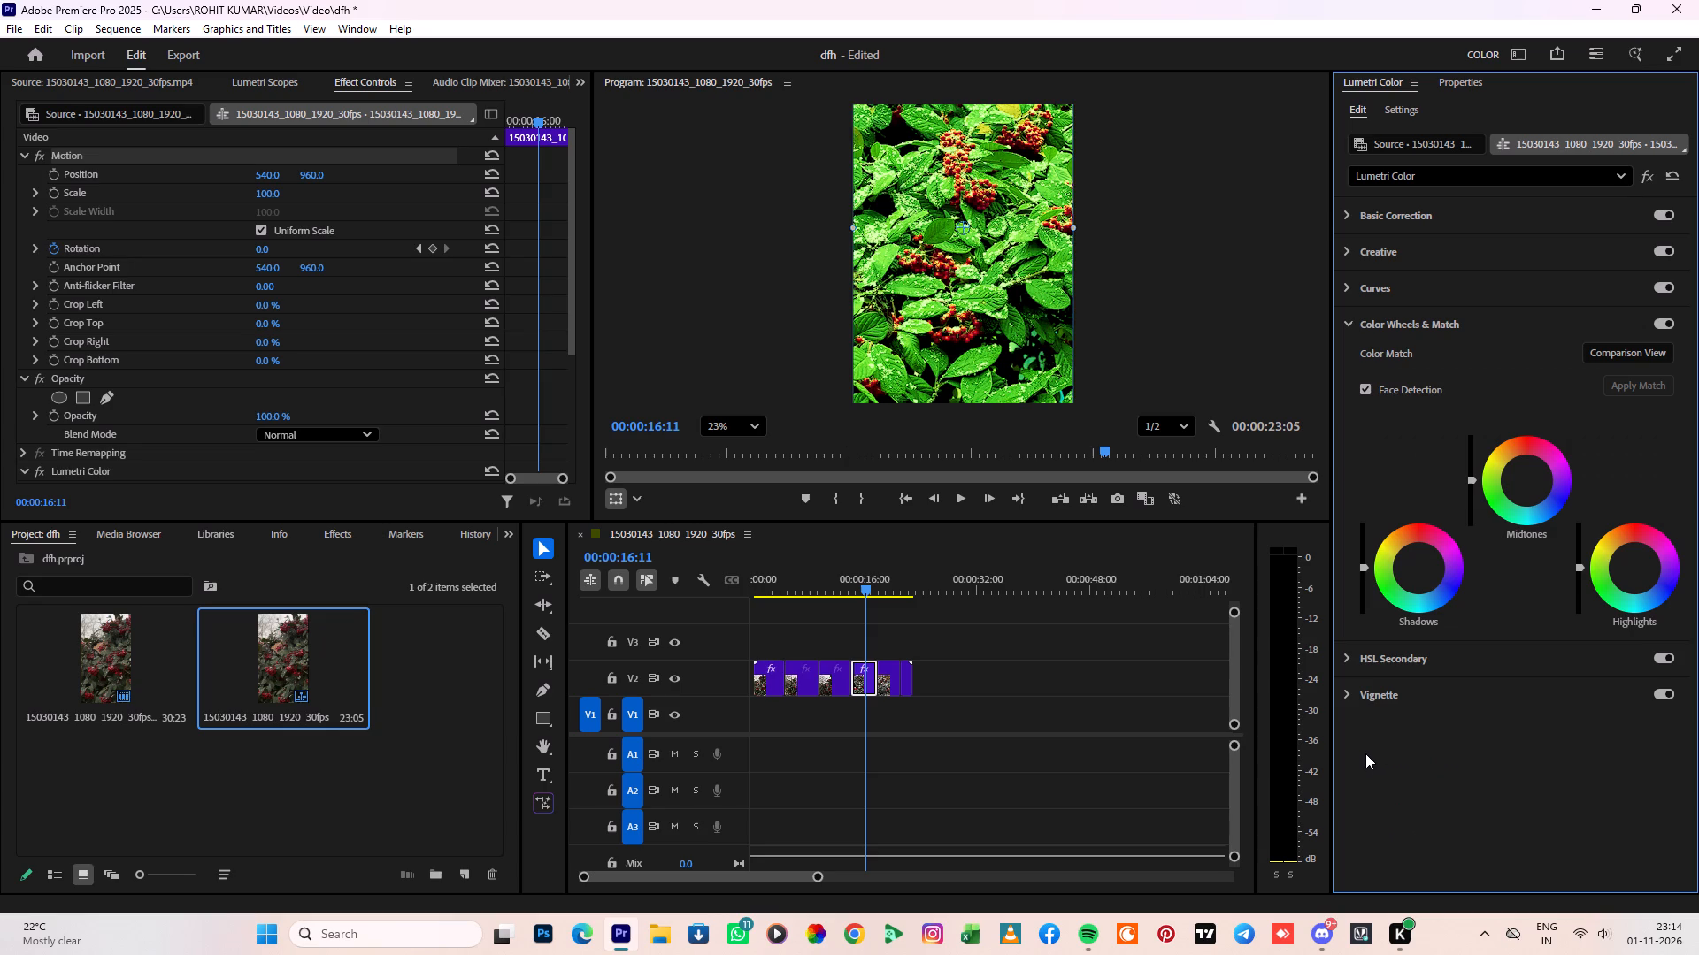
{"action": "left_click_drag", "start_coordinate": [1364, 564], "coordinate": [1379, 650]}
{"action": "left_click_drag", "start_coordinate": [1379, 650], "coordinate": [1426, 814]}
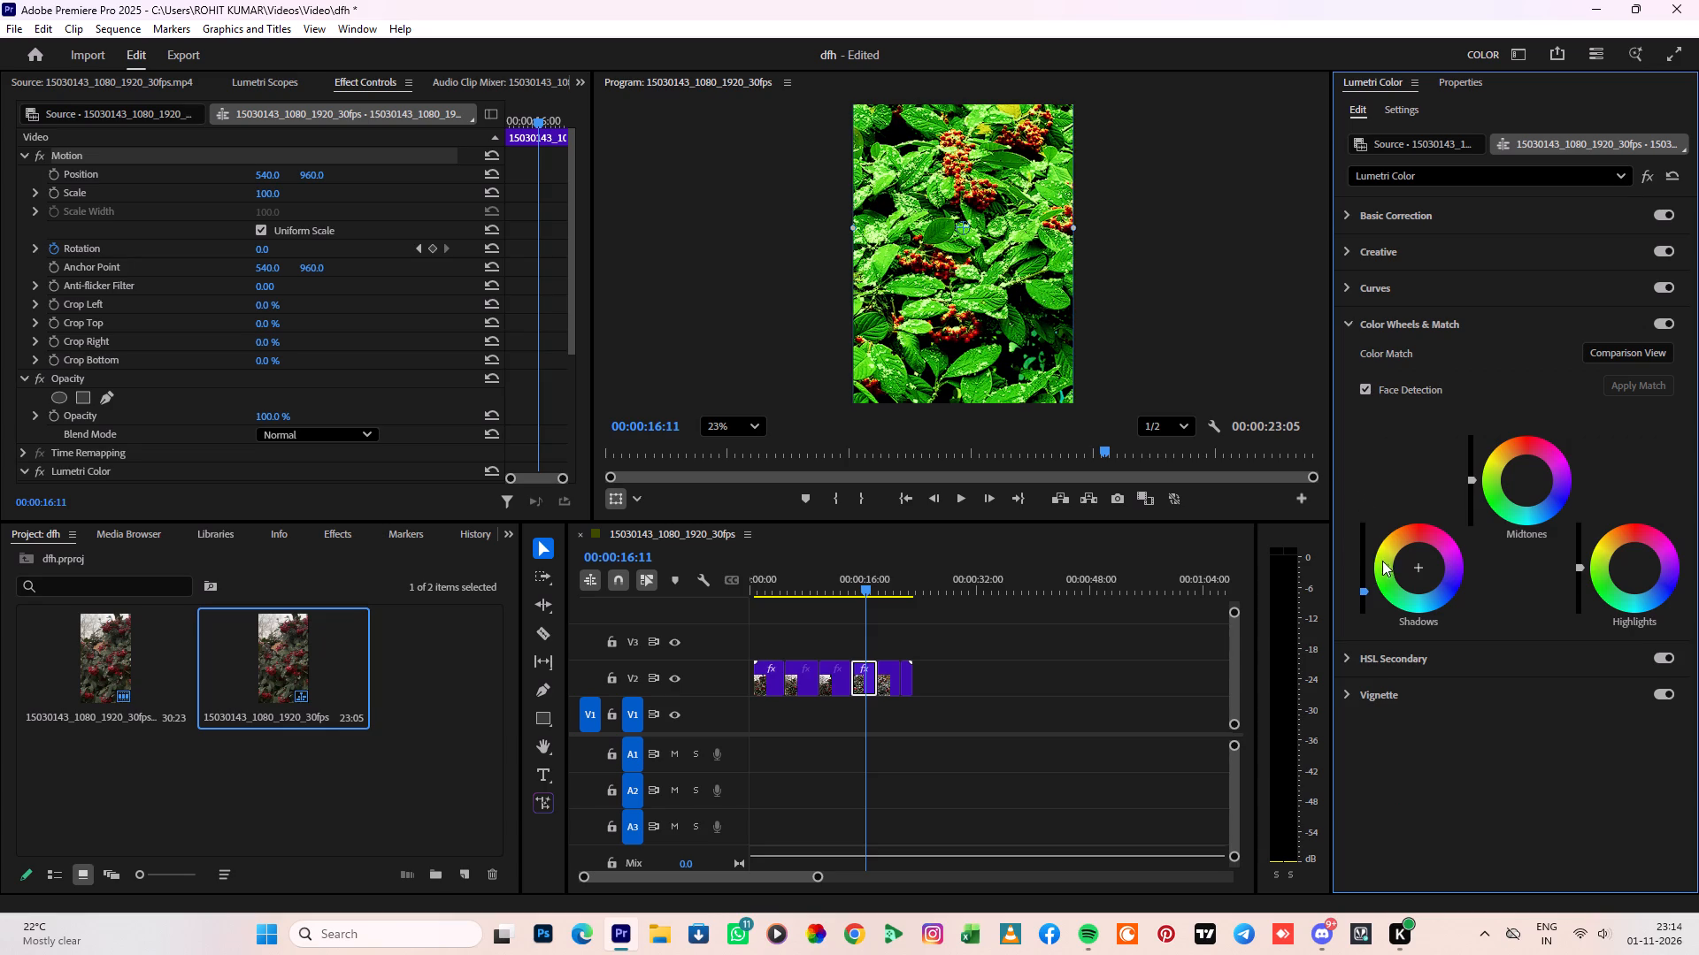
{"action": "left_click", "coordinate": [1383, 566]}
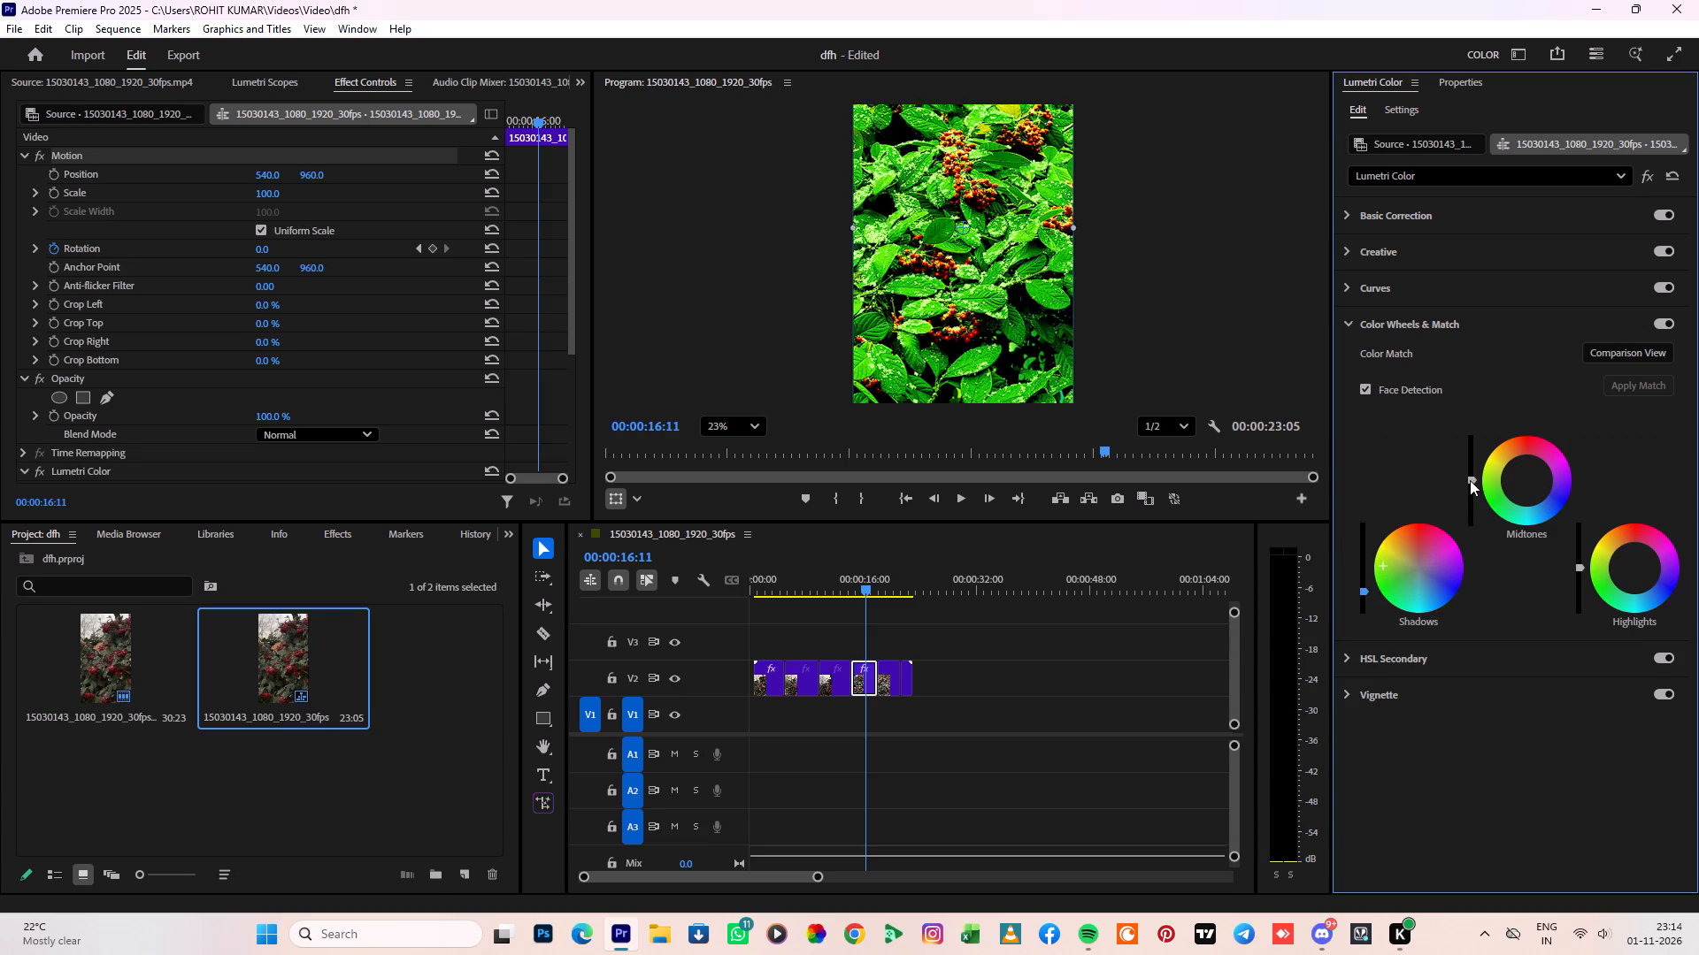
{"action": "left_click_drag", "start_coordinate": [1470, 480], "coordinate": [1477, 560]}
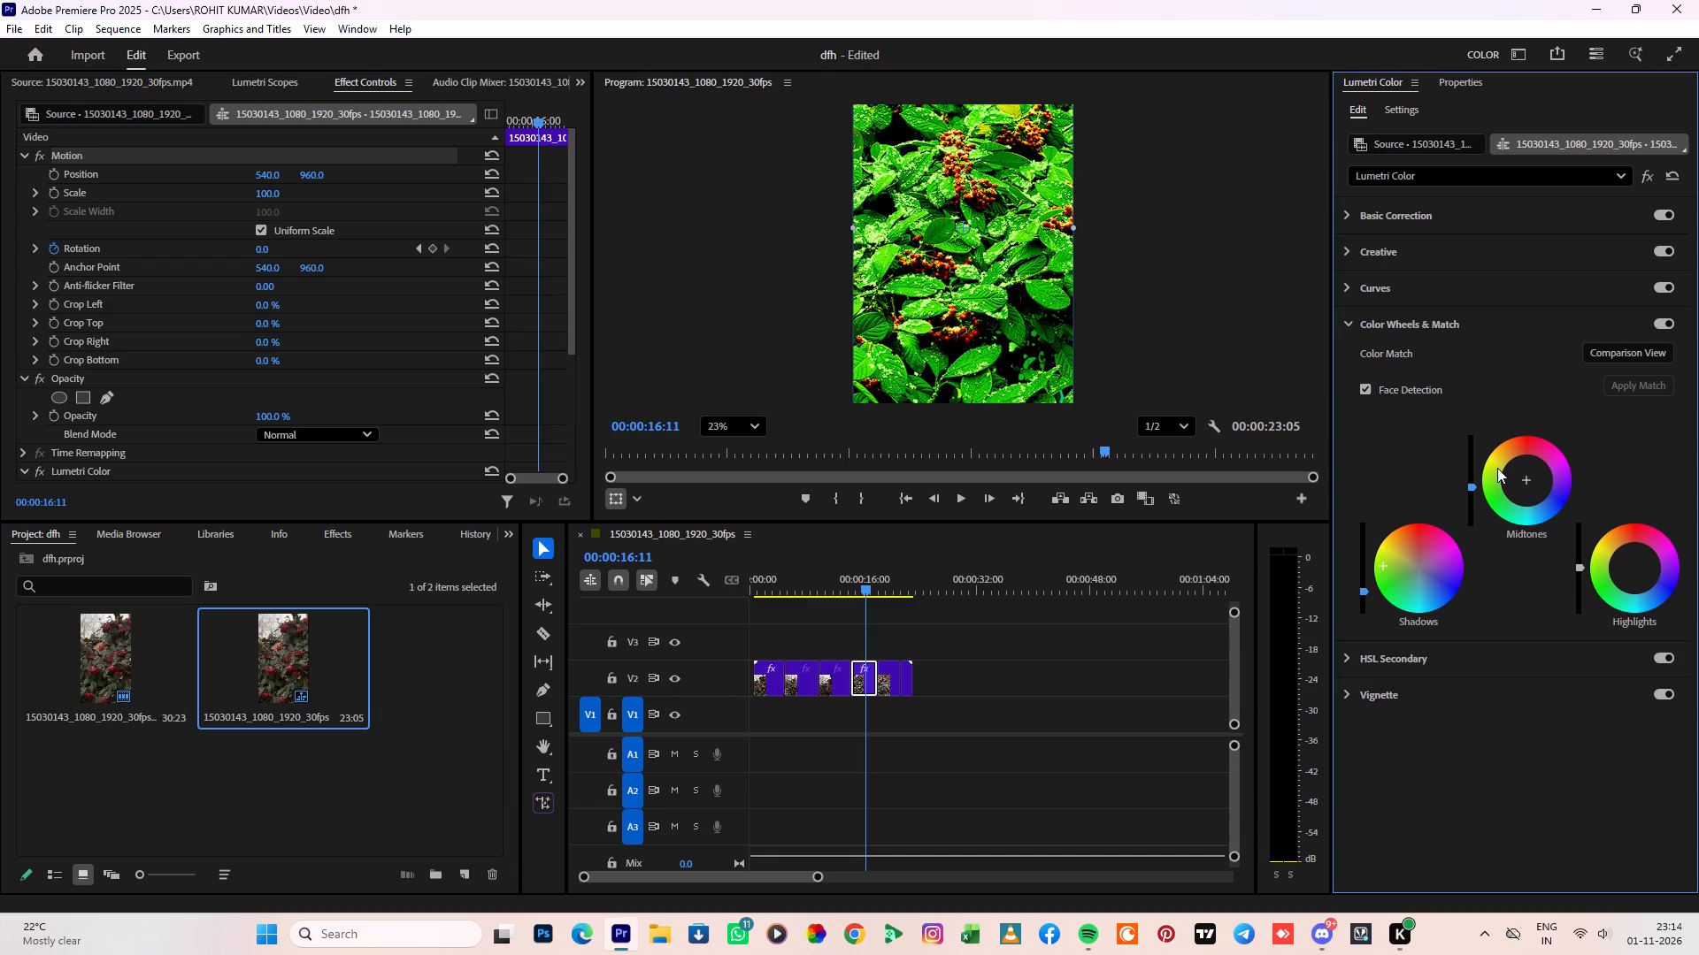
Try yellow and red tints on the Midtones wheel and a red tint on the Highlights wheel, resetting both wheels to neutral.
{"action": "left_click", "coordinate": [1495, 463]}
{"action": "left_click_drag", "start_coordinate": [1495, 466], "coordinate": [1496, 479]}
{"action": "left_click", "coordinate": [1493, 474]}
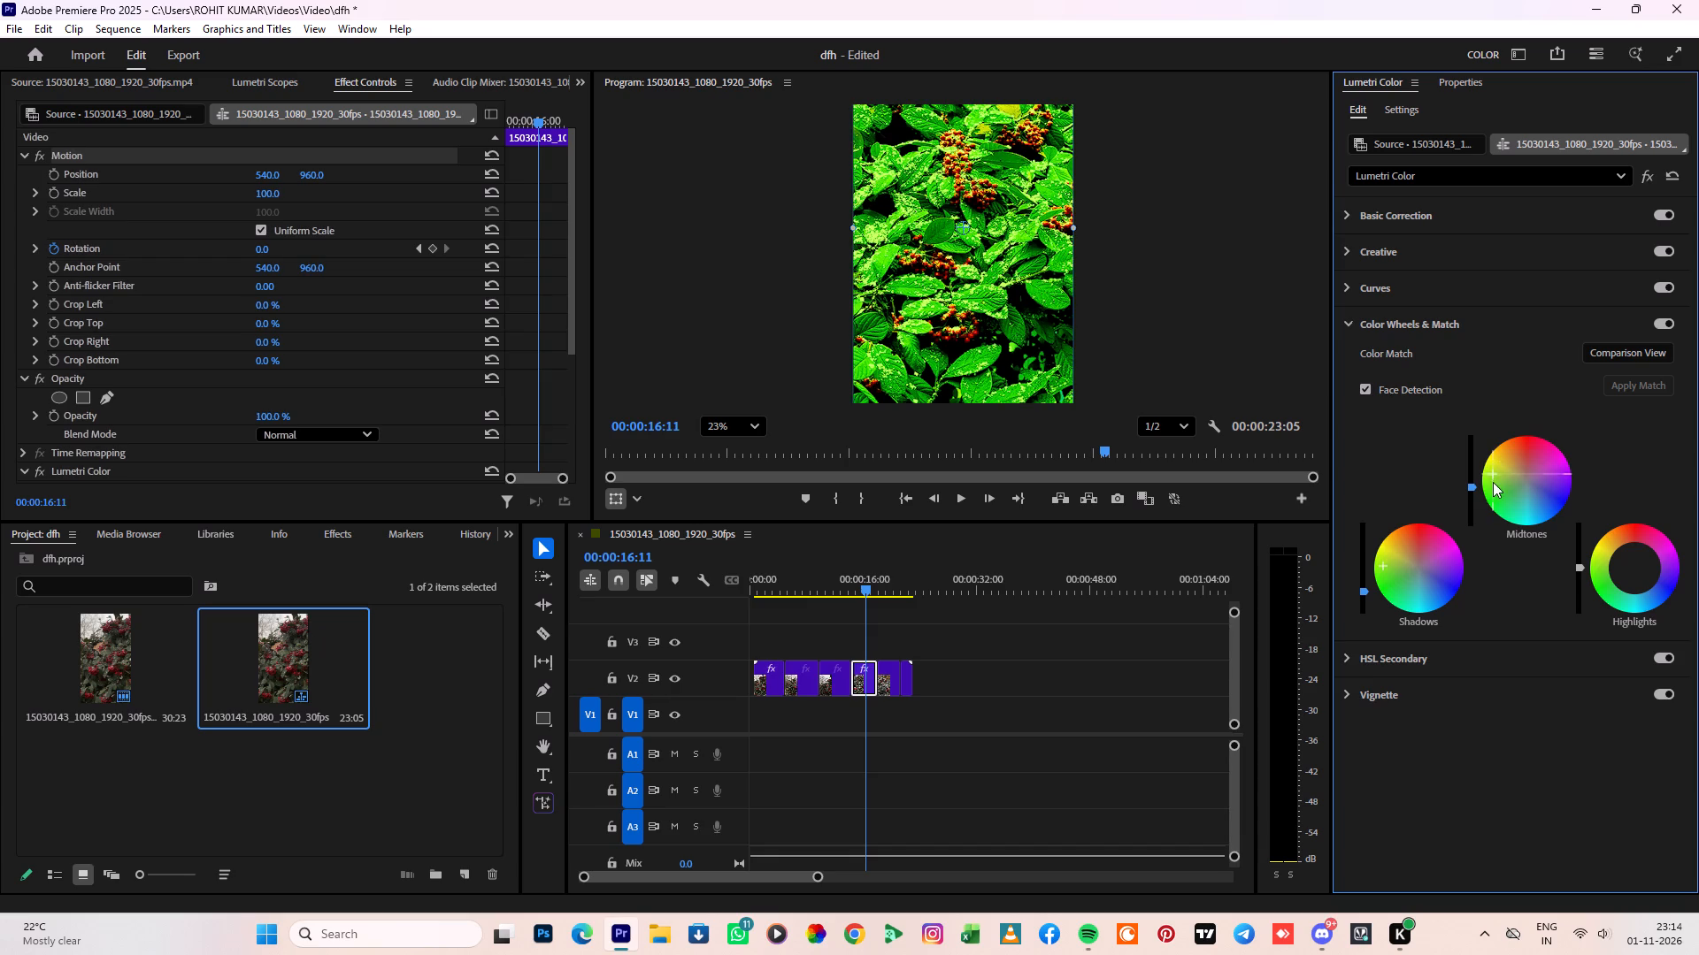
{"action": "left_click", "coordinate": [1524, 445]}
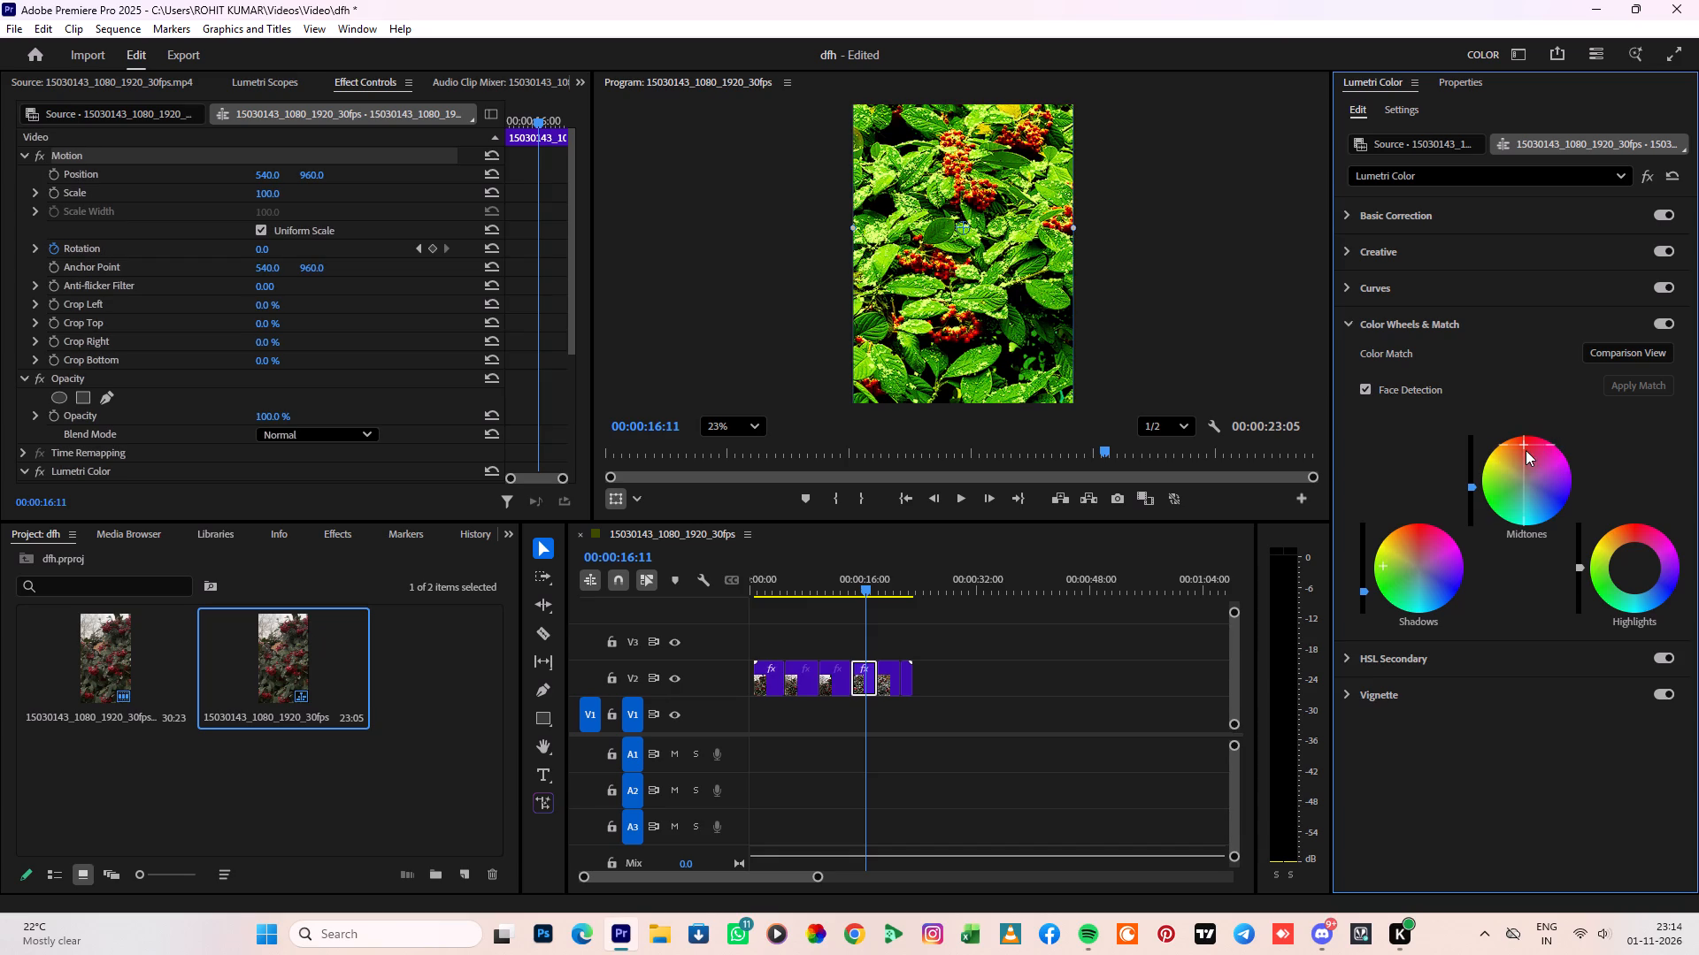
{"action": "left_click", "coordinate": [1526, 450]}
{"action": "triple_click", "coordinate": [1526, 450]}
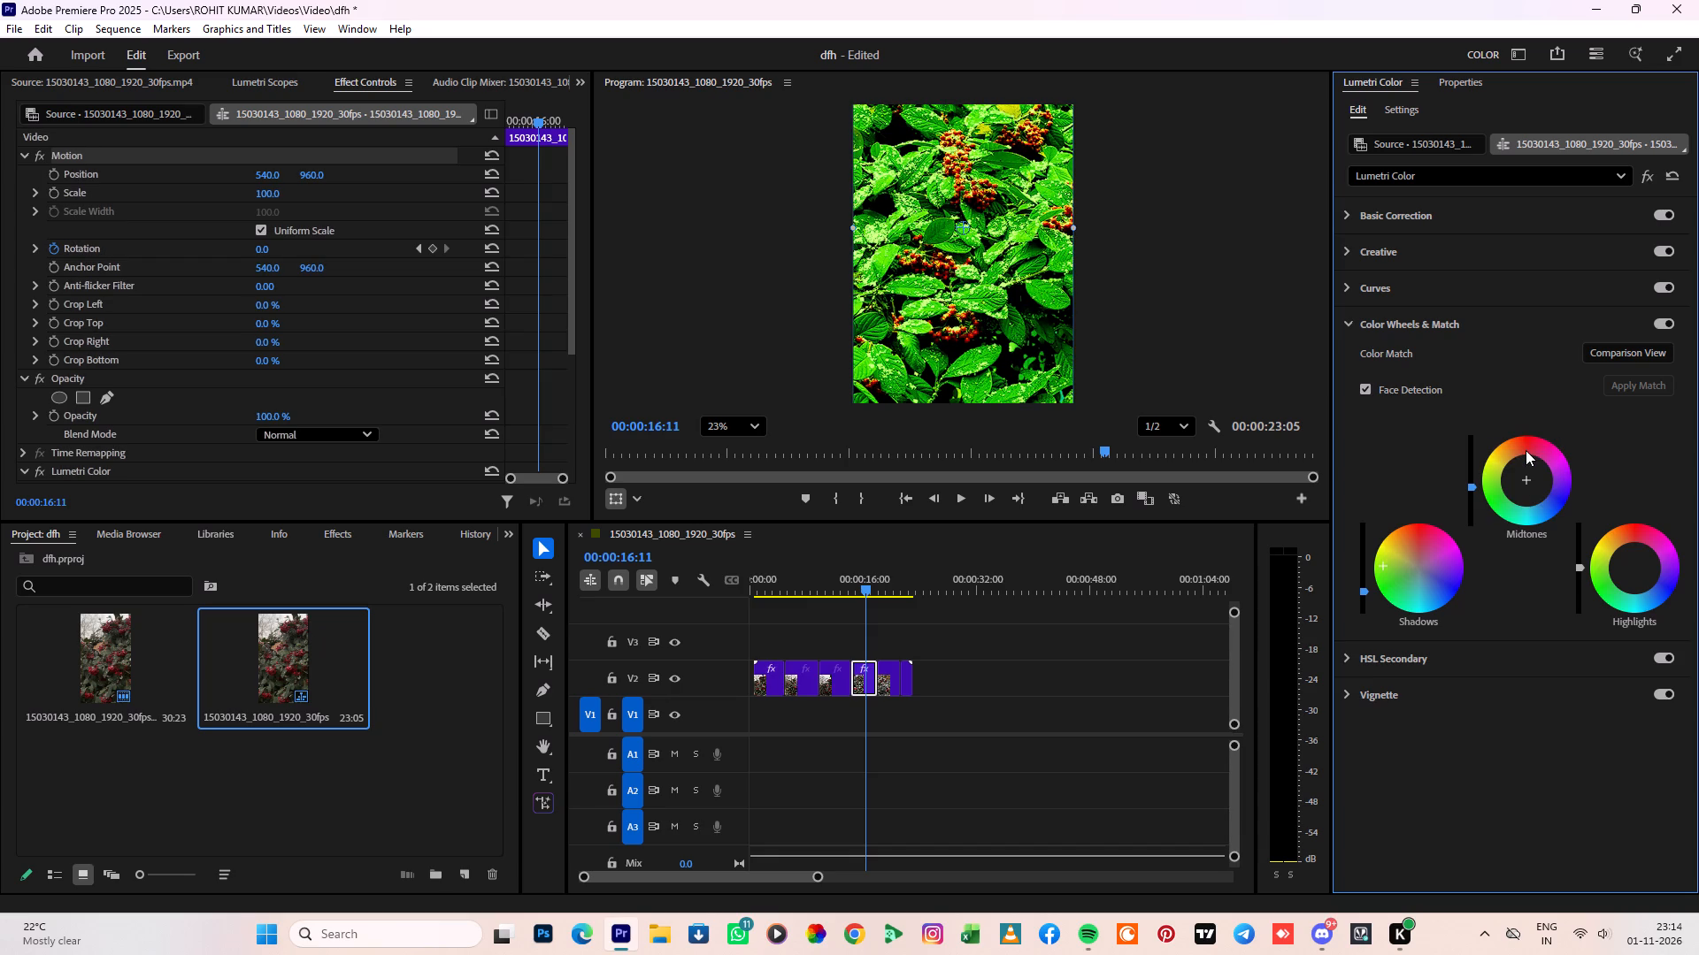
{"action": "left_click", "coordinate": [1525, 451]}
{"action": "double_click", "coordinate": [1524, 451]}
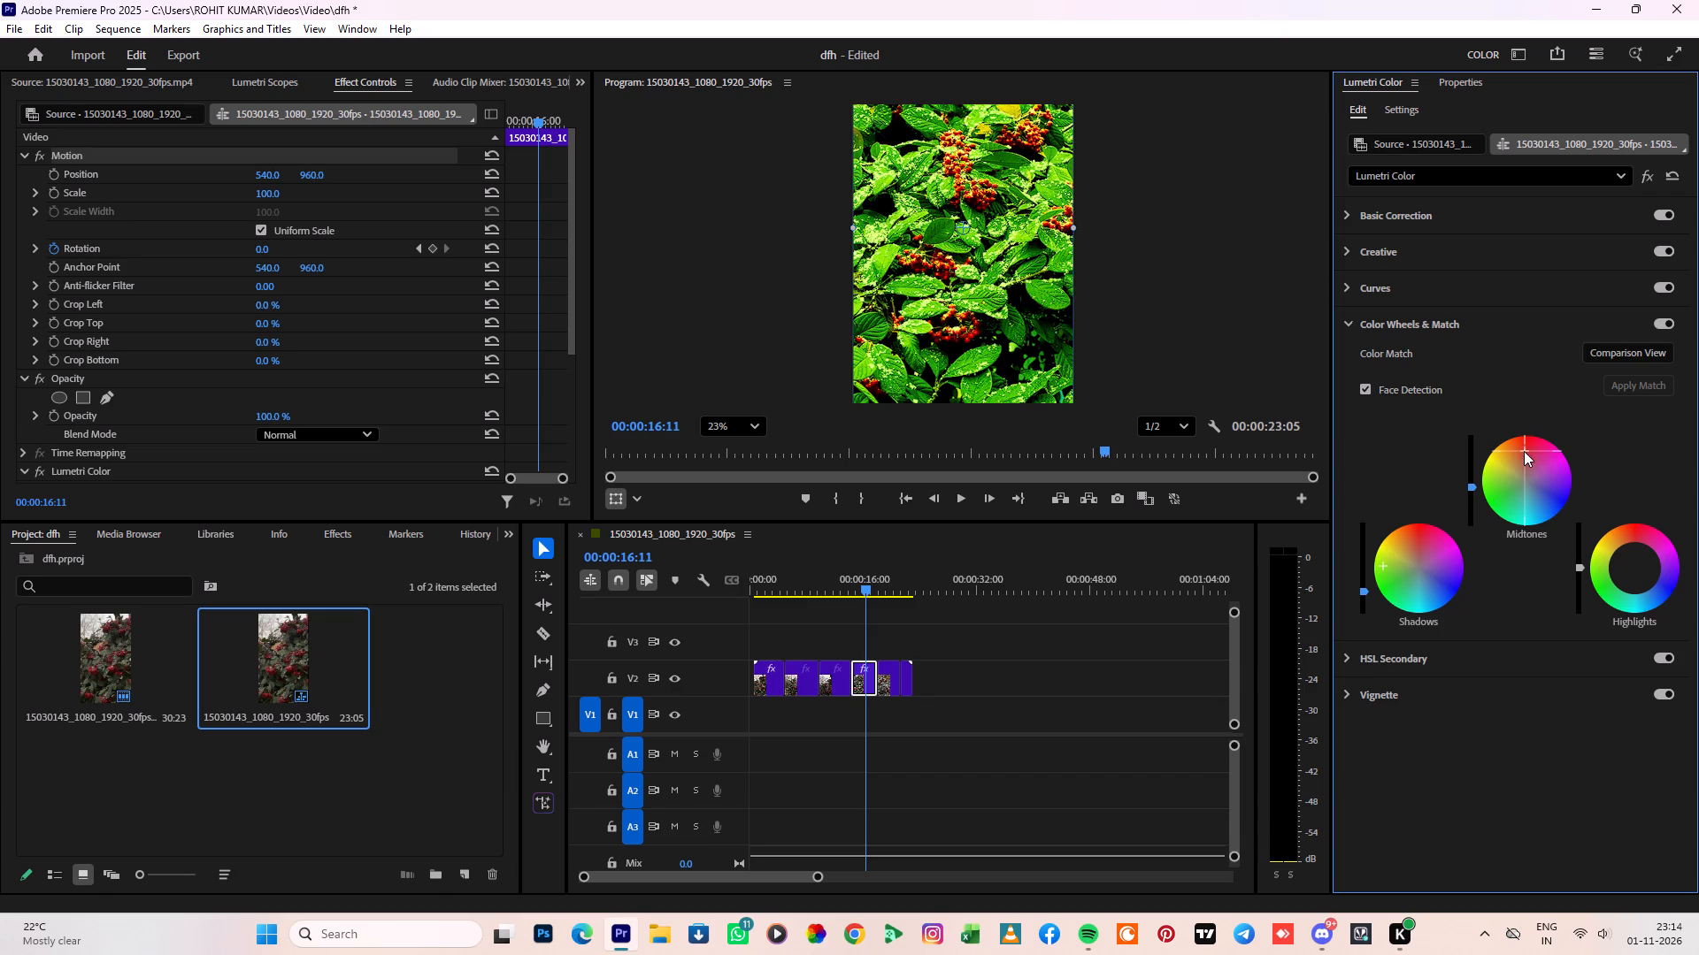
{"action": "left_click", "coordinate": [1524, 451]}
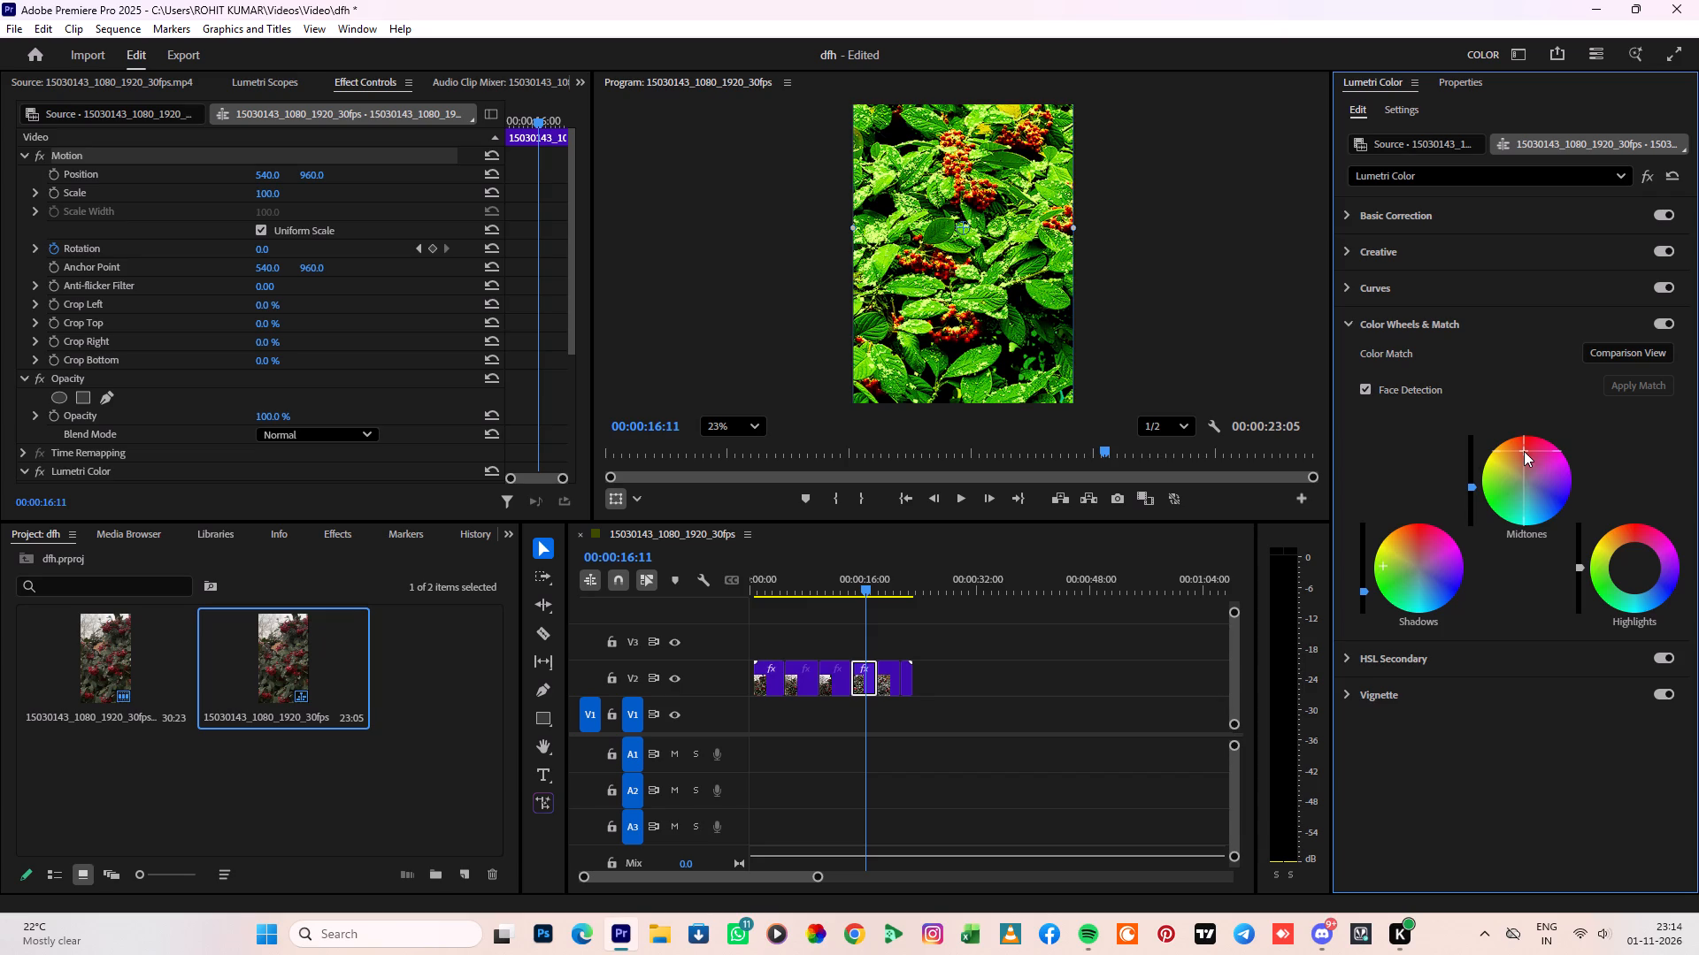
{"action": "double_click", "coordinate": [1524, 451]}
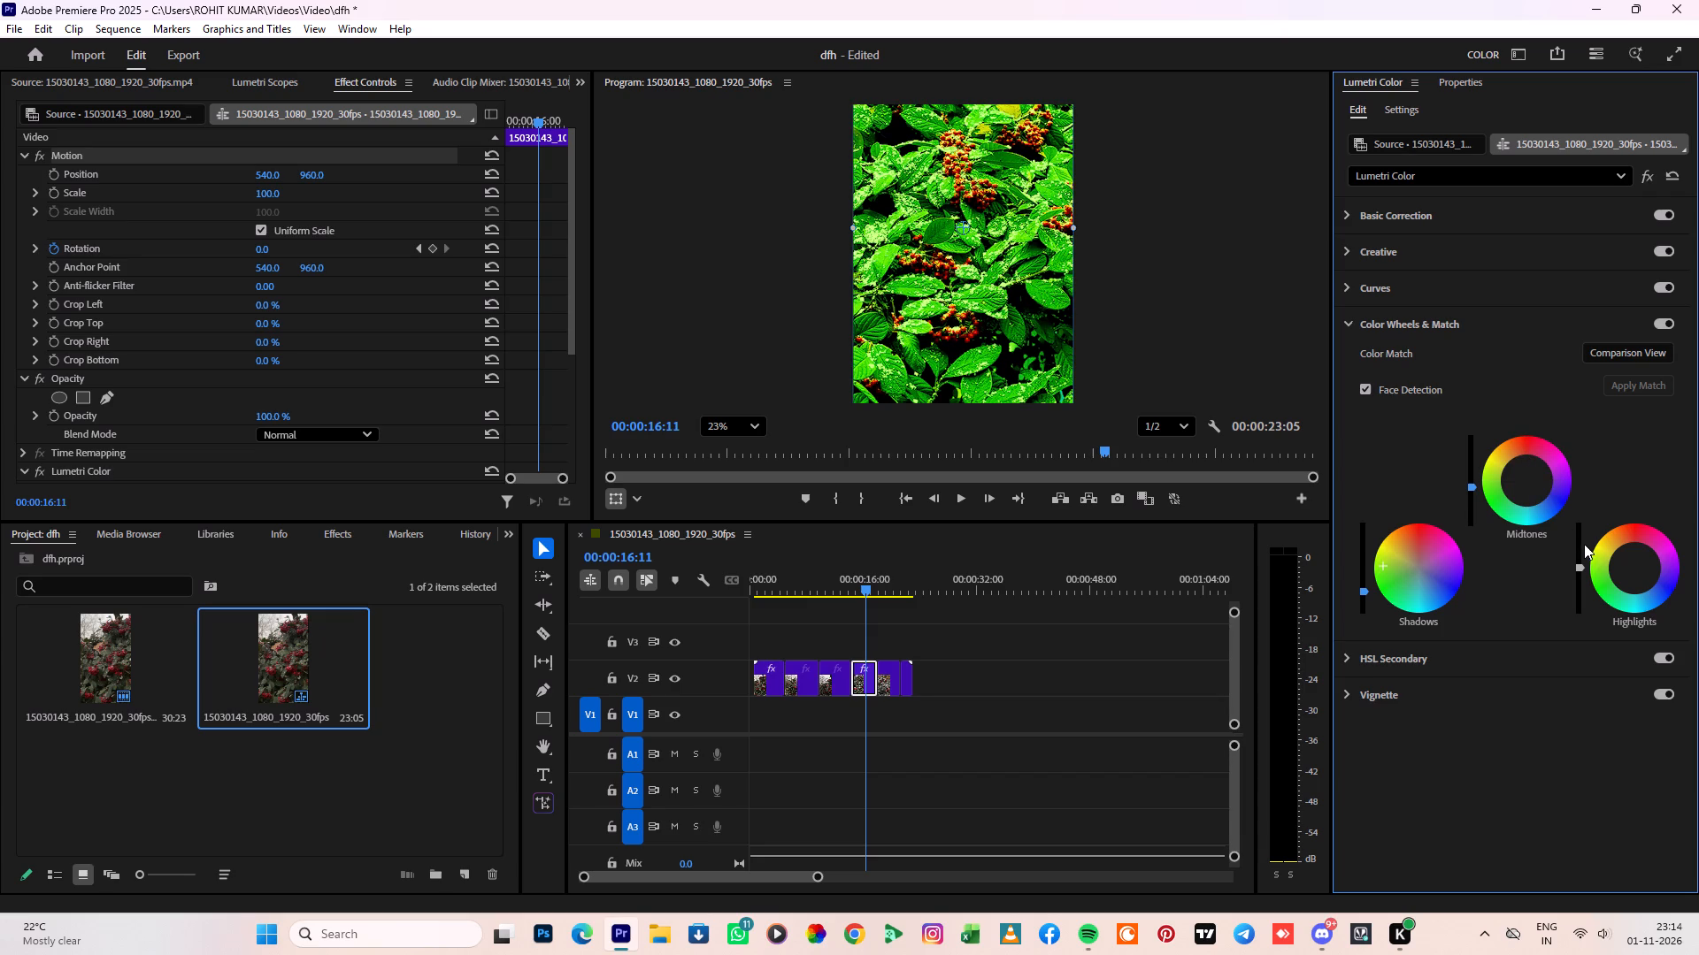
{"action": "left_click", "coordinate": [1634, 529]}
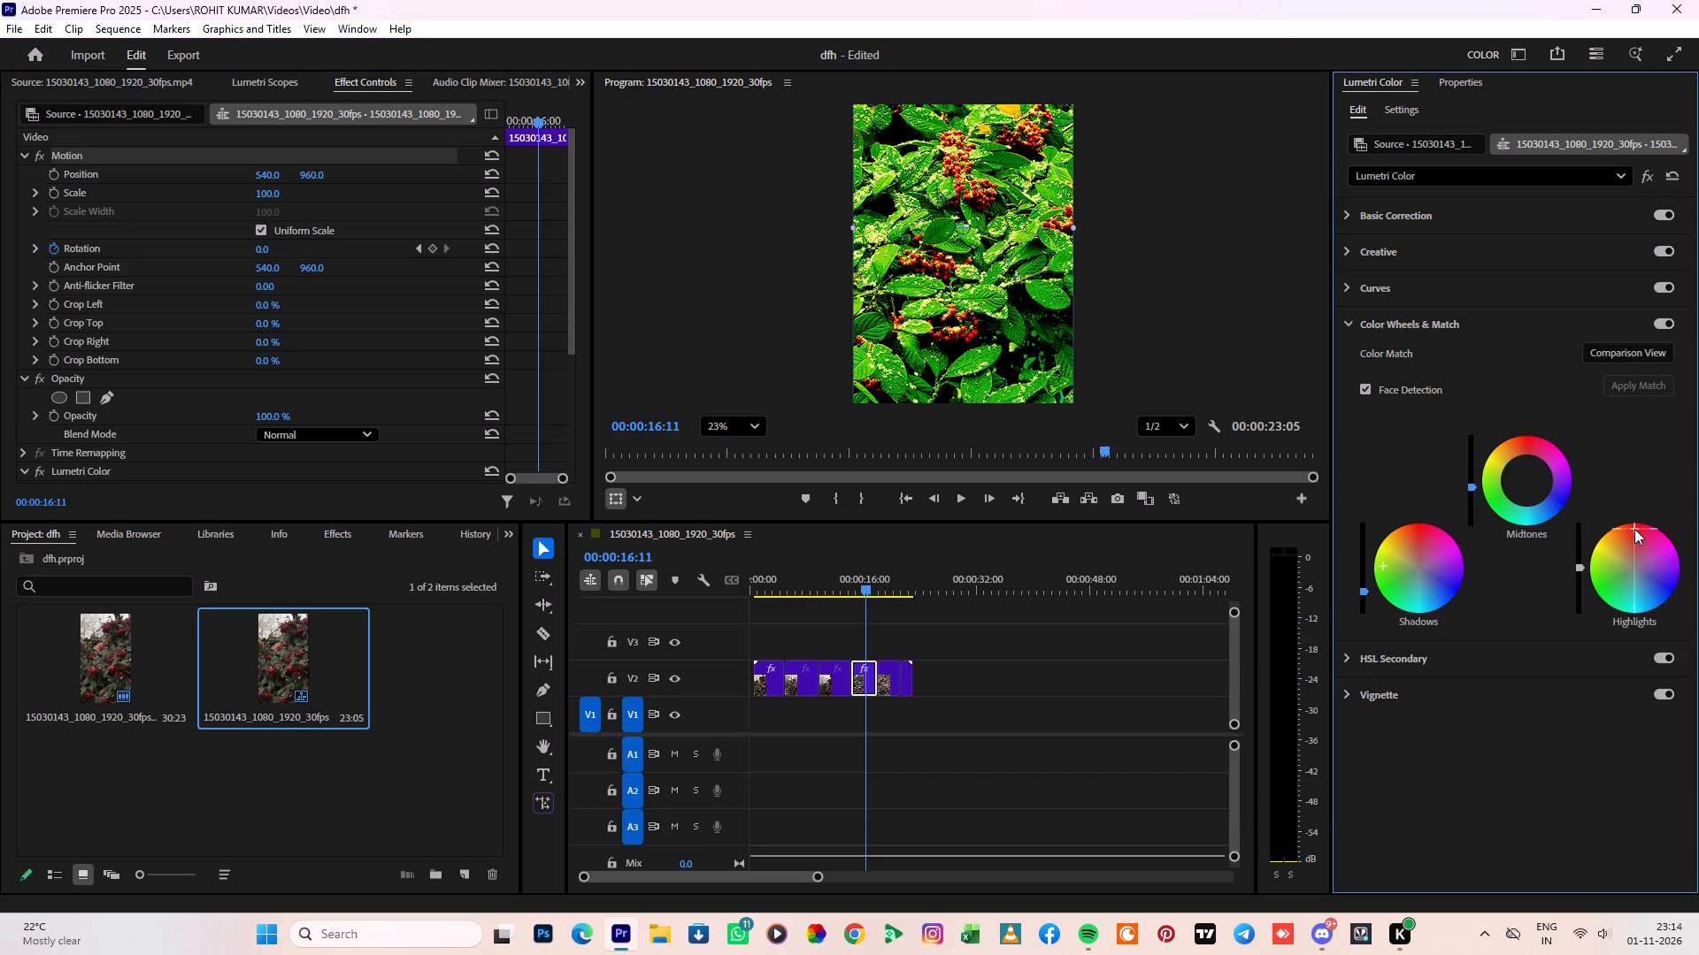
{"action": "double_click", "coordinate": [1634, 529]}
In HSL Secondary, set Denoise to 38.9 and choose yellow as the key colour.
{"action": "scroll", "coordinate": [1510, 604], "scroll_direction": "down", "scroll_amount": 5}
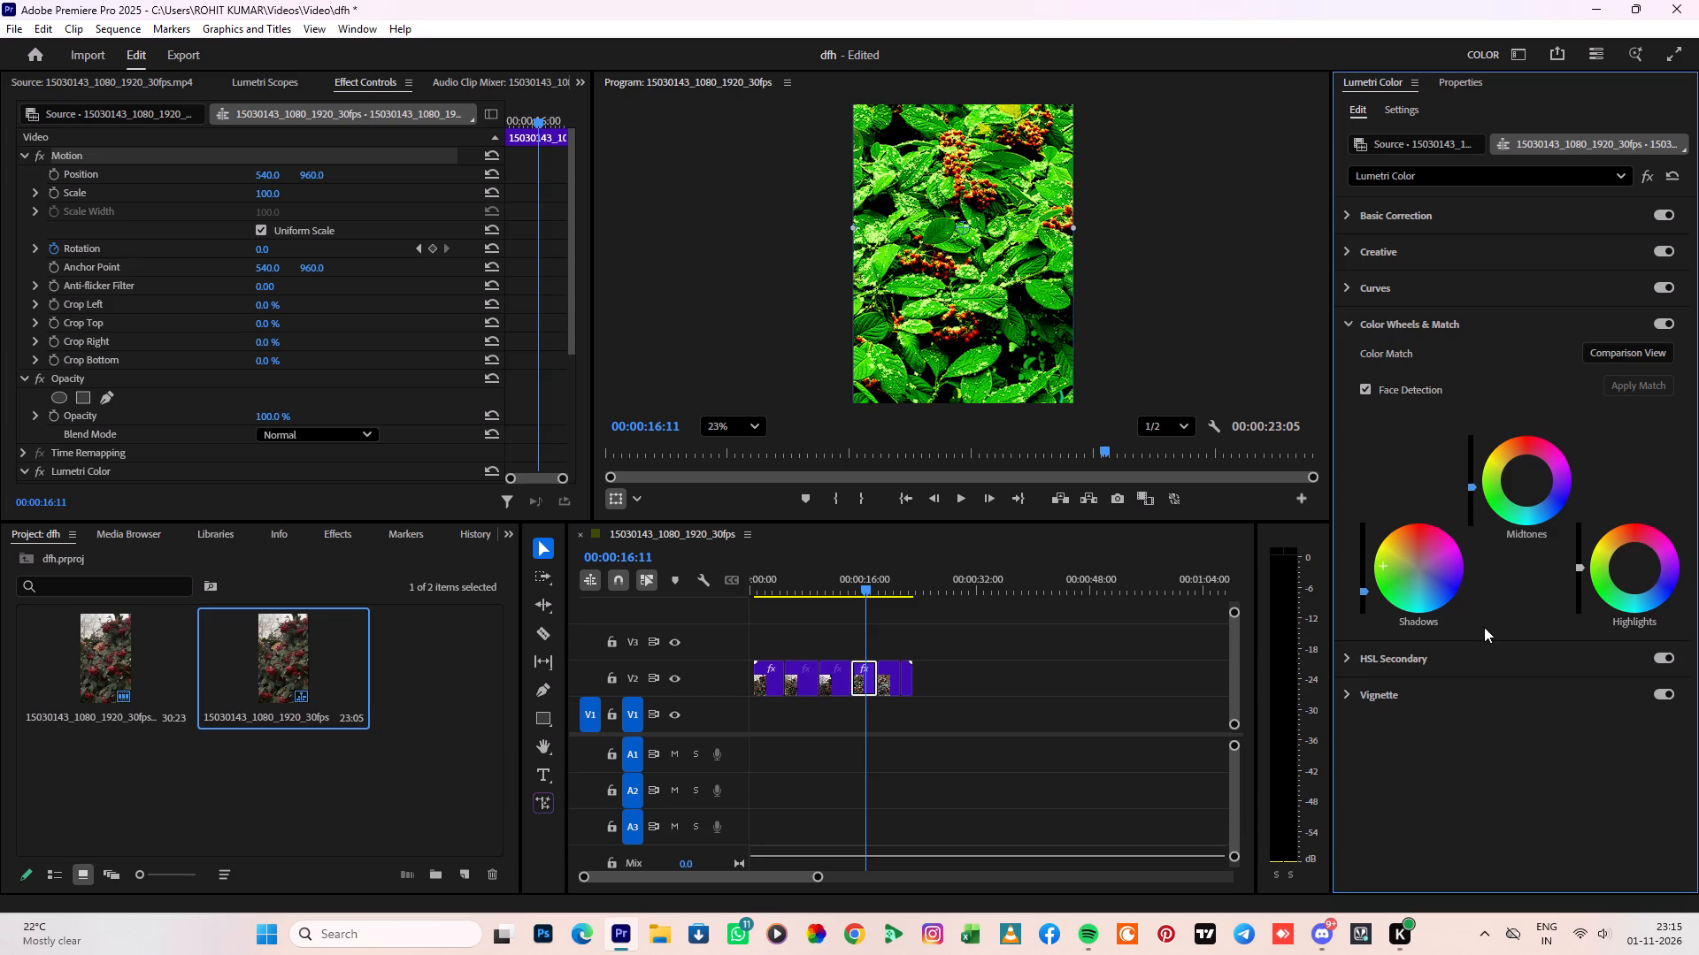
{"action": "left_click", "coordinate": [1372, 662]}
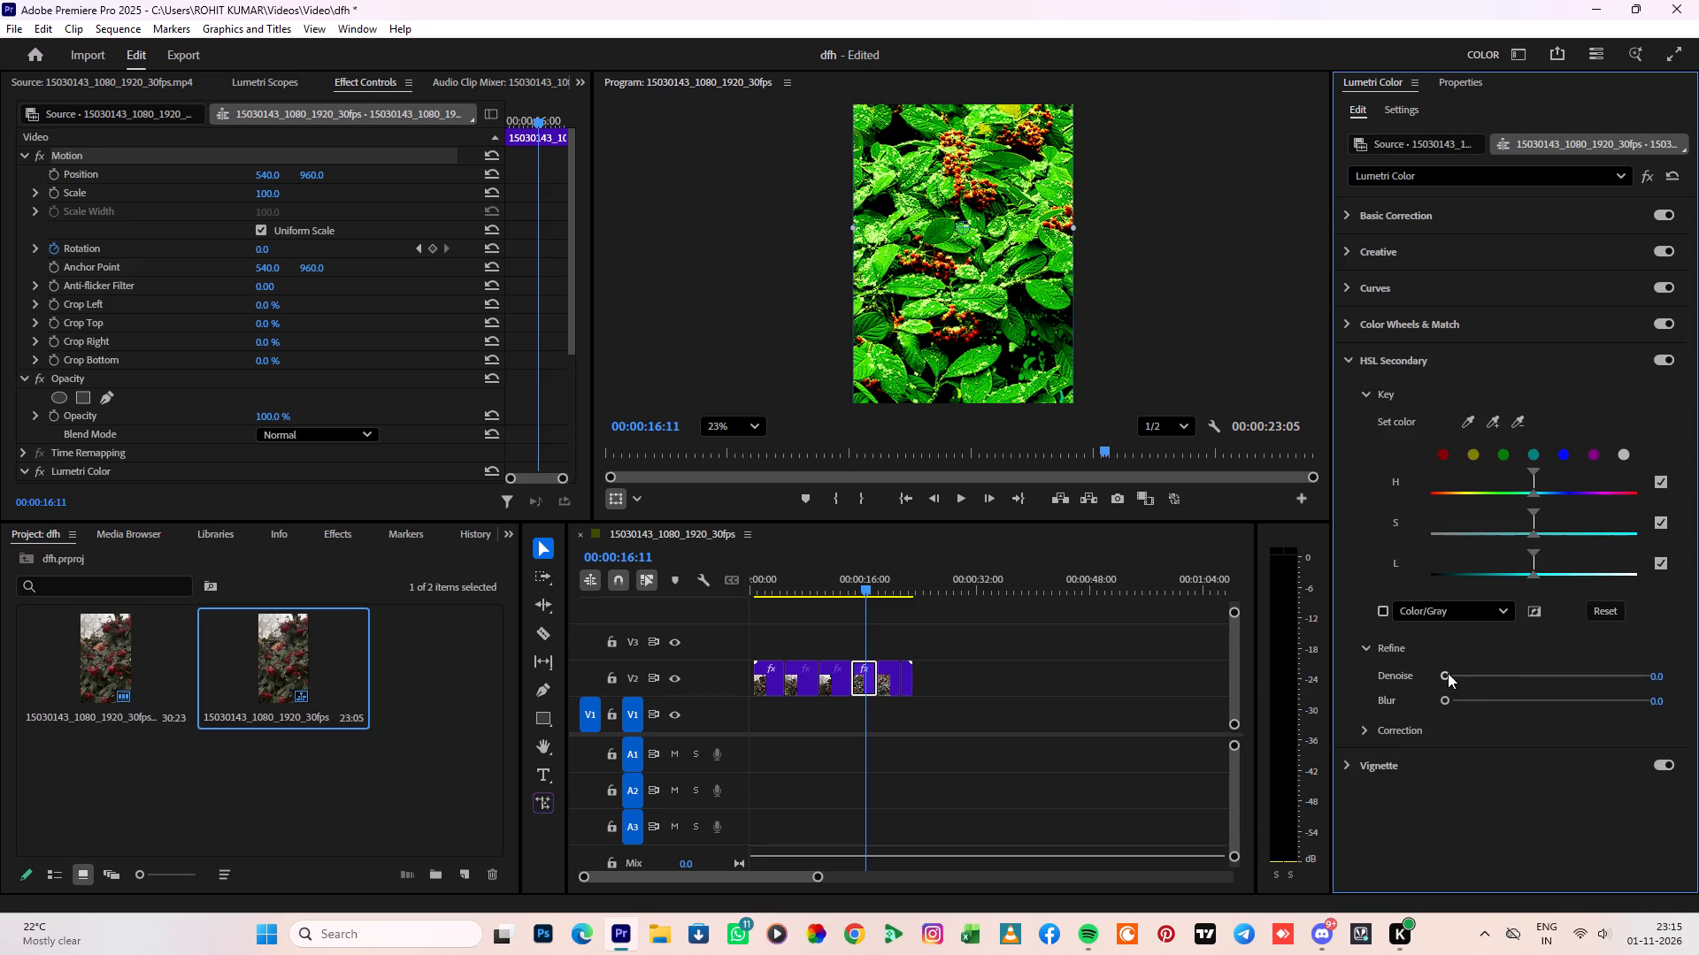
{"action": "left_click_drag", "start_coordinate": [1443, 676], "coordinate": [1521, 680]}
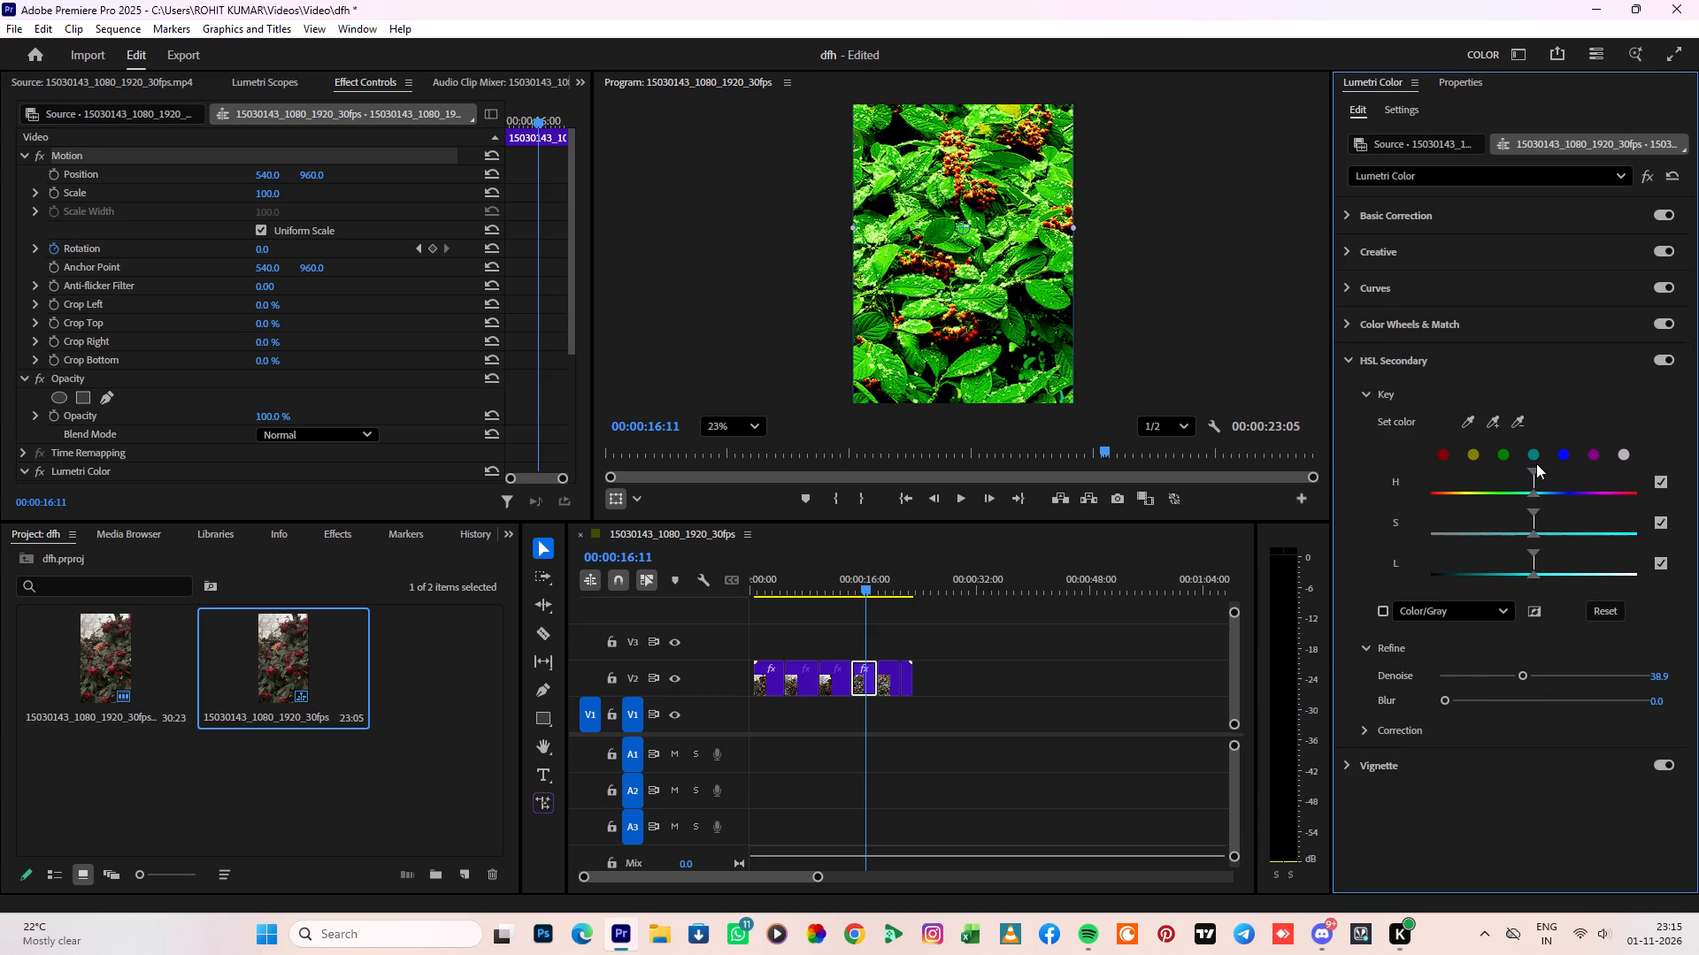
{"action": "left_click", "coordinate": [1469, 454]}
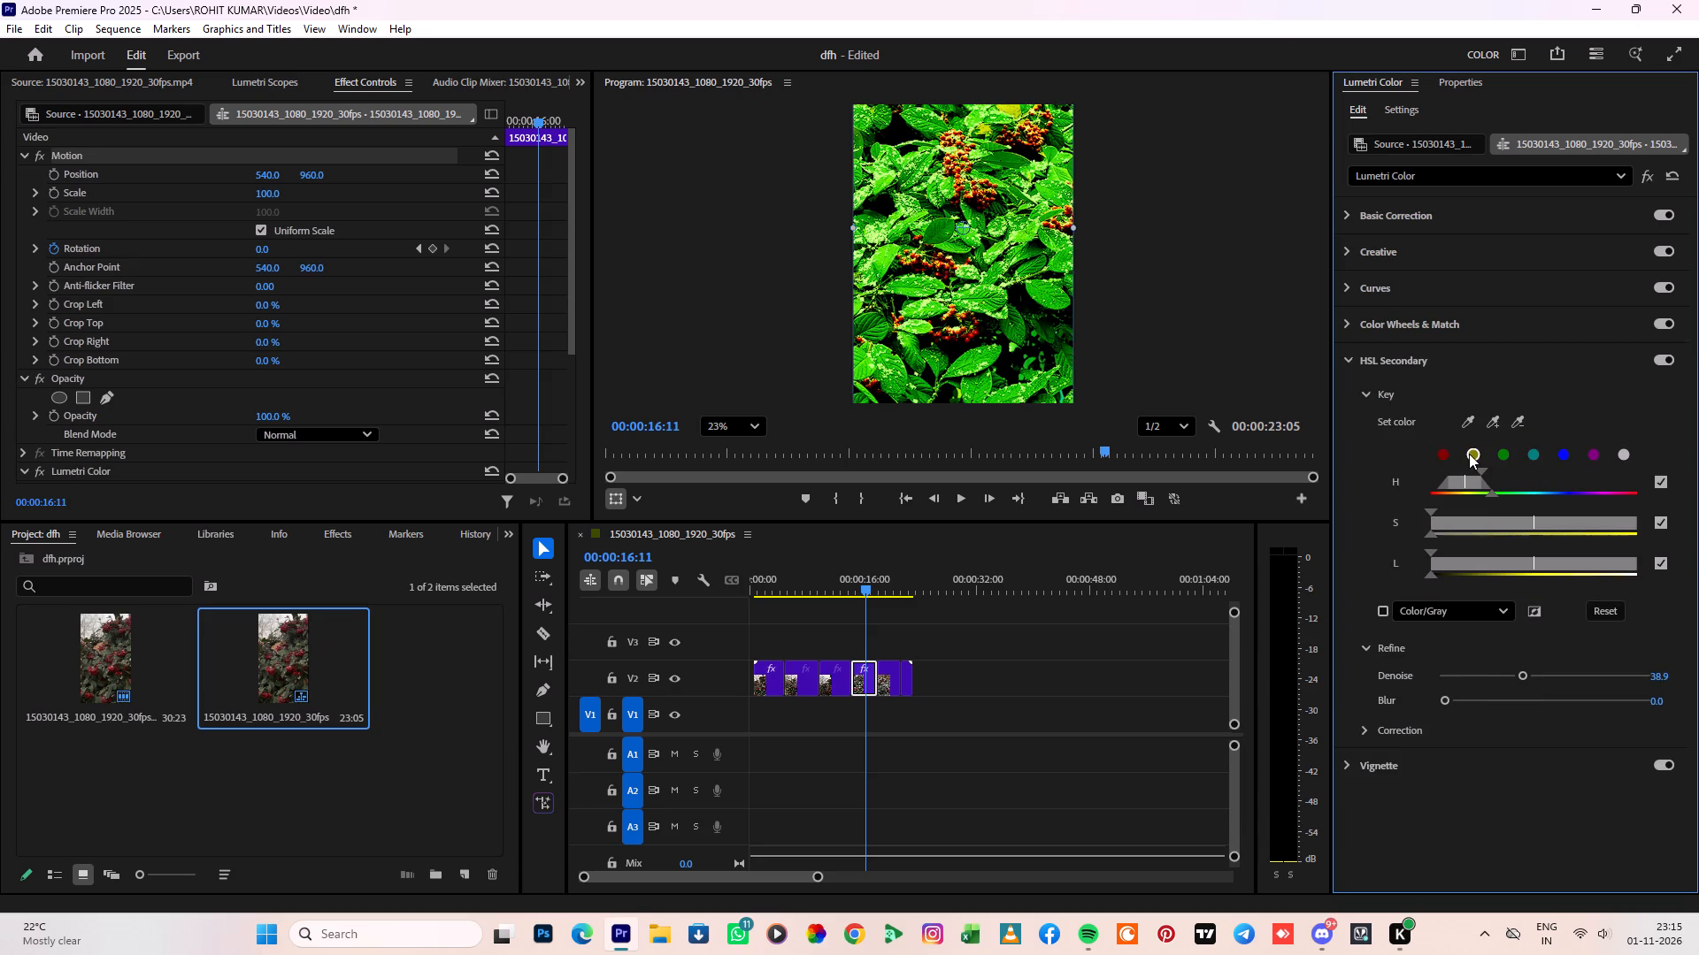
In HSL Secondary, set Denoise to 82.3 and shift the saturation and luminance key ranges toward higher values.
{"action": "left_click_drag", "start_coordinate": [1526, 676], "coordinate": [1602, 685]}
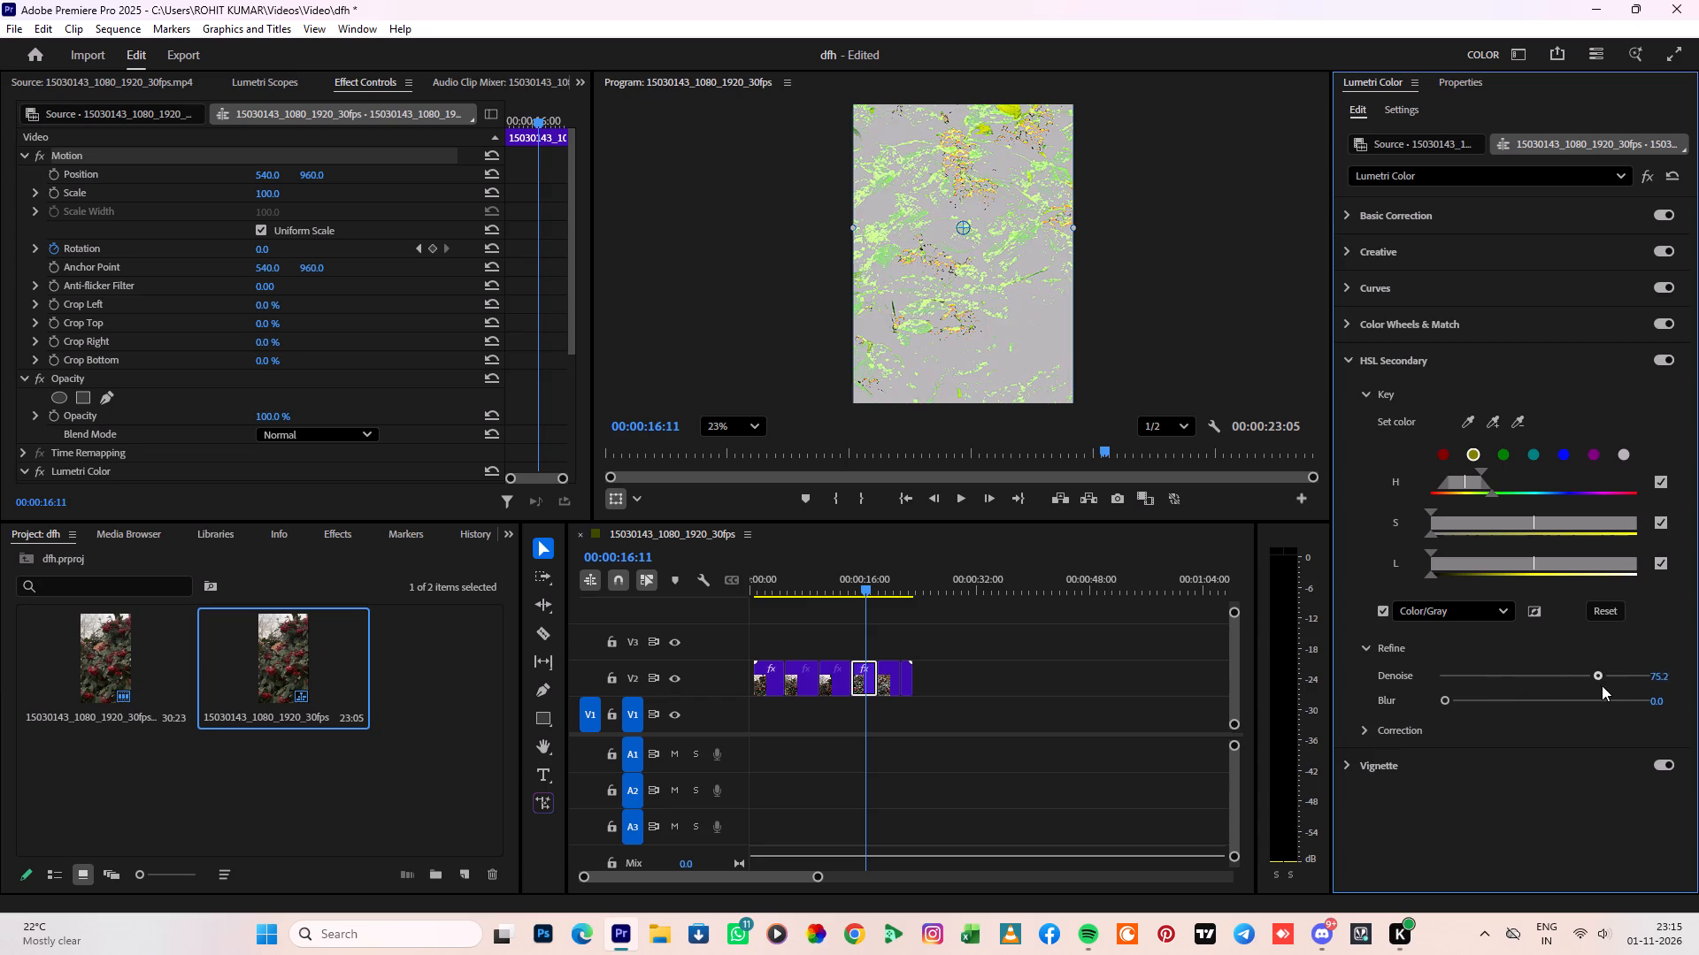
{"action": "left_click_drag", "start_coordinate": [1602, 685], "coordinate": [1608, 685]}
{"action": "left_click_drag", "start_coordinate": [1535, 525], "coordinate": [1600, 533]}
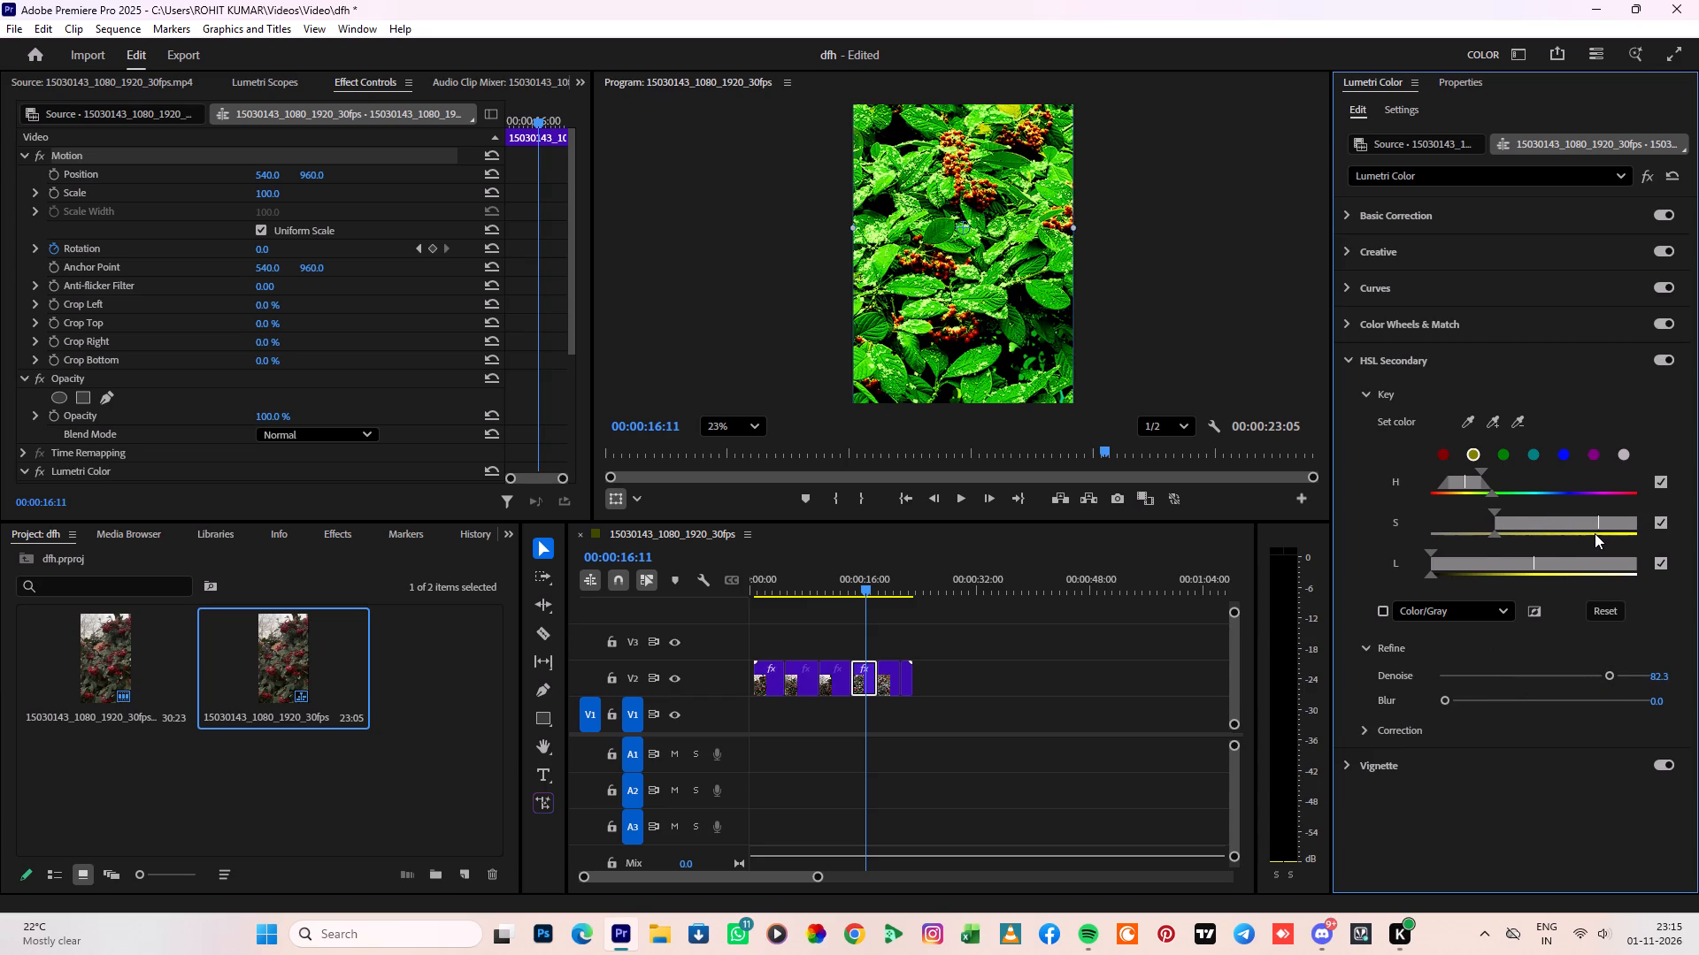
{"action": "left_click_drag", "start_coordinate": [1494, 537], "coordinate": [1547, 536]}
{"action": "left_click_drag", "start_coordinate": [1495, 532], "coordinate": [1580, 539]}
{"action": "left_click", "coordinate": [1598, 531]}
{"action": "left_click_drag", "start_coordinate": [1600, 525], "coordinate": [1586, 525]}
{"action": "left_click_drag", "start_coordinate": [1531, 566], "coordinate": [1663, 571]}
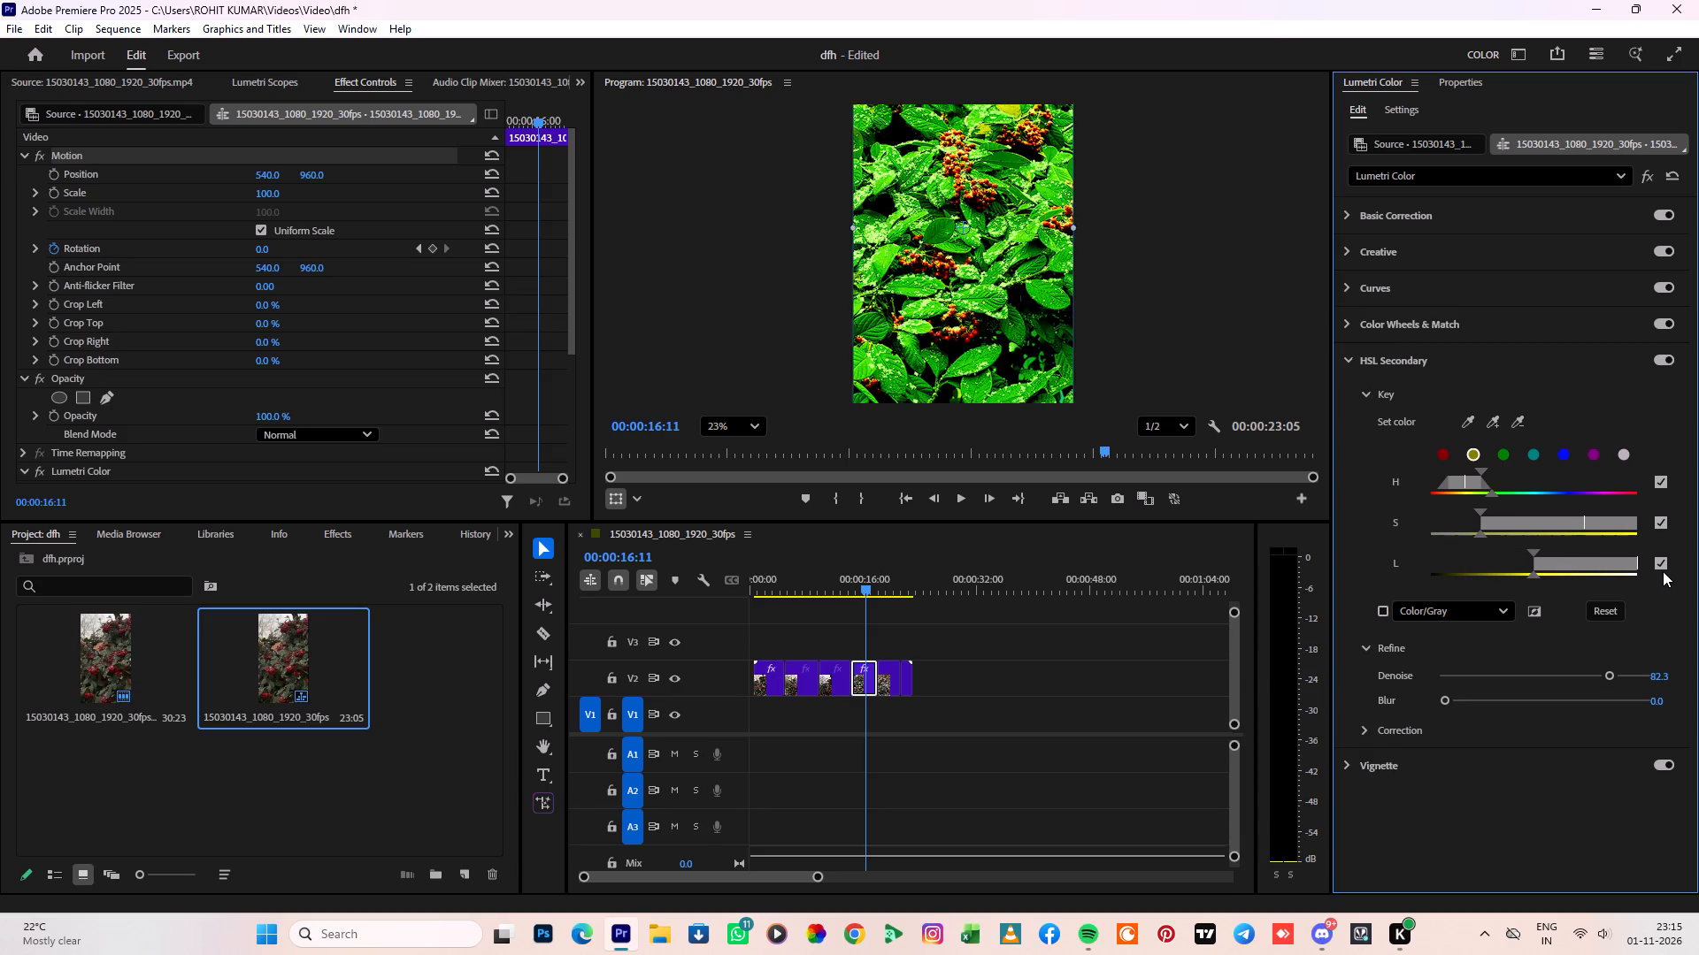
Set the HSL Secondary Blur to 29.7.
{"action": "scroll", "coordinate": [1478, 527], "scroll_direction": "down", "scroll_amount": 4}
{"action": "left_click", "coordinate": [1417, 730]}
{"action": "left_click_drag", "start_coordinate": [1449, 699], "coordinate": [1641, 696]}
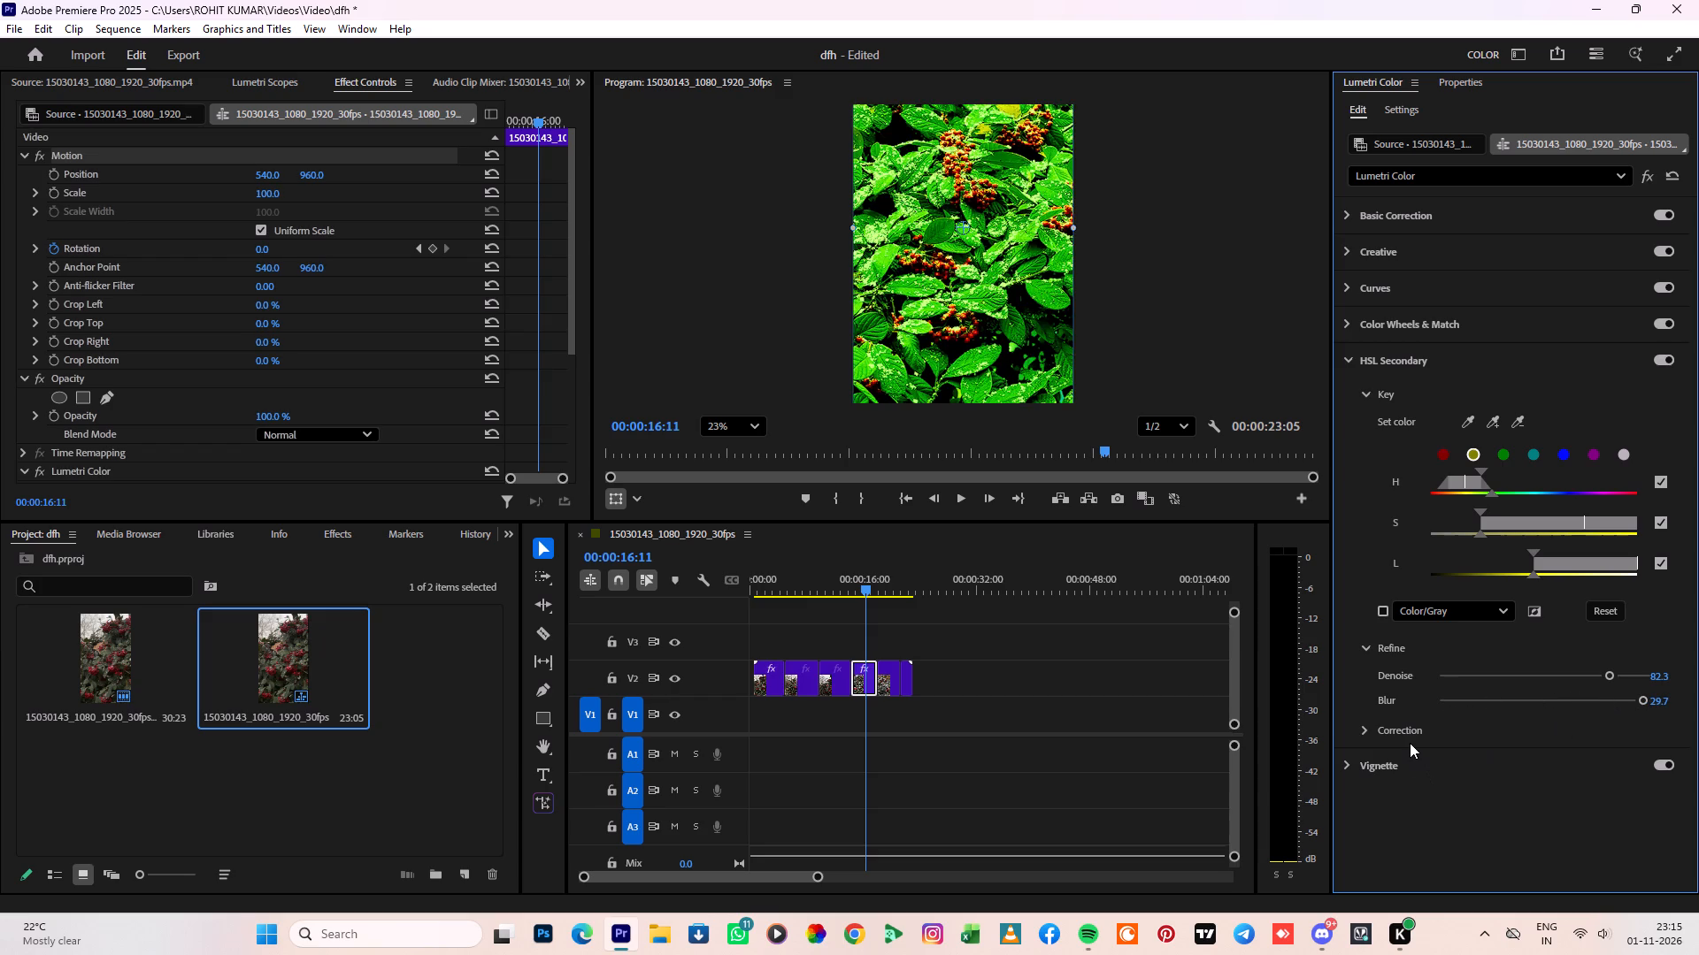
{"action": "left_click", "coordinate": [1406, 738]}
{"action": "left_click", "coordinate": [1392, 730]}
{"action": "left_click", "coordinate": [1360, 729]}
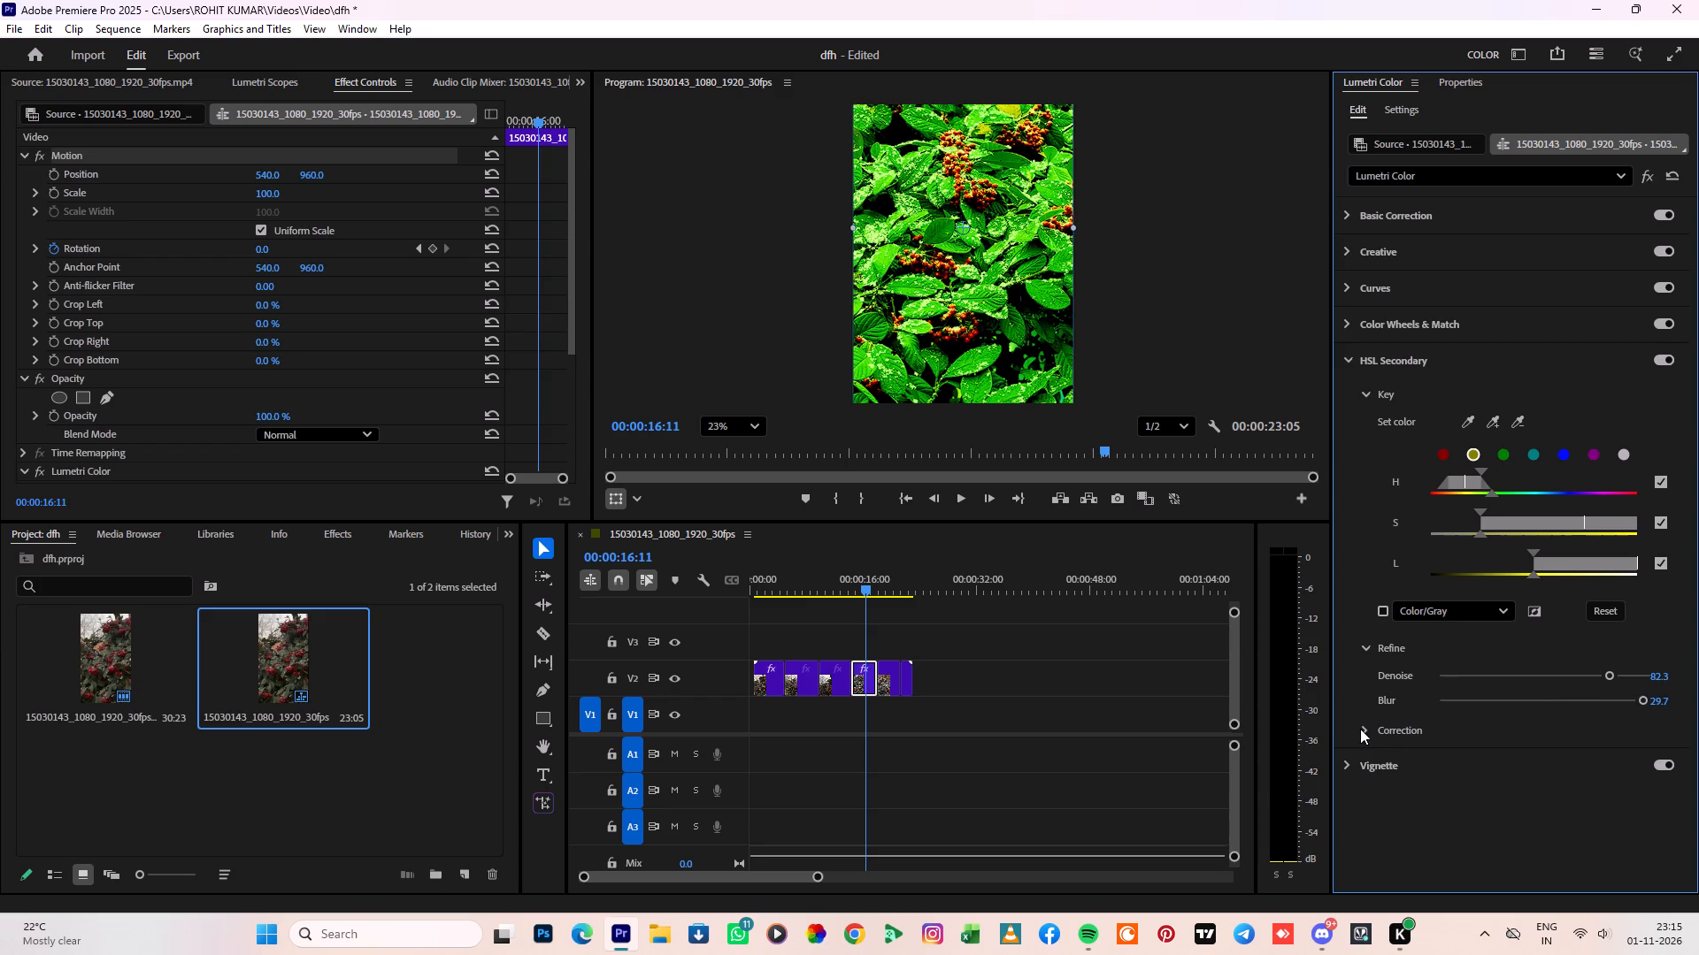
{"action": "left_click", "coordinate": [1359, 737]}
Set the Vignette to Amount -0.4, Midpoint 100, Roundness 15.4 and Feather 52.
{"action": "left_click", "coordinate": [1360, 763]}
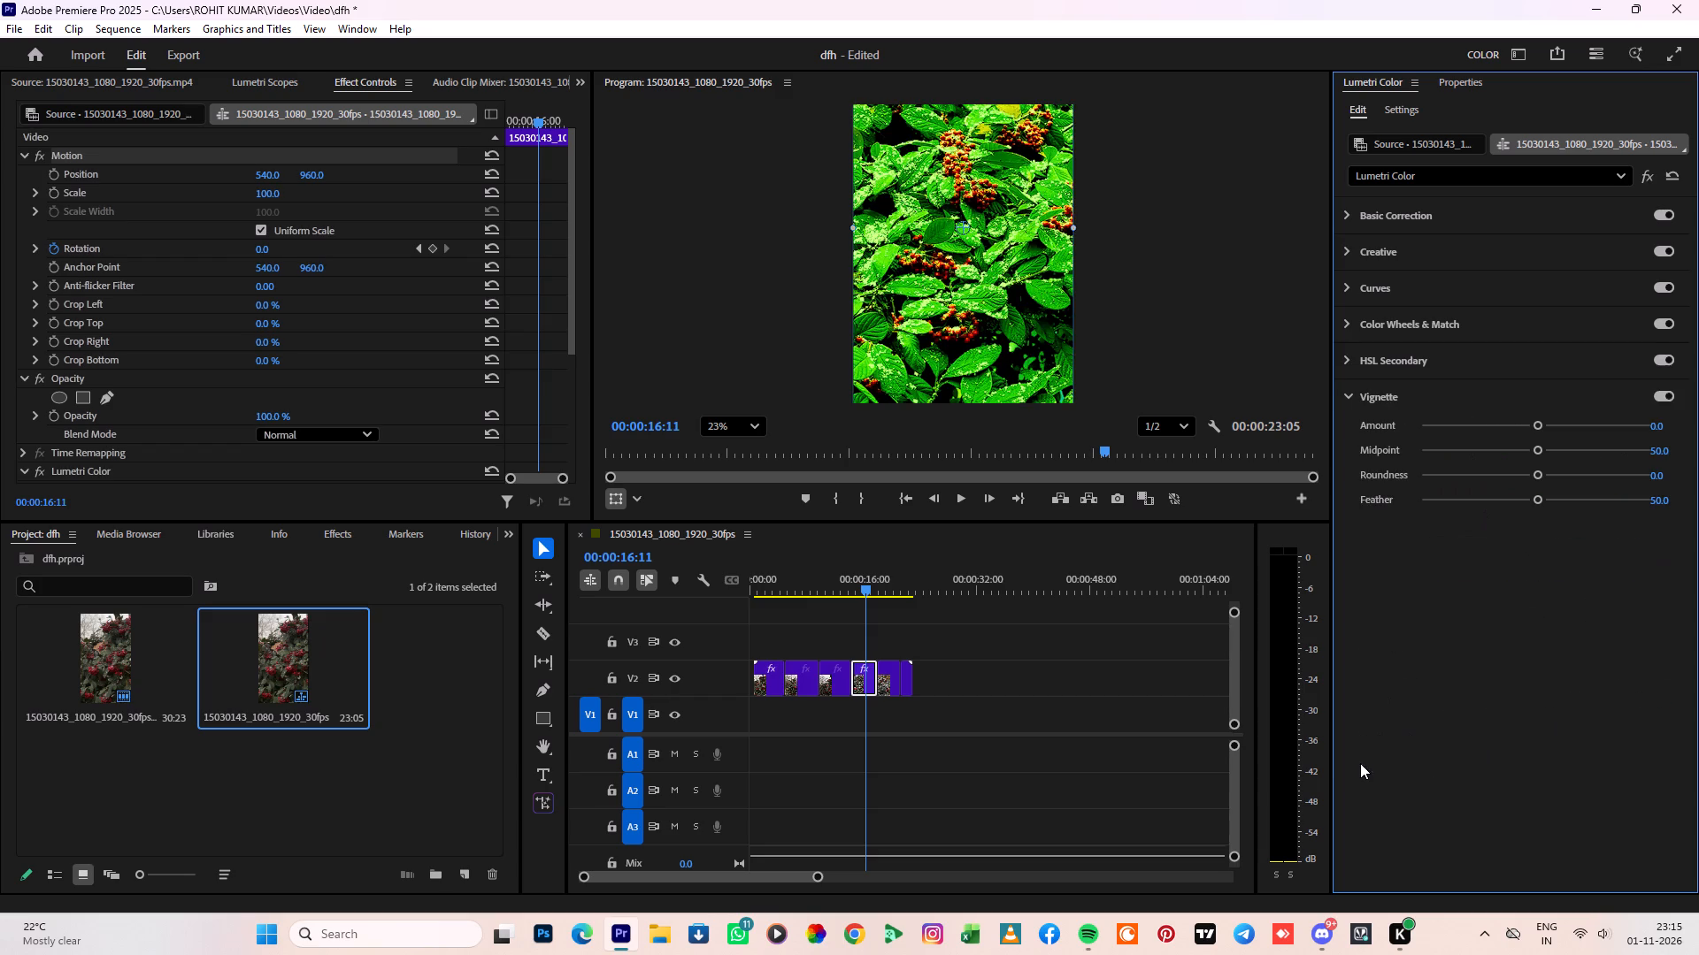
{"action": "left_click_drag", "start_coordinate": [1535, 424], "coordinate": [1616, 427]}
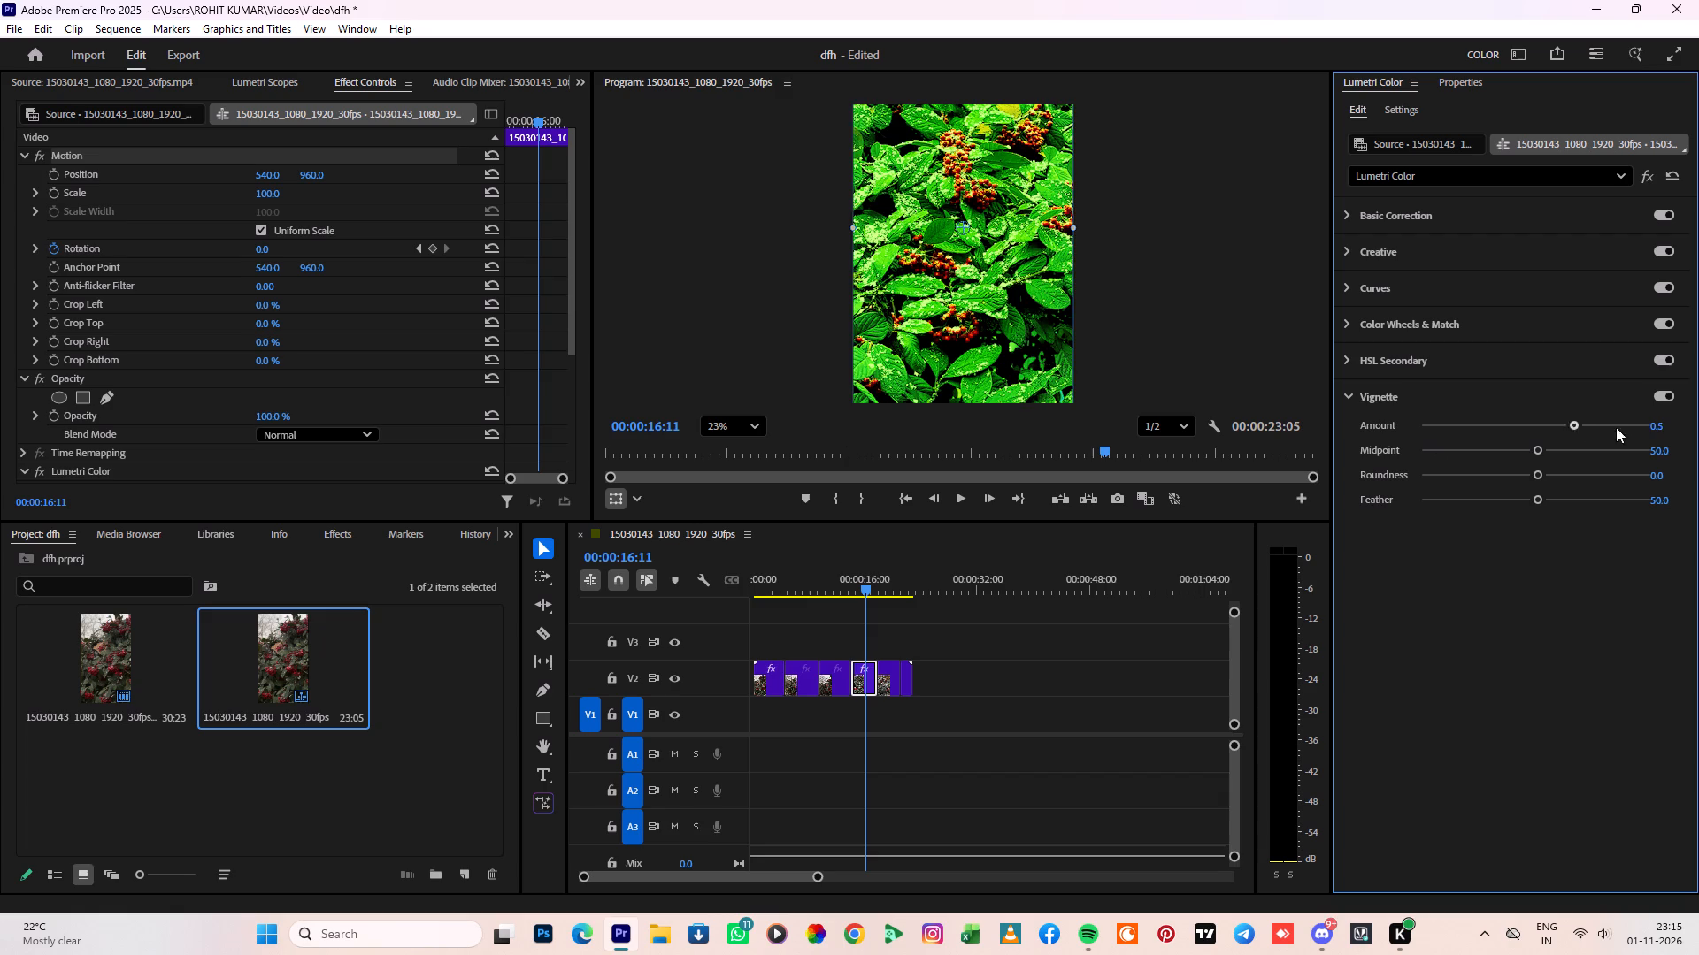
{"action": "left_click_drag", "start_coordinate": [1616, 427], "coordinate": [1519, 439]}
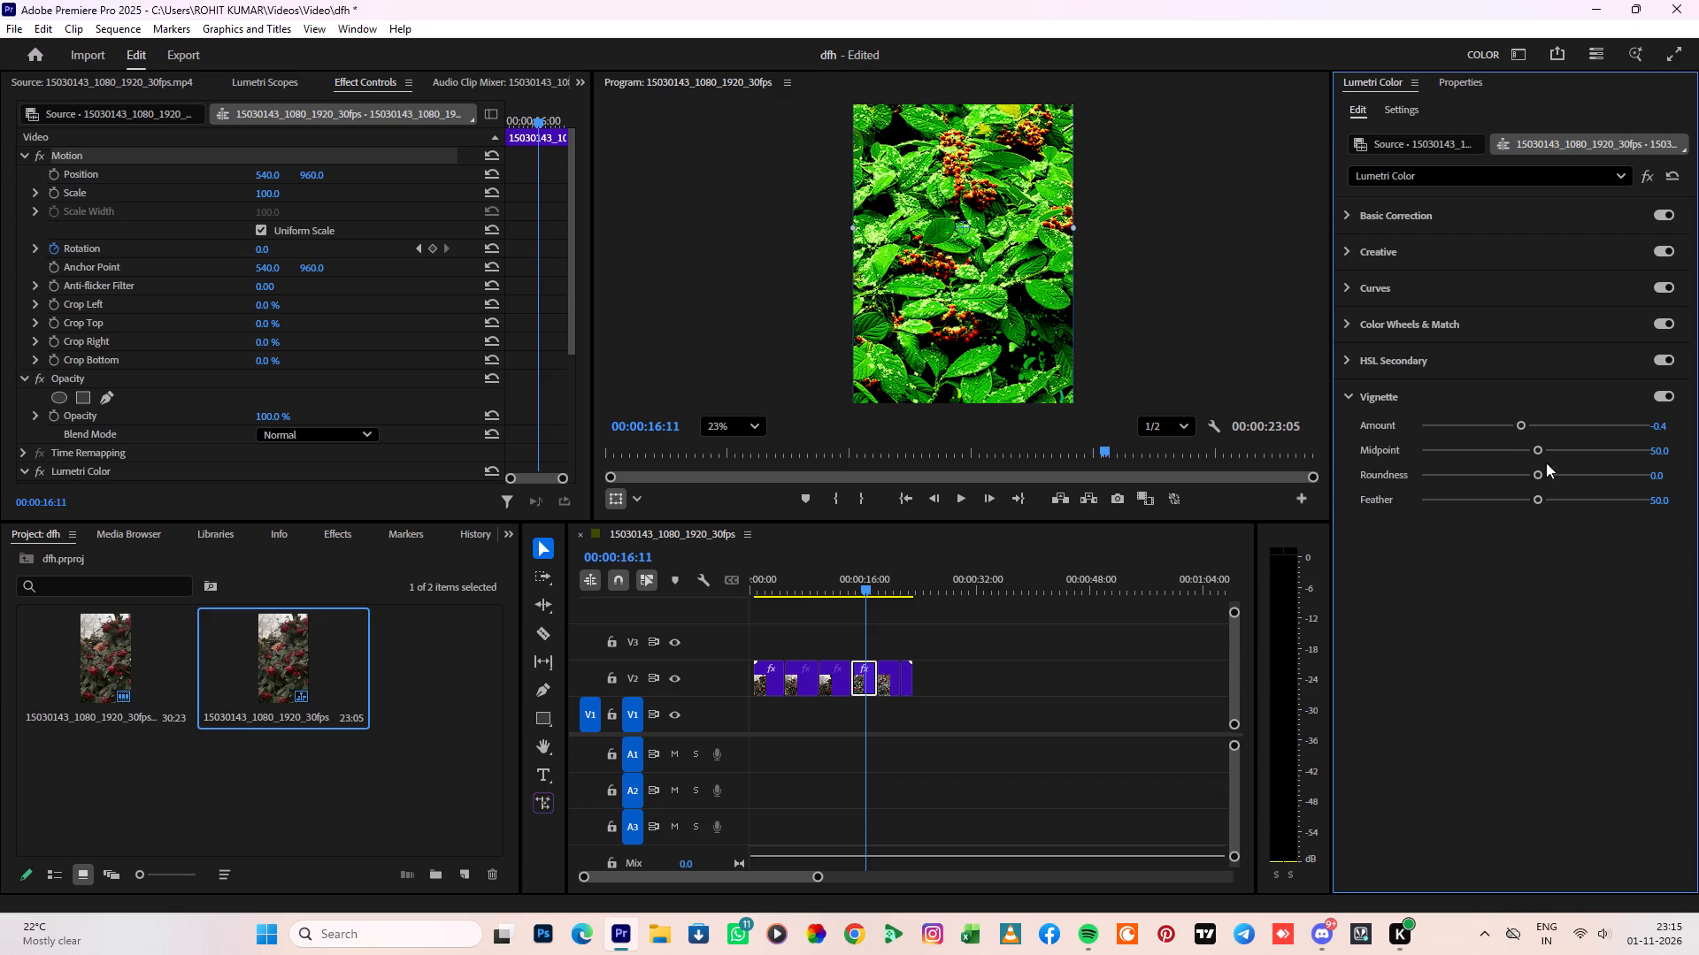
{"action": "left_click_drag", "start_coordinate": [1540, 453], "coordinate": [1672, 462]}
{"action": "left_click_drag", "start_coordinate": [1536, 480], "coordinate": [1482, 485]}
{"action": "left_click_drag", "start_coordinate": [1482, 485], "coordinate": [1551, 479]}
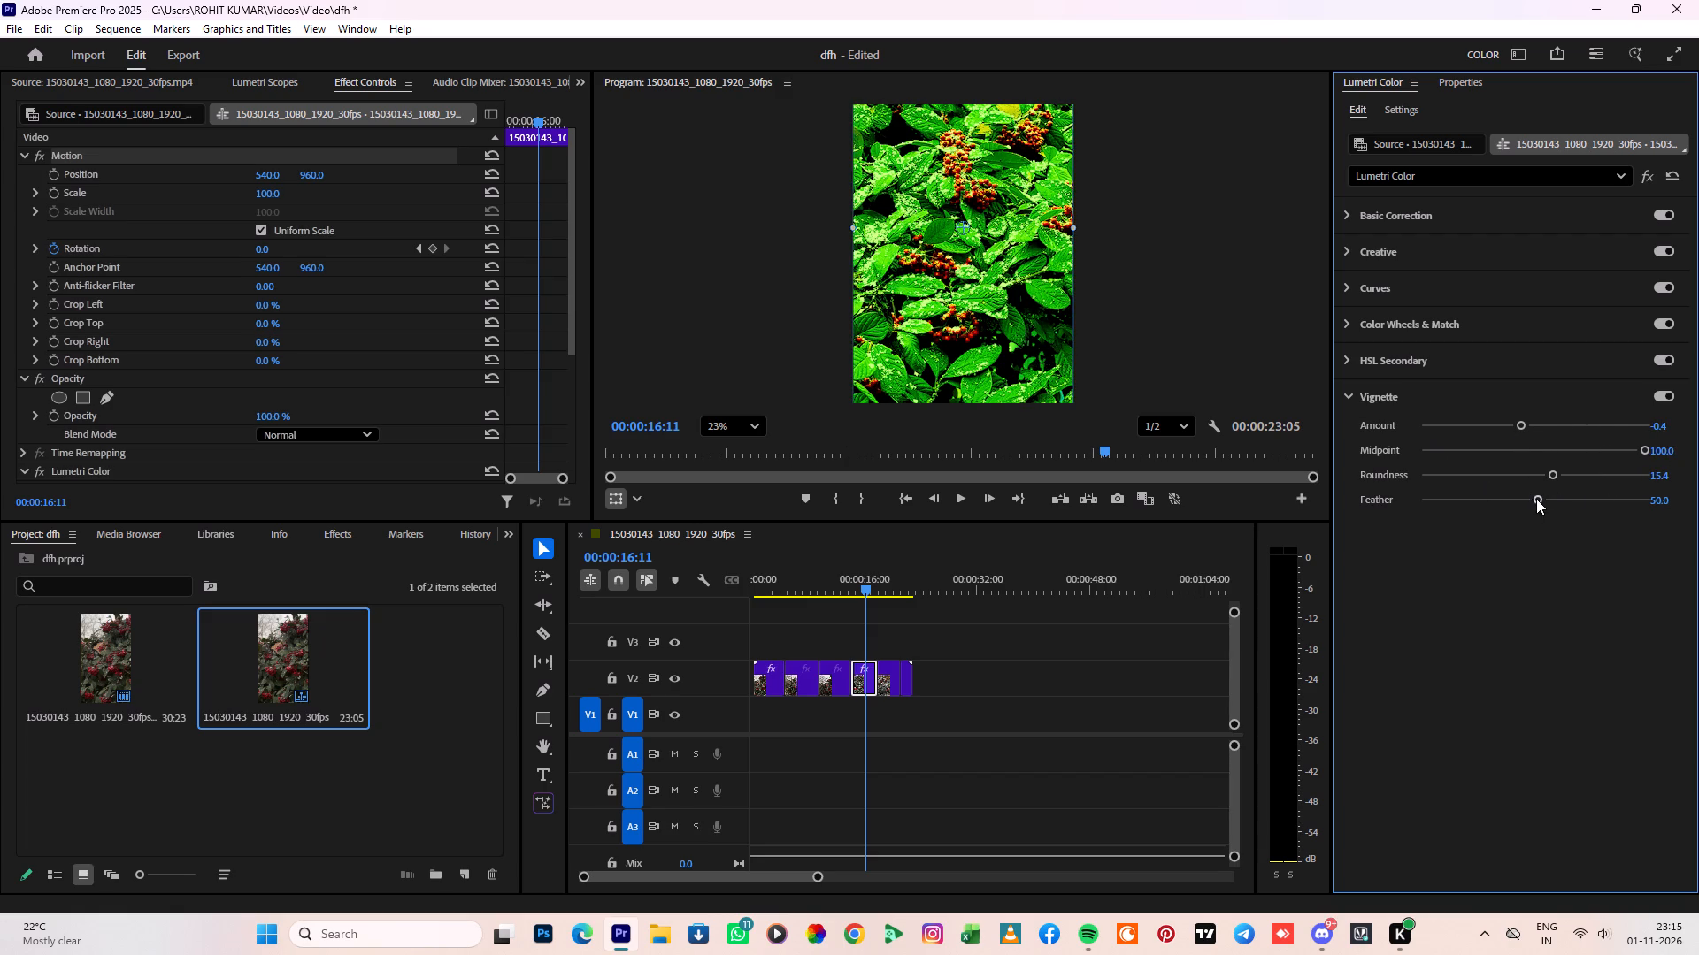
{"action": "left_click", "coordinate": [1536, 499]}
{"action": "scroll", "coordinate": [1358, 537], "scroll_direction": "down", "scroll_amount": 4}
Play back the sequence from the graded fourth segment onward to review the result.
{"action": "left_click", "coordinate": [957, 500]}
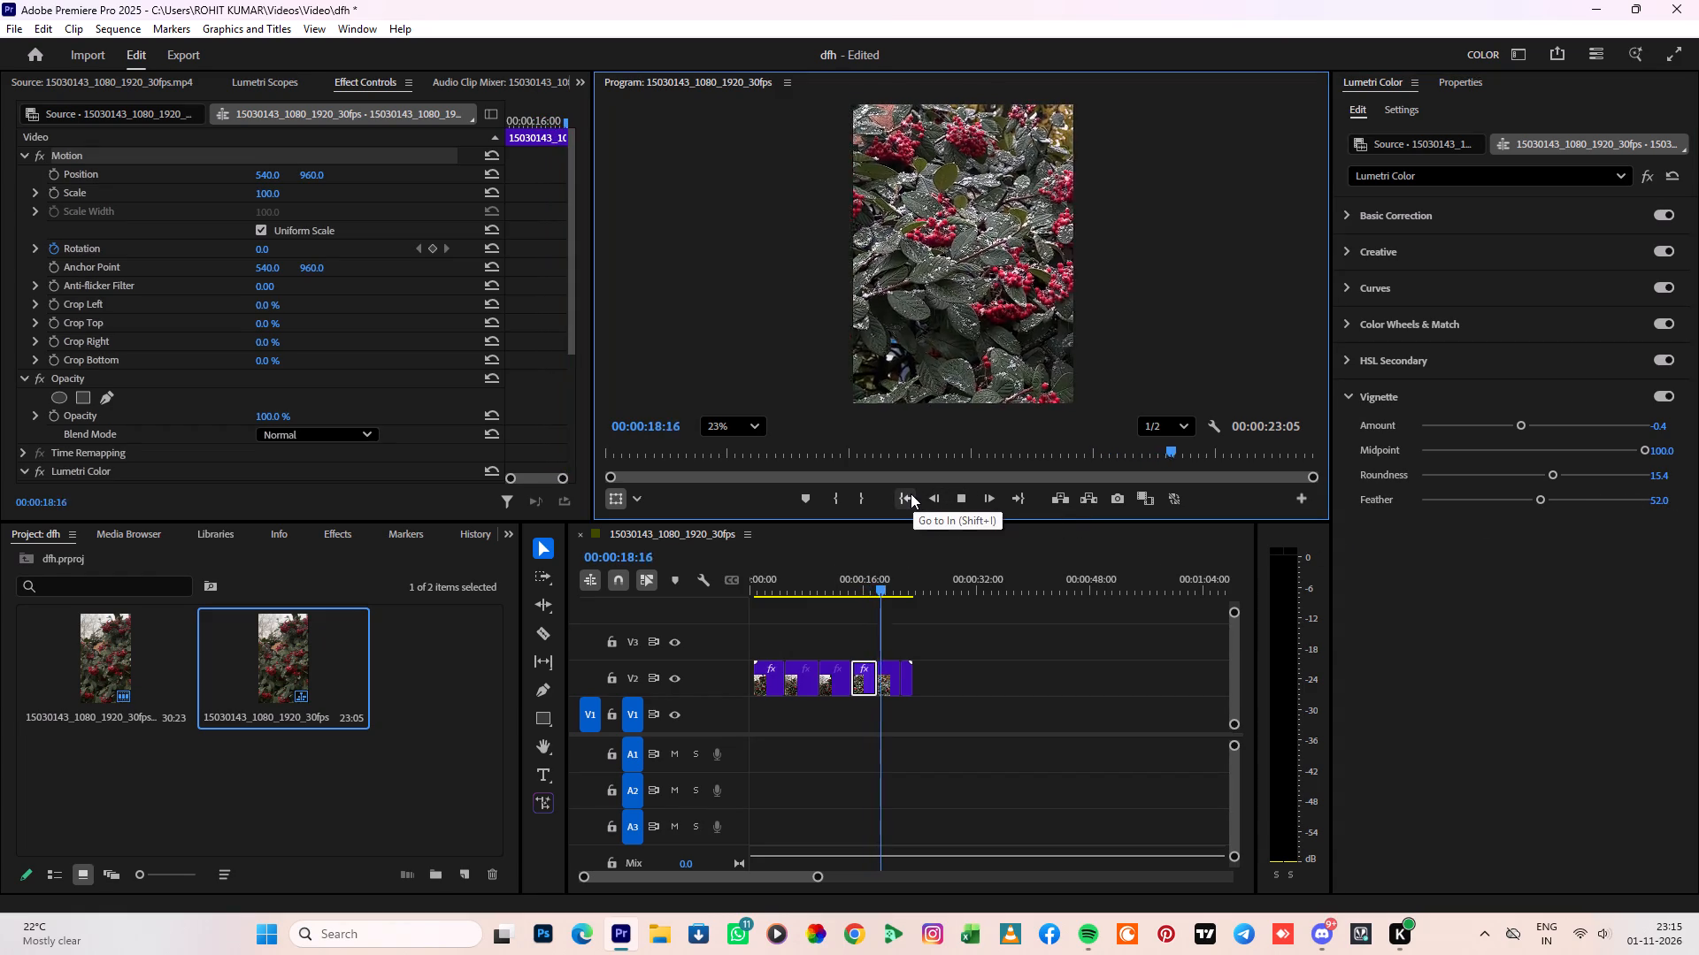
{"action": "scroll", "coordinate": [741, 556], "scroll_direction": "down", "scroll_amount": 4}
{"action": "scroll", "coordinate": [876, 610], "scroll_direction": "up", "scroll_amount": 5}
{"action": "scroll", "coordinate": [876, 610], "scroll_direction": "down", "scroll_amount": 3}
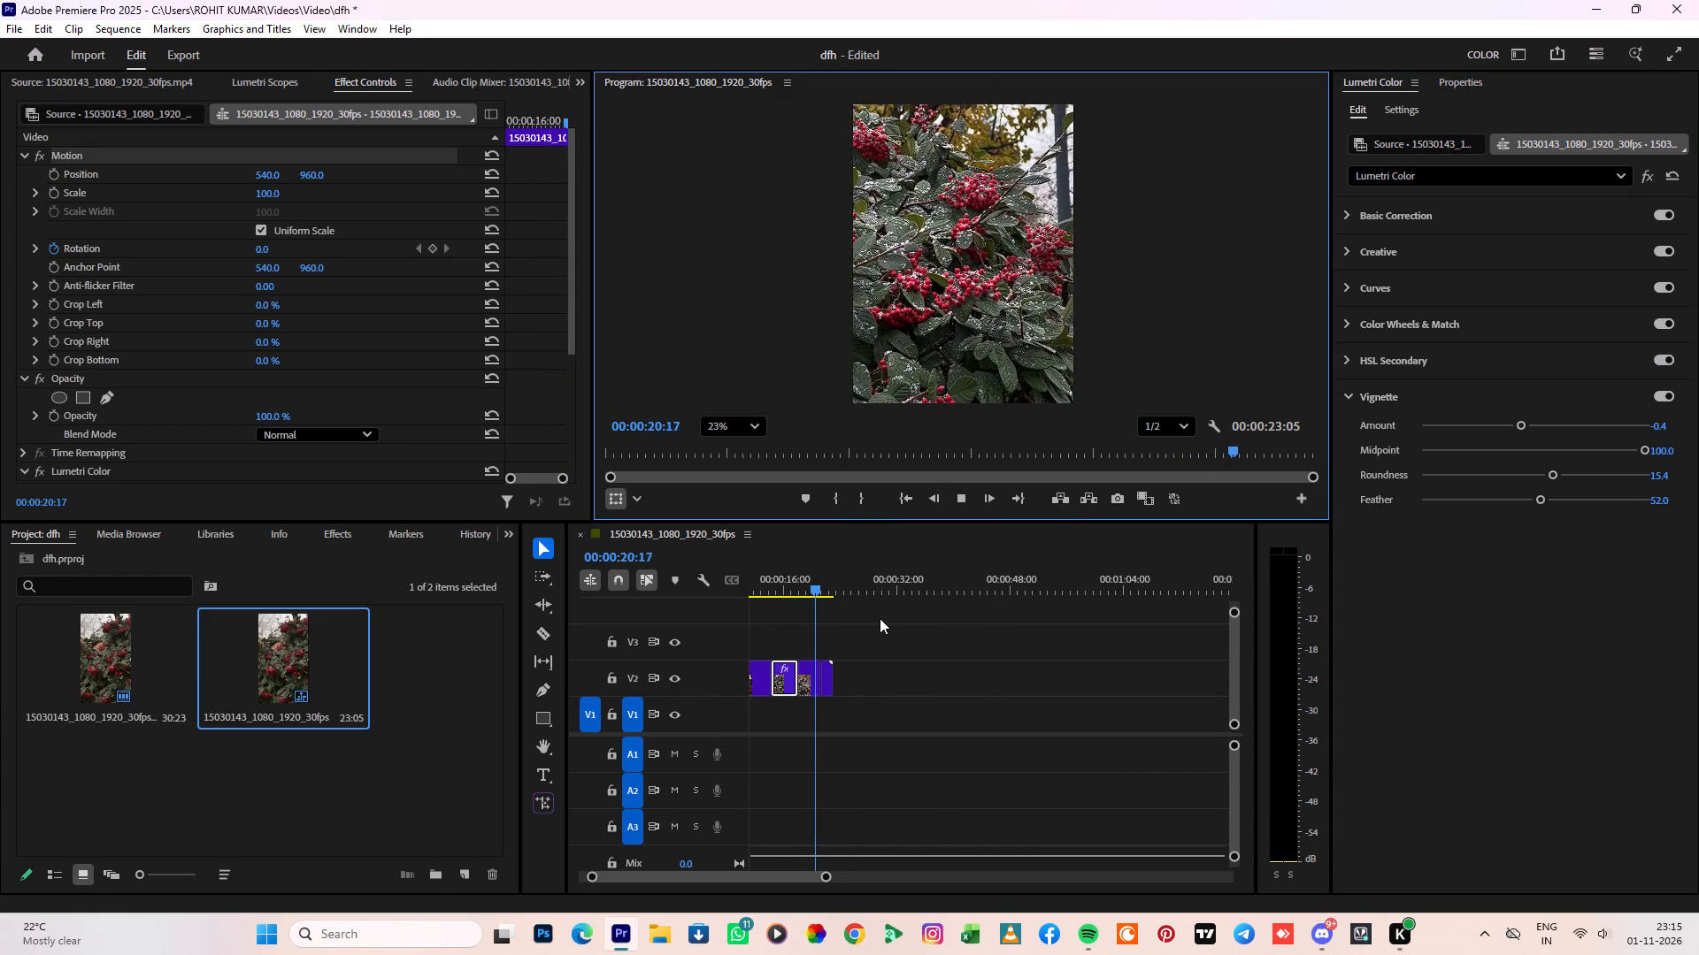
{"action": "scroll", "coordinate": [880, 619], "scroll_direction": "up", "scroll_amount": 2}
On the fifth segment, with the playhead at 00:00:18:14, set Basic Correction Temperature to 100, Tint to -59.3 and Saturation to 200.
{"action": "left_click", "coordinate": [873, 677]}
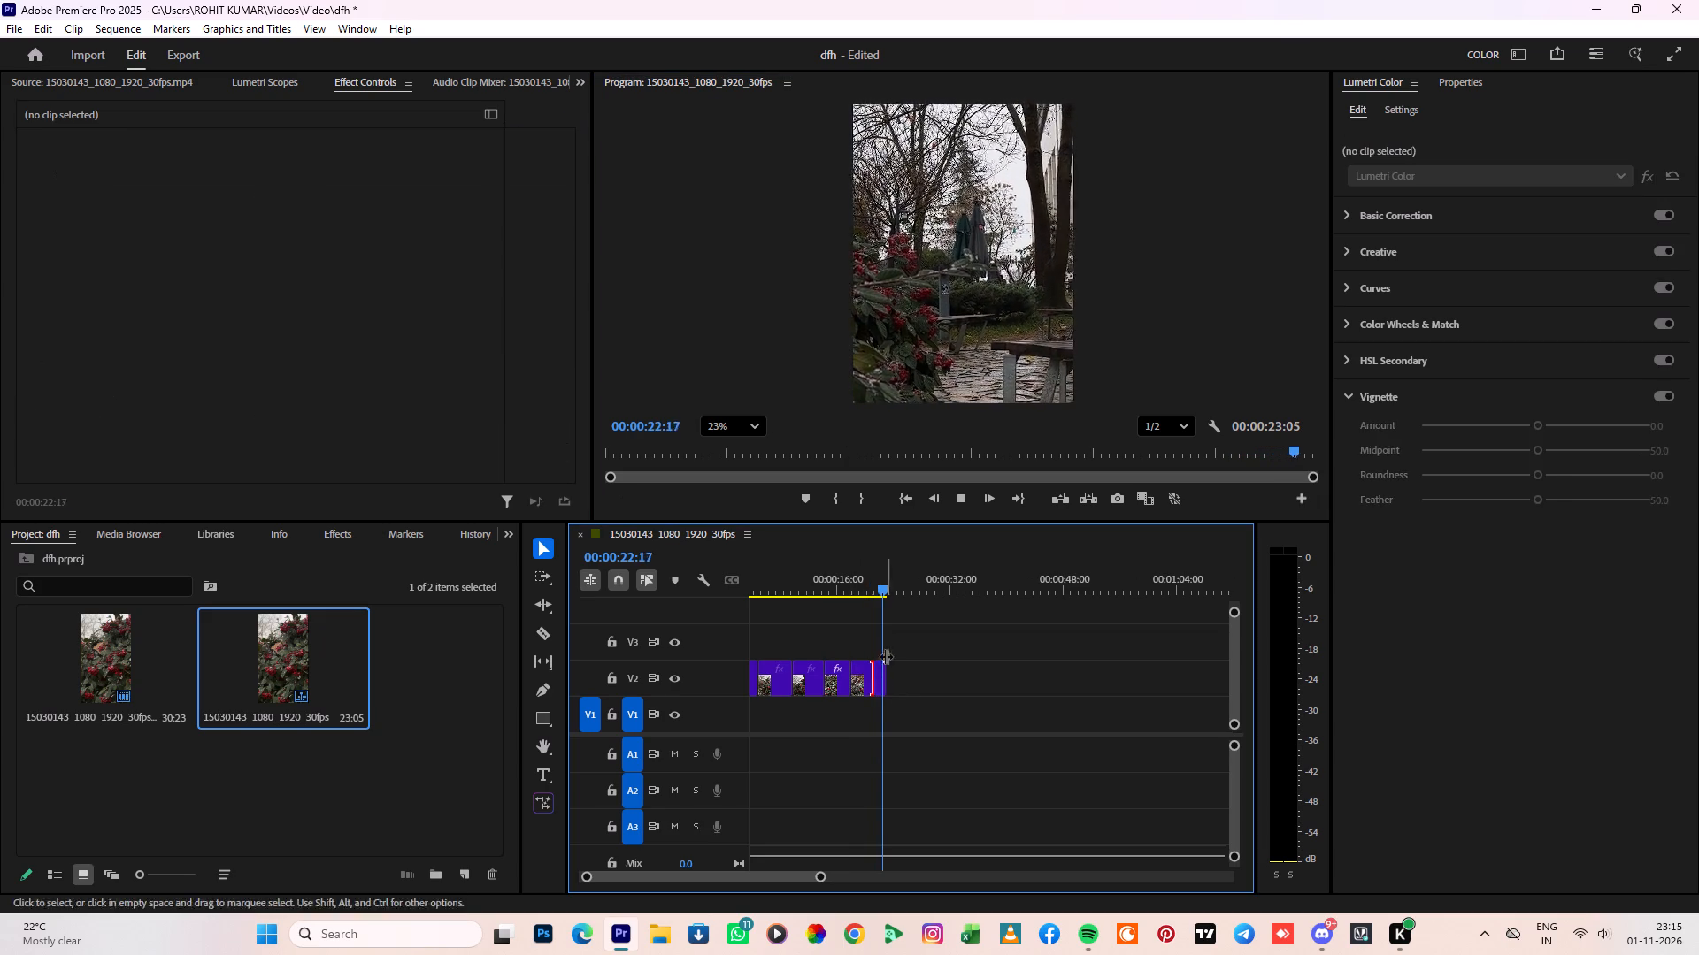
{"action": "left_click", "coordinate": [871, 683]}
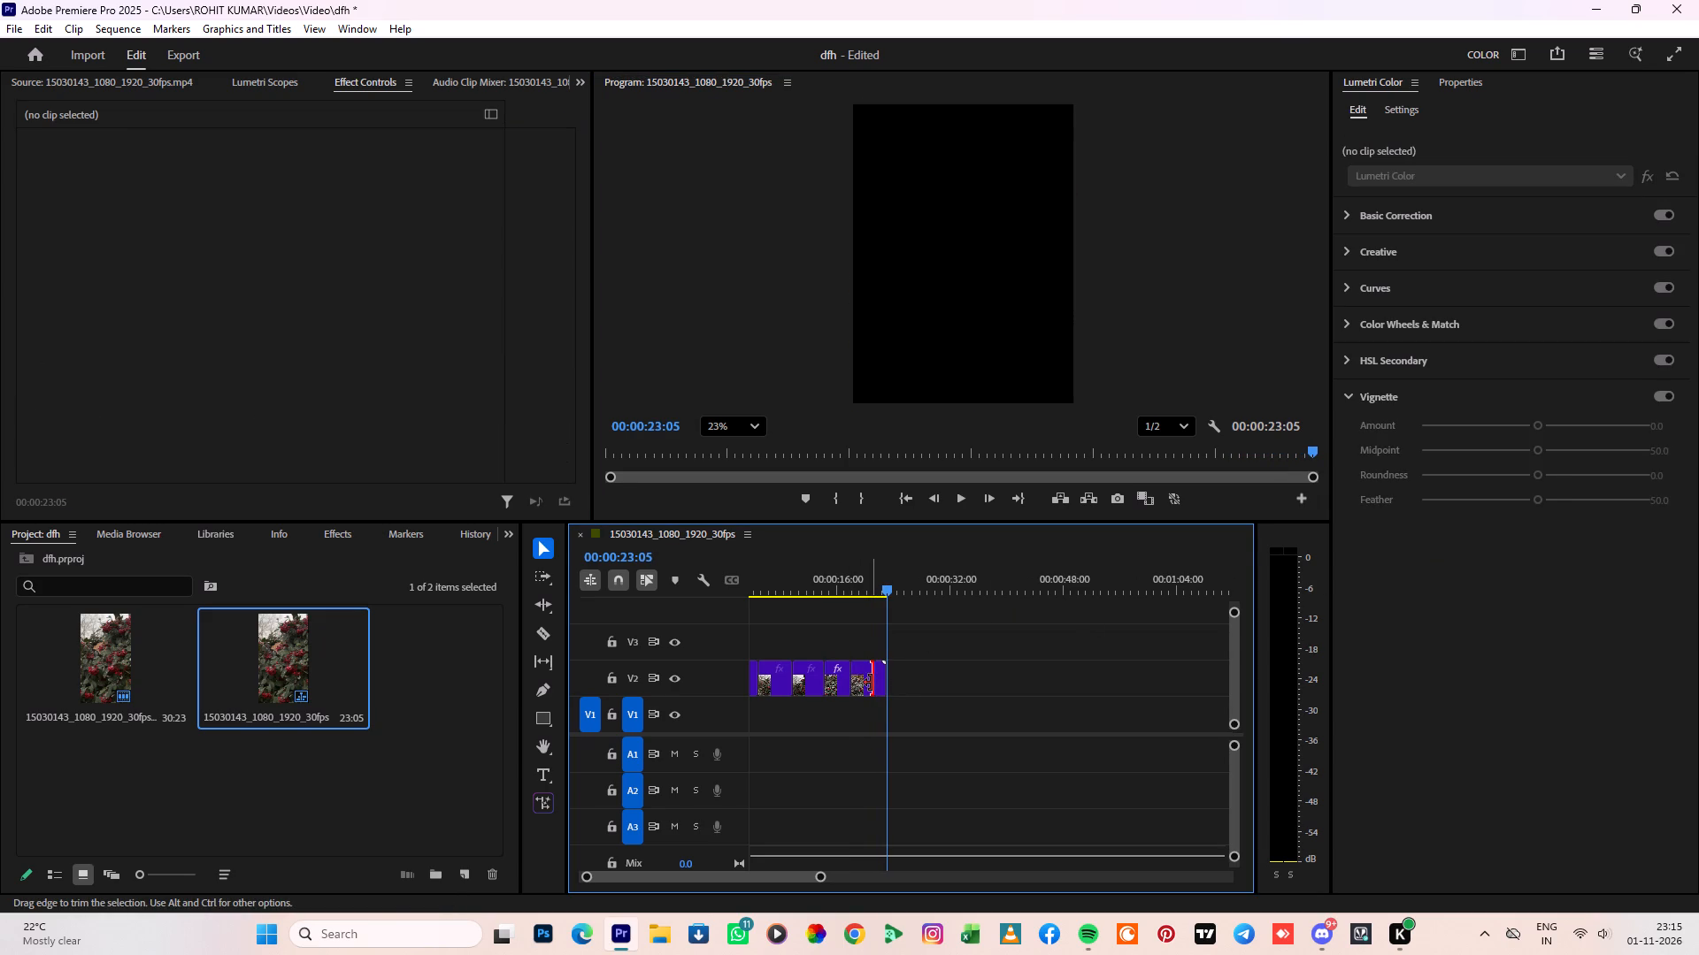
{"action": "left_click", "coordinate": [864, 684]}
{"action": "left_click", "coordinate": [842, 685]}
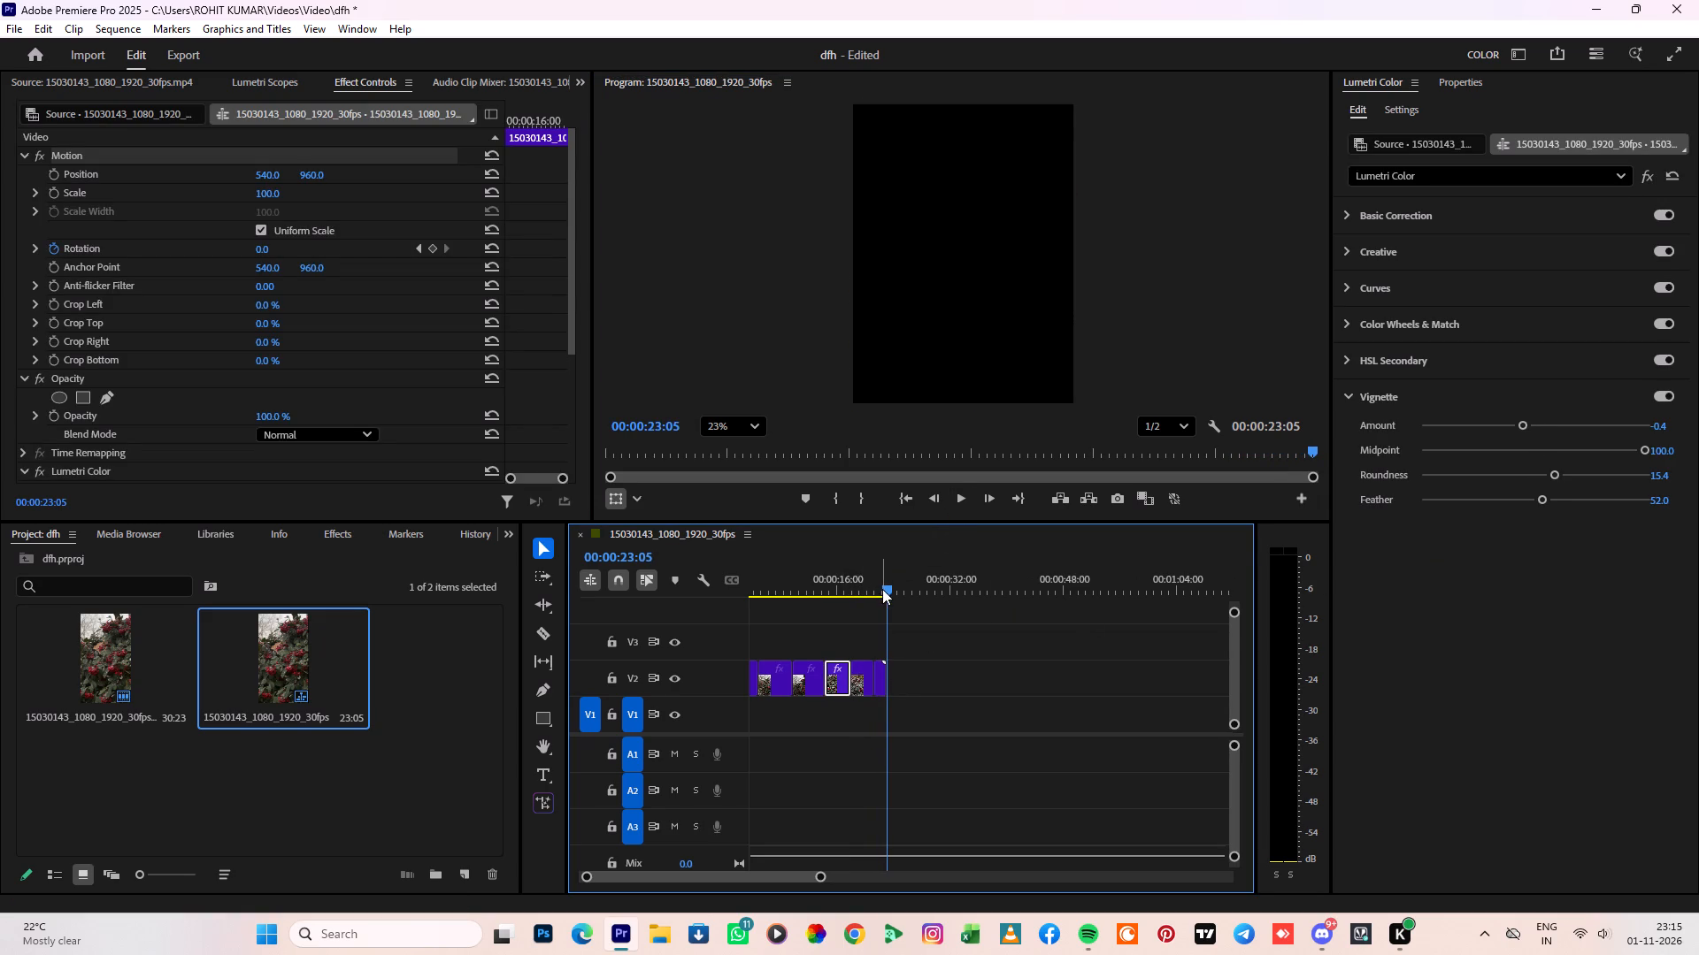
{"action": "left_click_drag", "start_coordinate": [882, 589], "coordinate": [849, 603]}
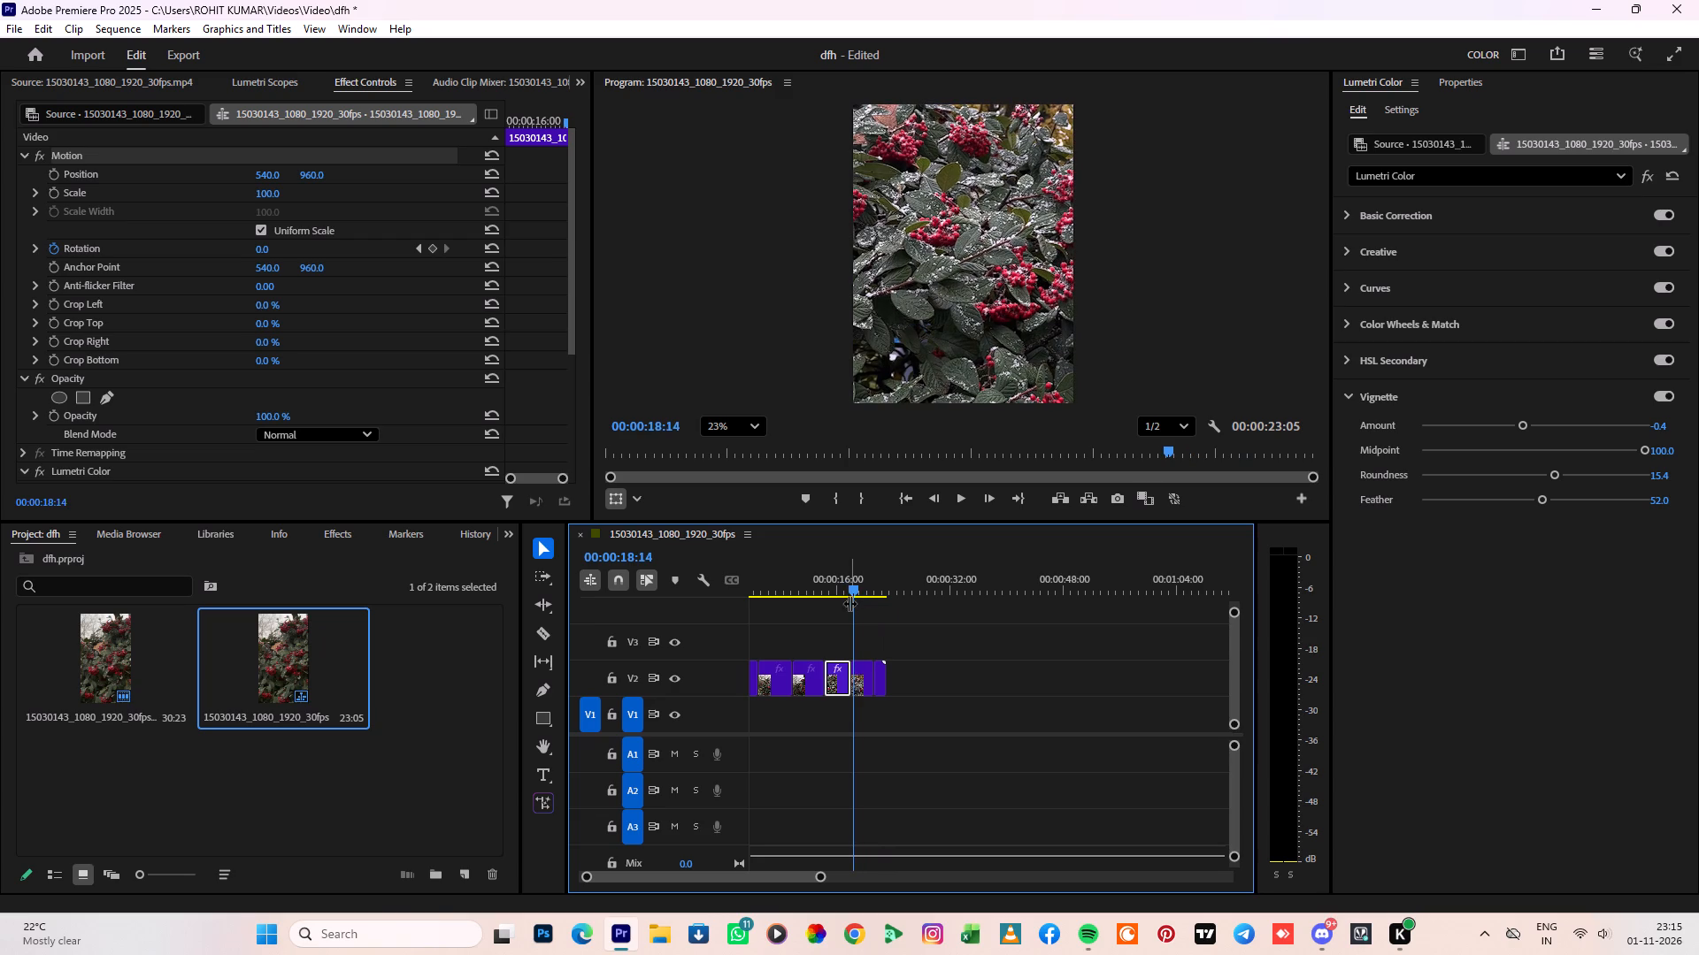
{"action": "left_click", "coordinate": [864, 683]}
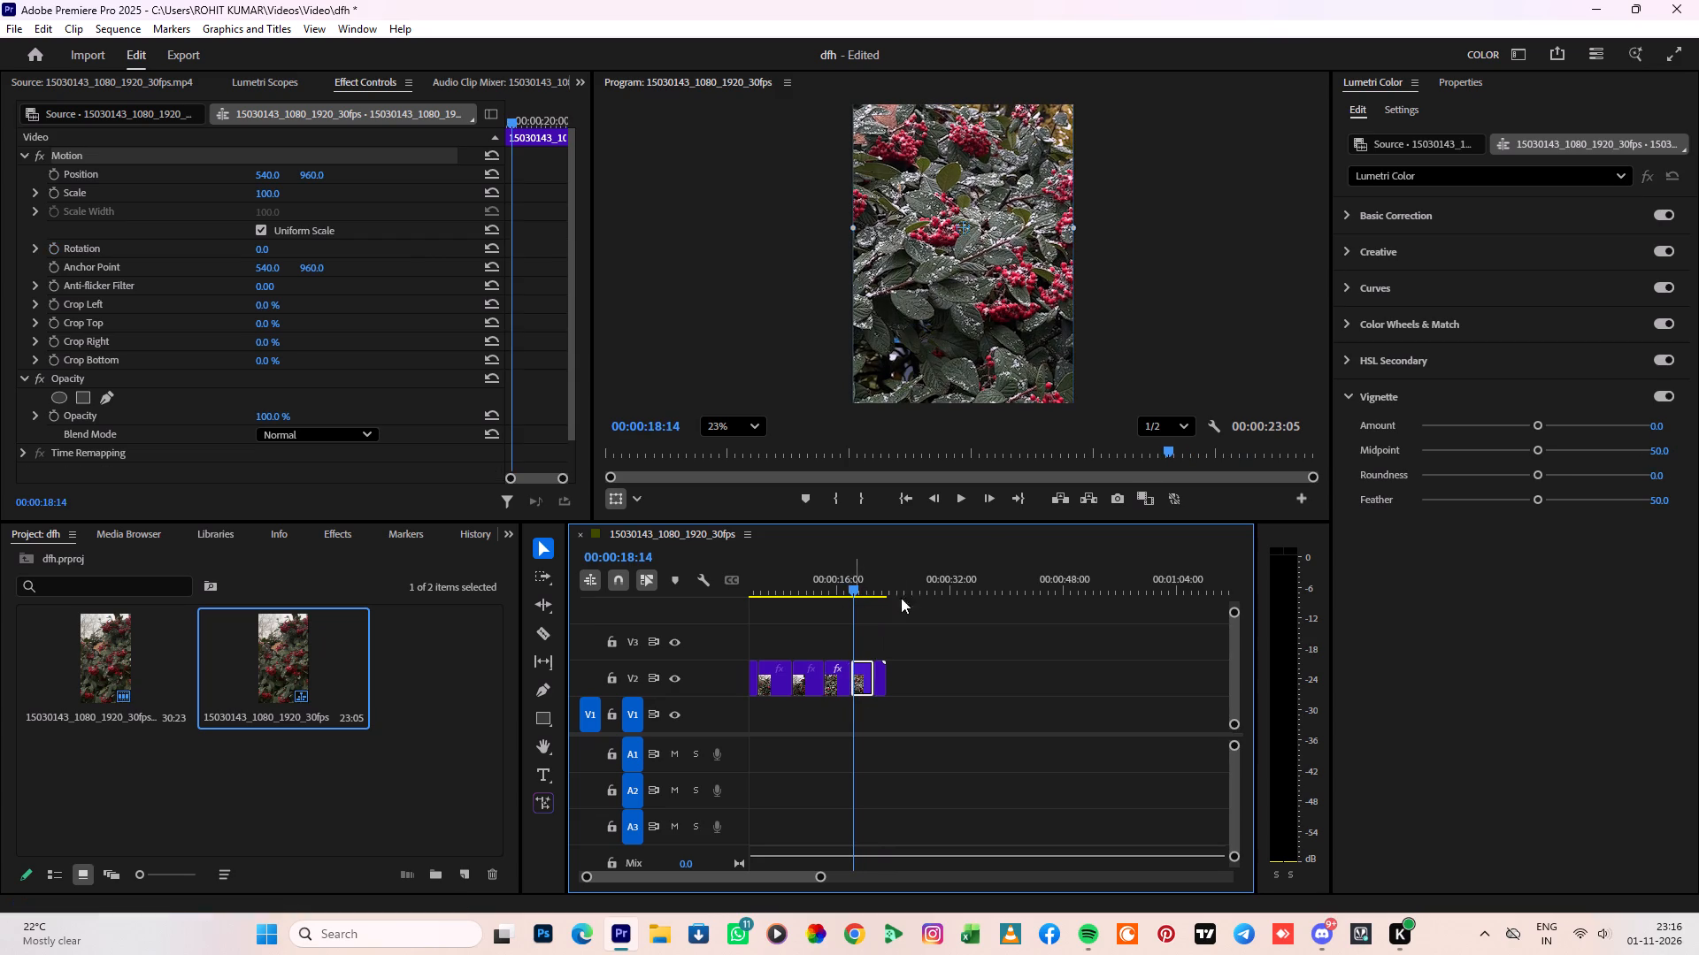
{"action": "left_click", "coordinate": [1377, 223]}
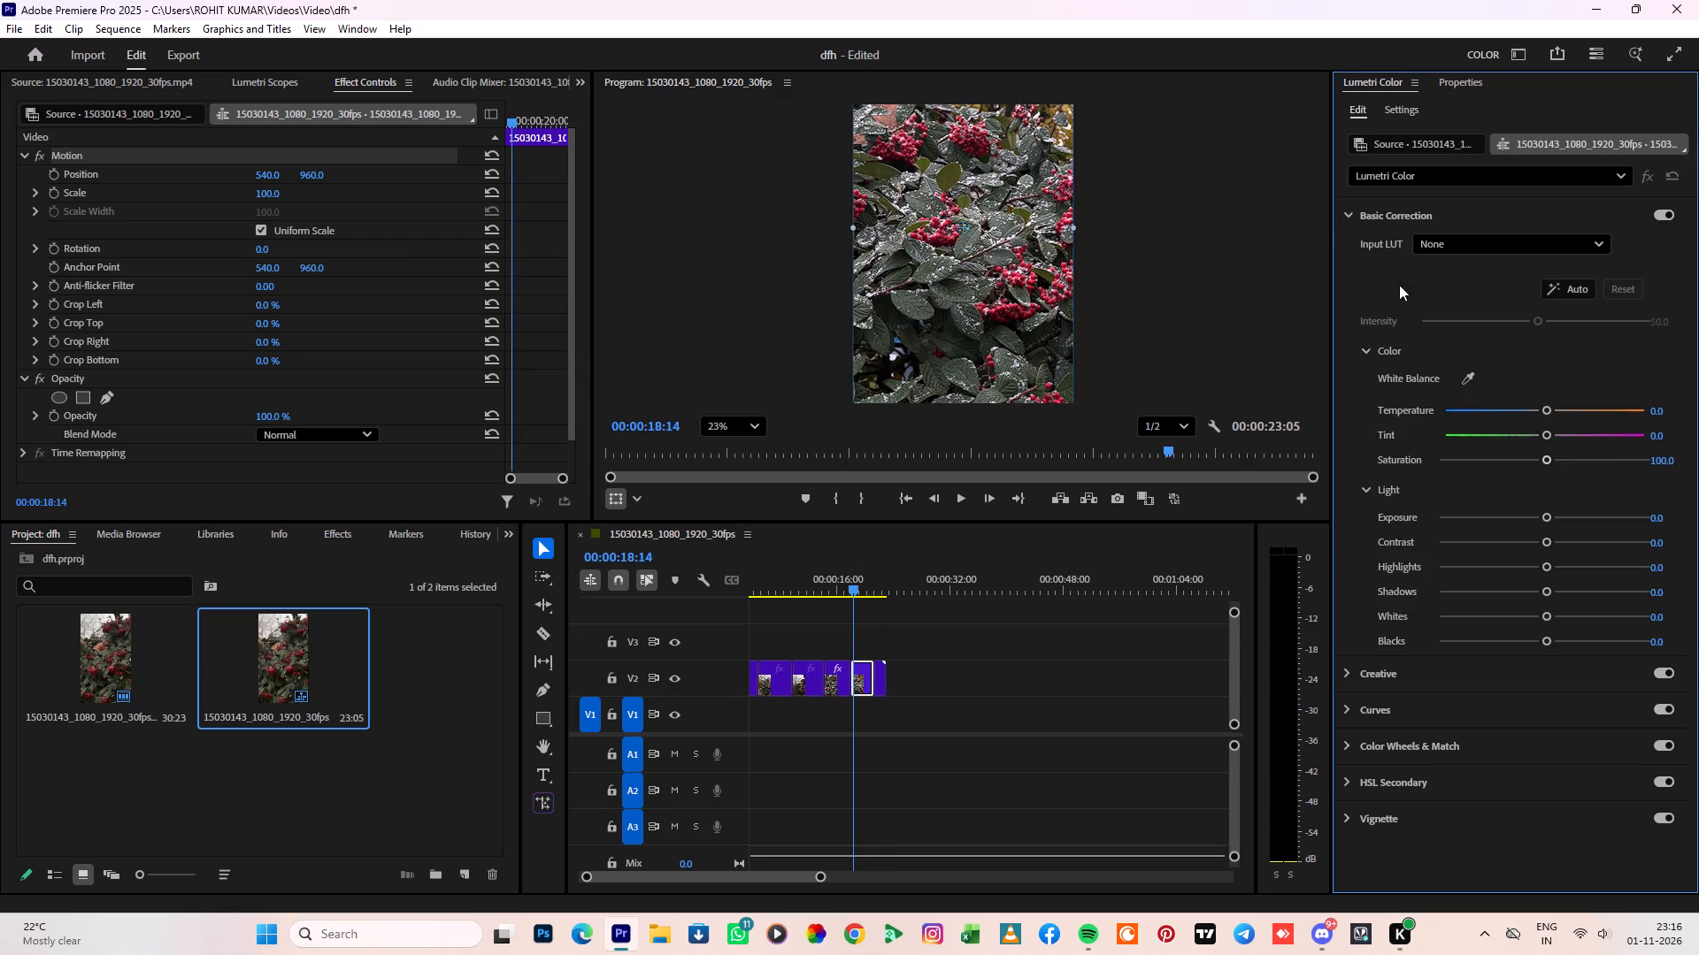
{"action": "left_click_drag", "start_coordinate": [1553, 410], "coordinate": [1598, 416]}
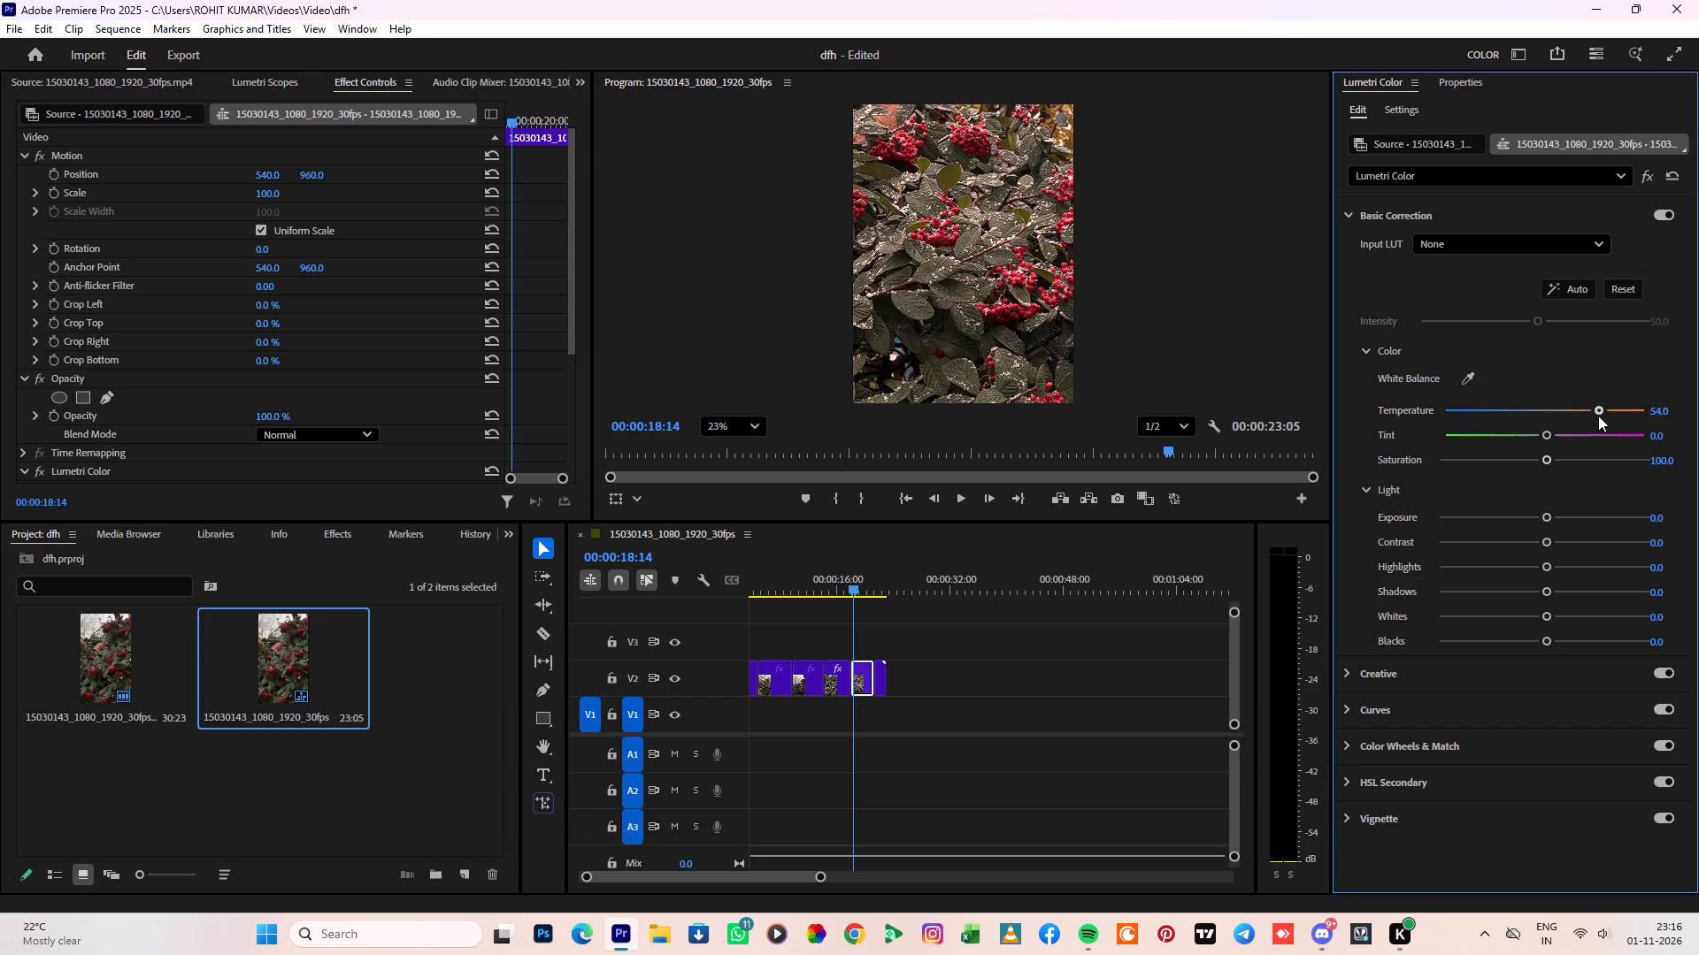
{"action": "left_click_drag", "start_coordinate": [1598, 416], "coordinate": [1666, 424]}
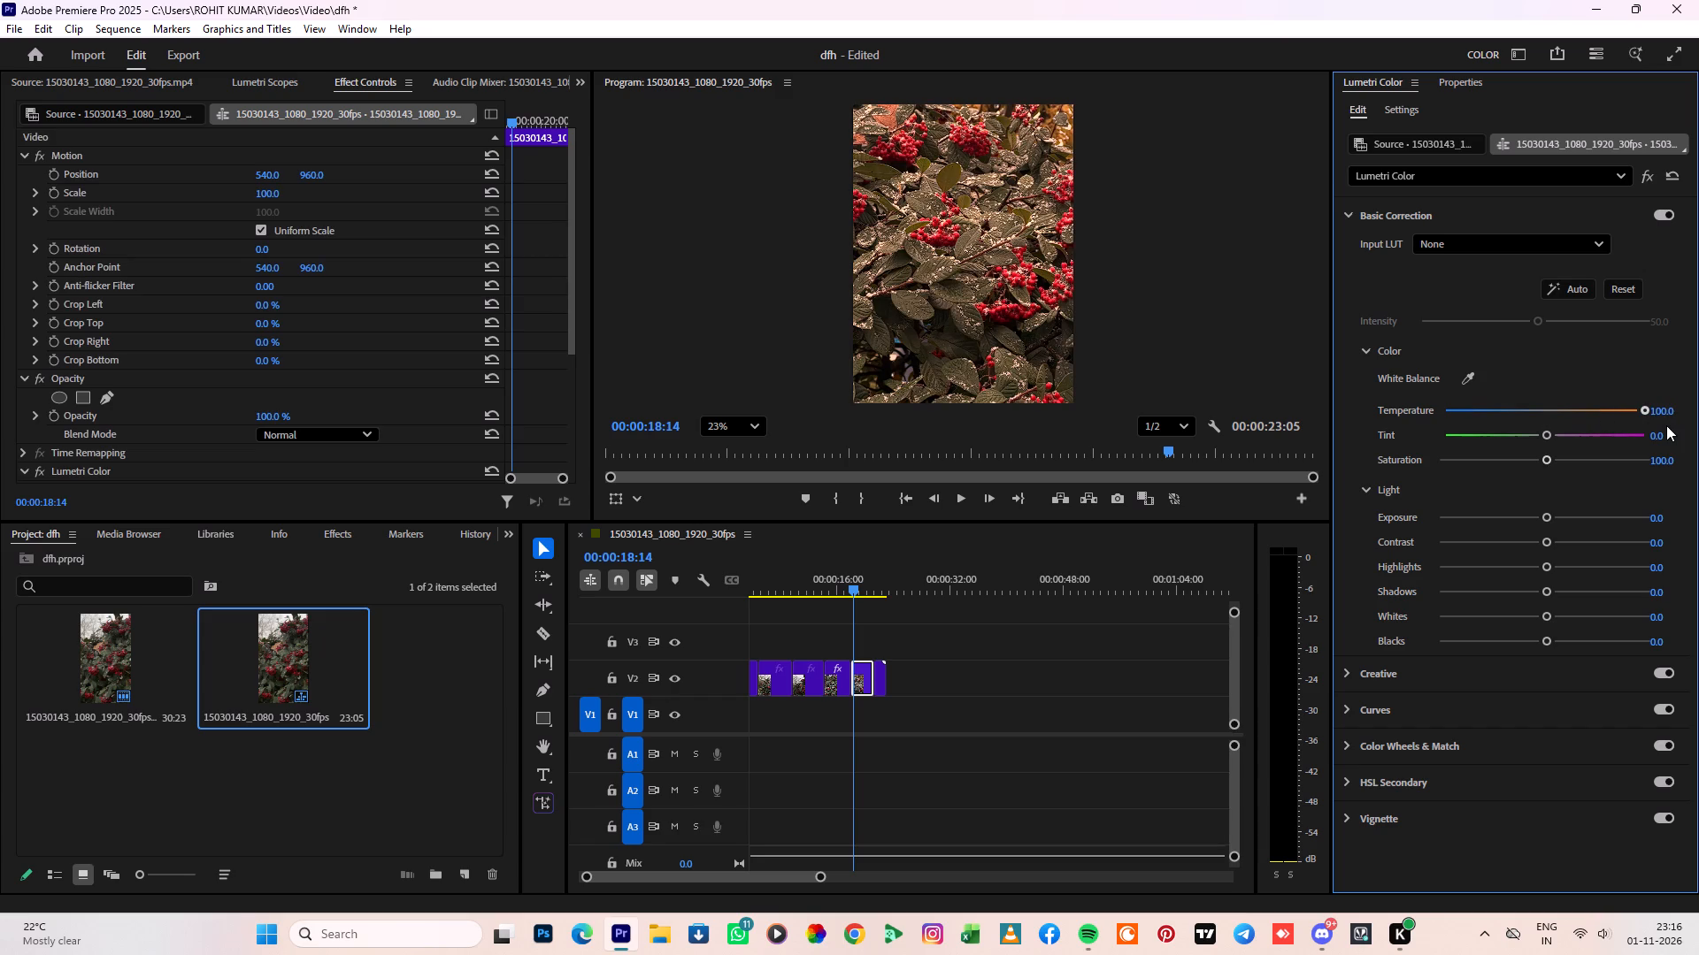
{"action": "left_click_drag", "start_coordinate": [1548, 437], "coordinate": [1441, 448]}
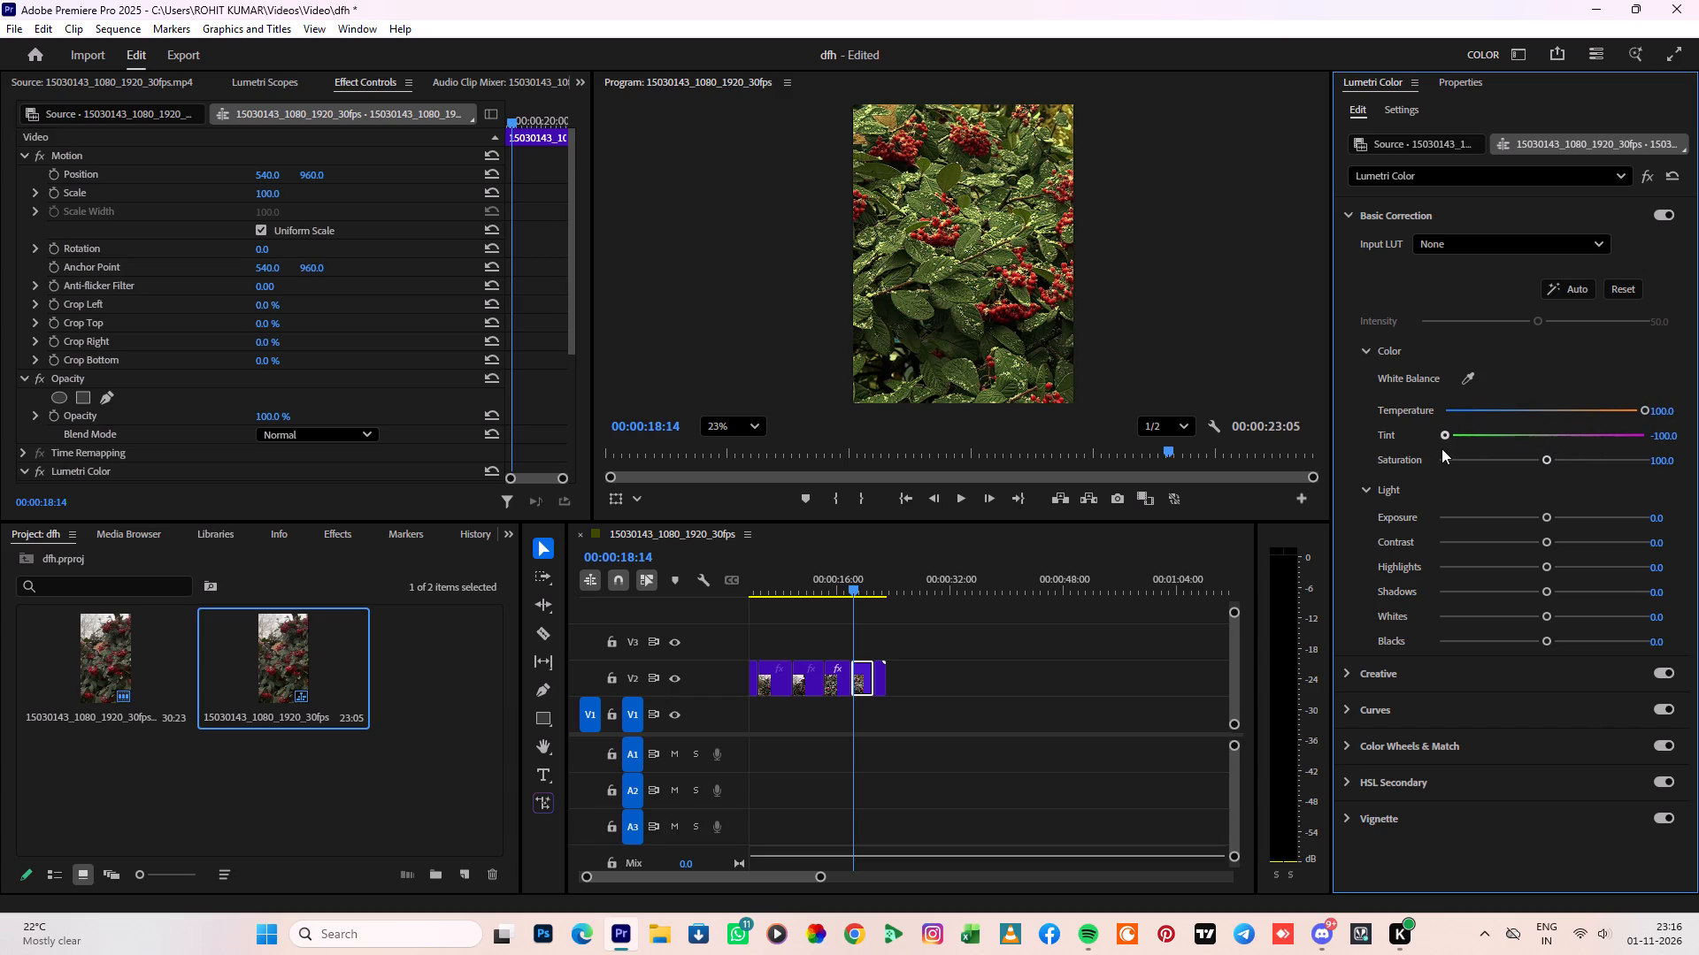
{"action": "left_click_drag", "start_coordinate": [1441, 448], "coordinate": [1484, 444]}
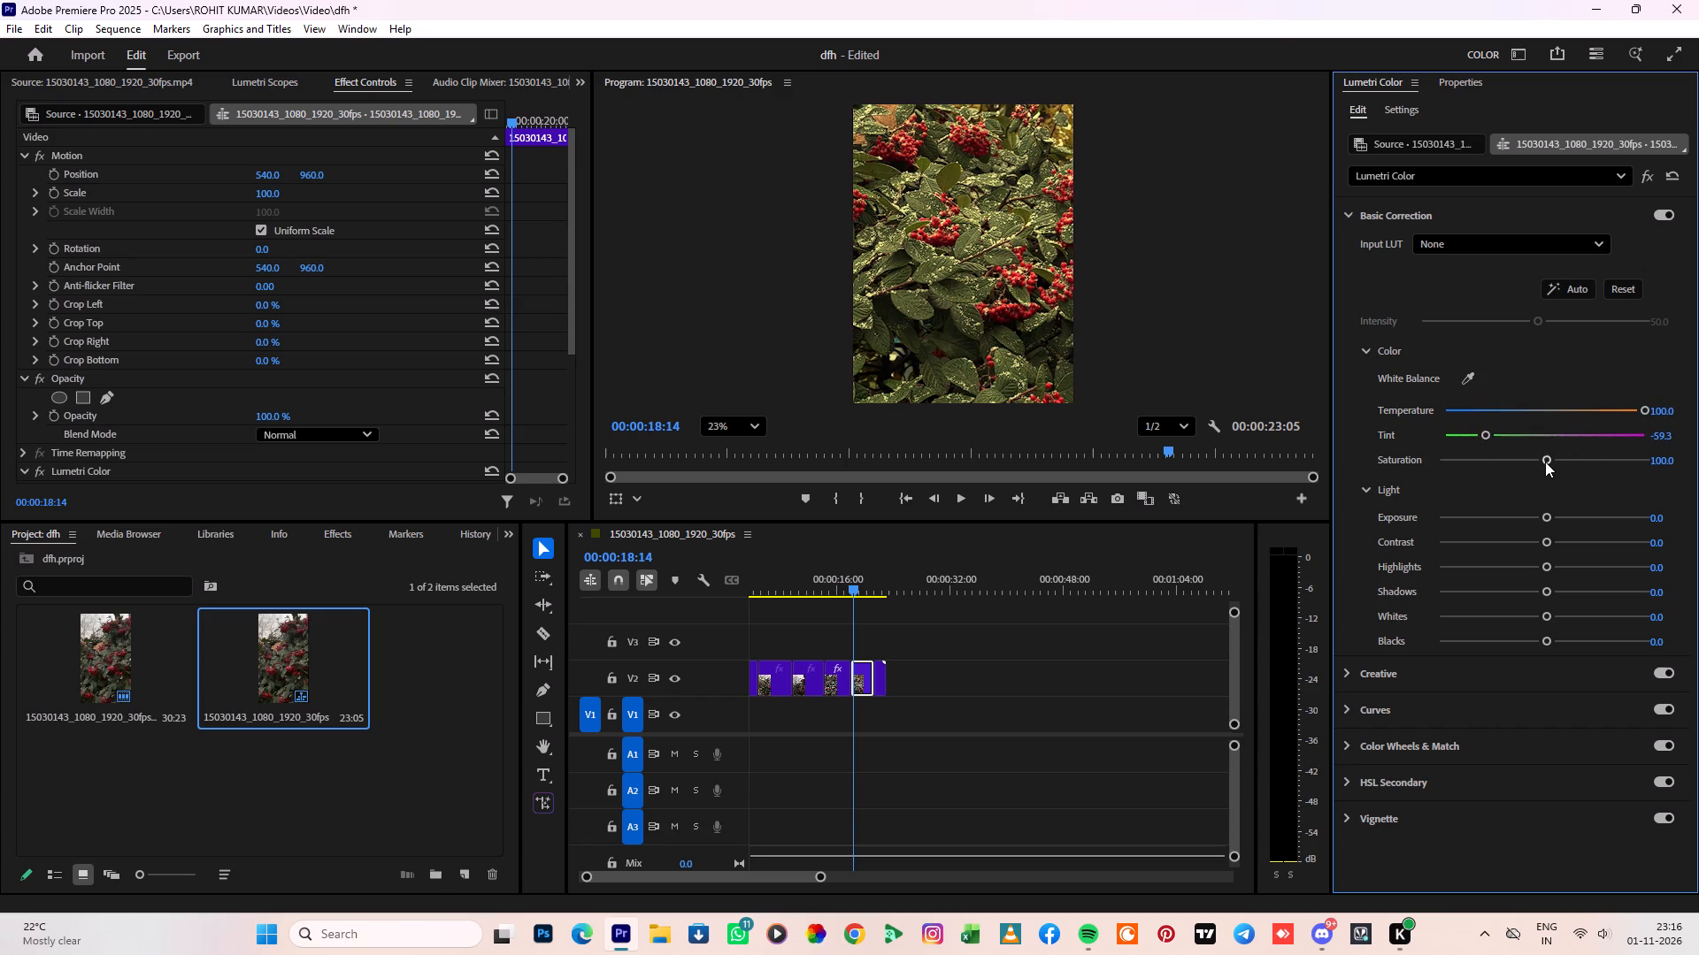
{"action": "left_click_drag", "start_coordinate": [1550, 458], "coordinate": [1618, 480]}
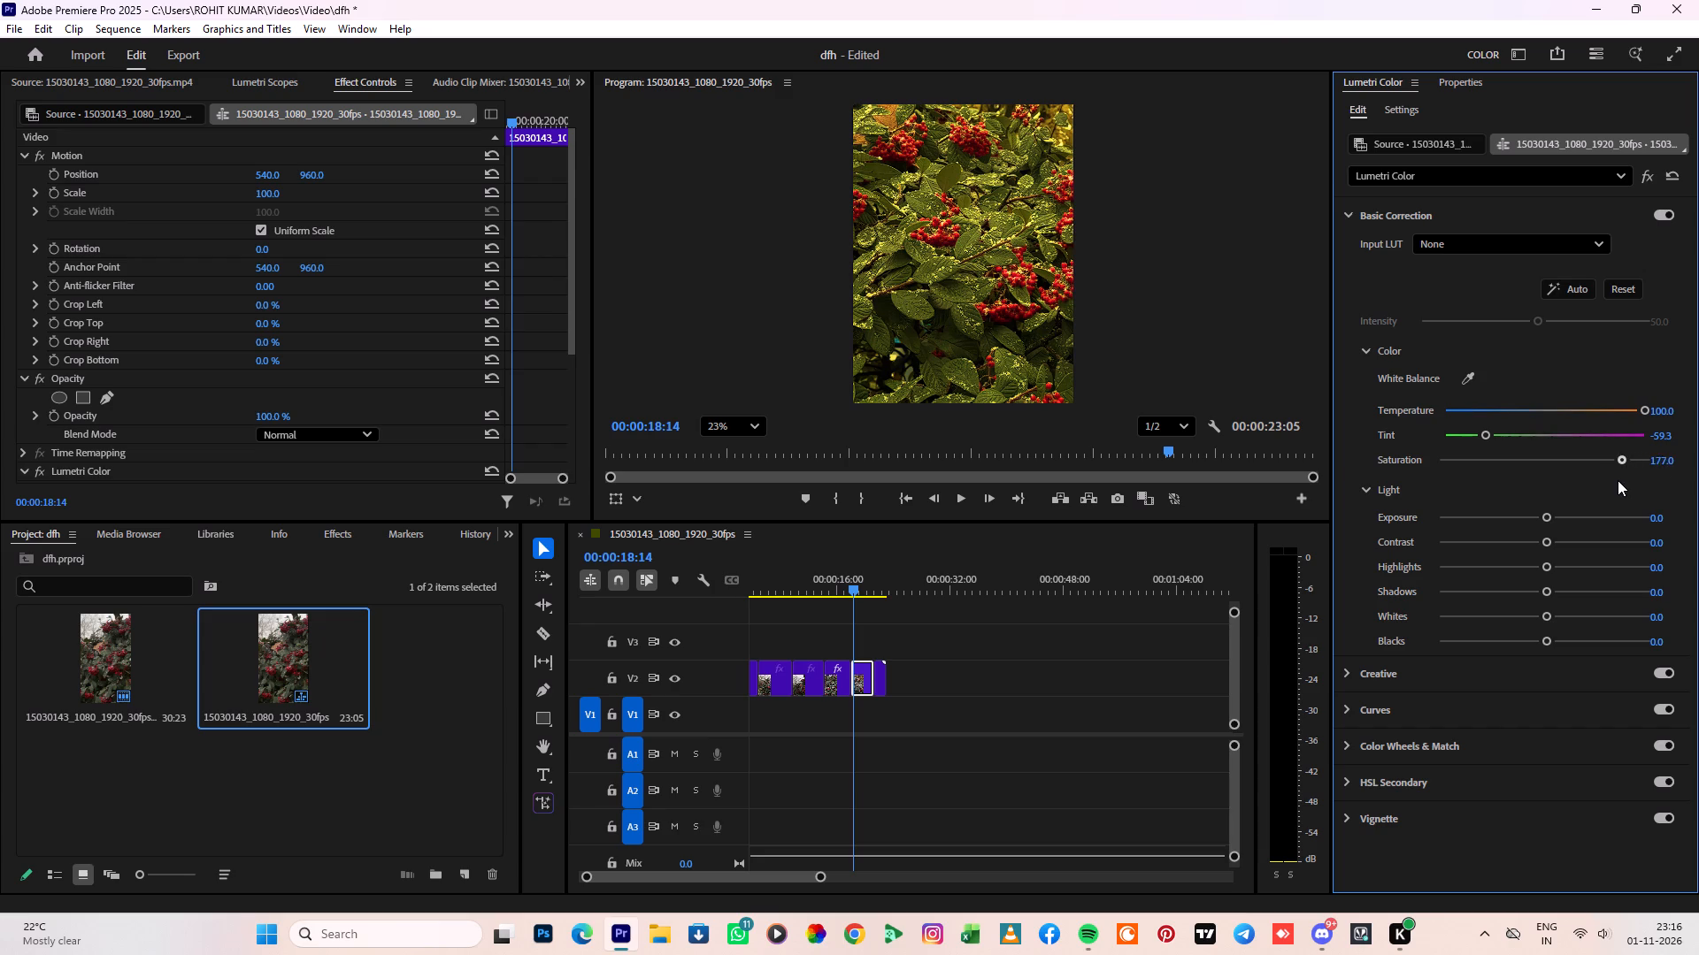
{"action": "left_click_drag", "start_coordinate": [1618, 480], "coordinate": [1582, 488]}
{"action": "left_click_drag", "start_coordinate": [1582, 488], "coordinate": [1677, 508]}
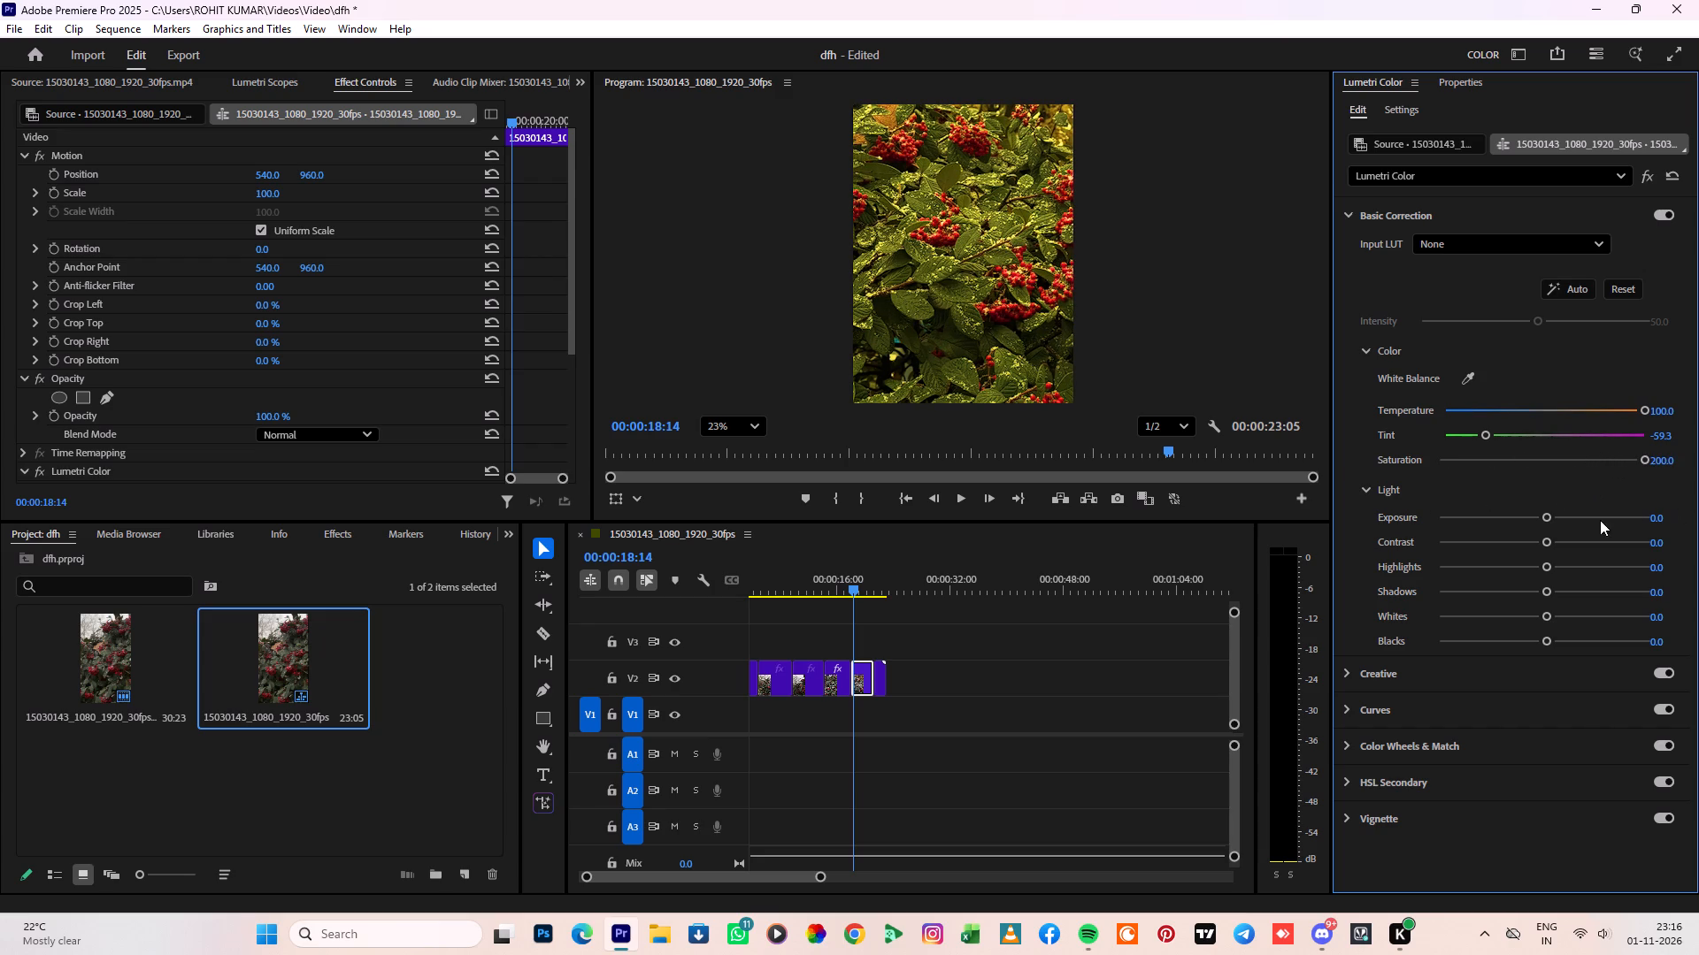
Set the fifth segment's Basic Correction Exposure to 2.4, Contrast to -8.0 and Highlights to -48.7.
{"action": "left_click_drag", "start_coordinate": [1554, 516], "coordinate": [1616, 528]}
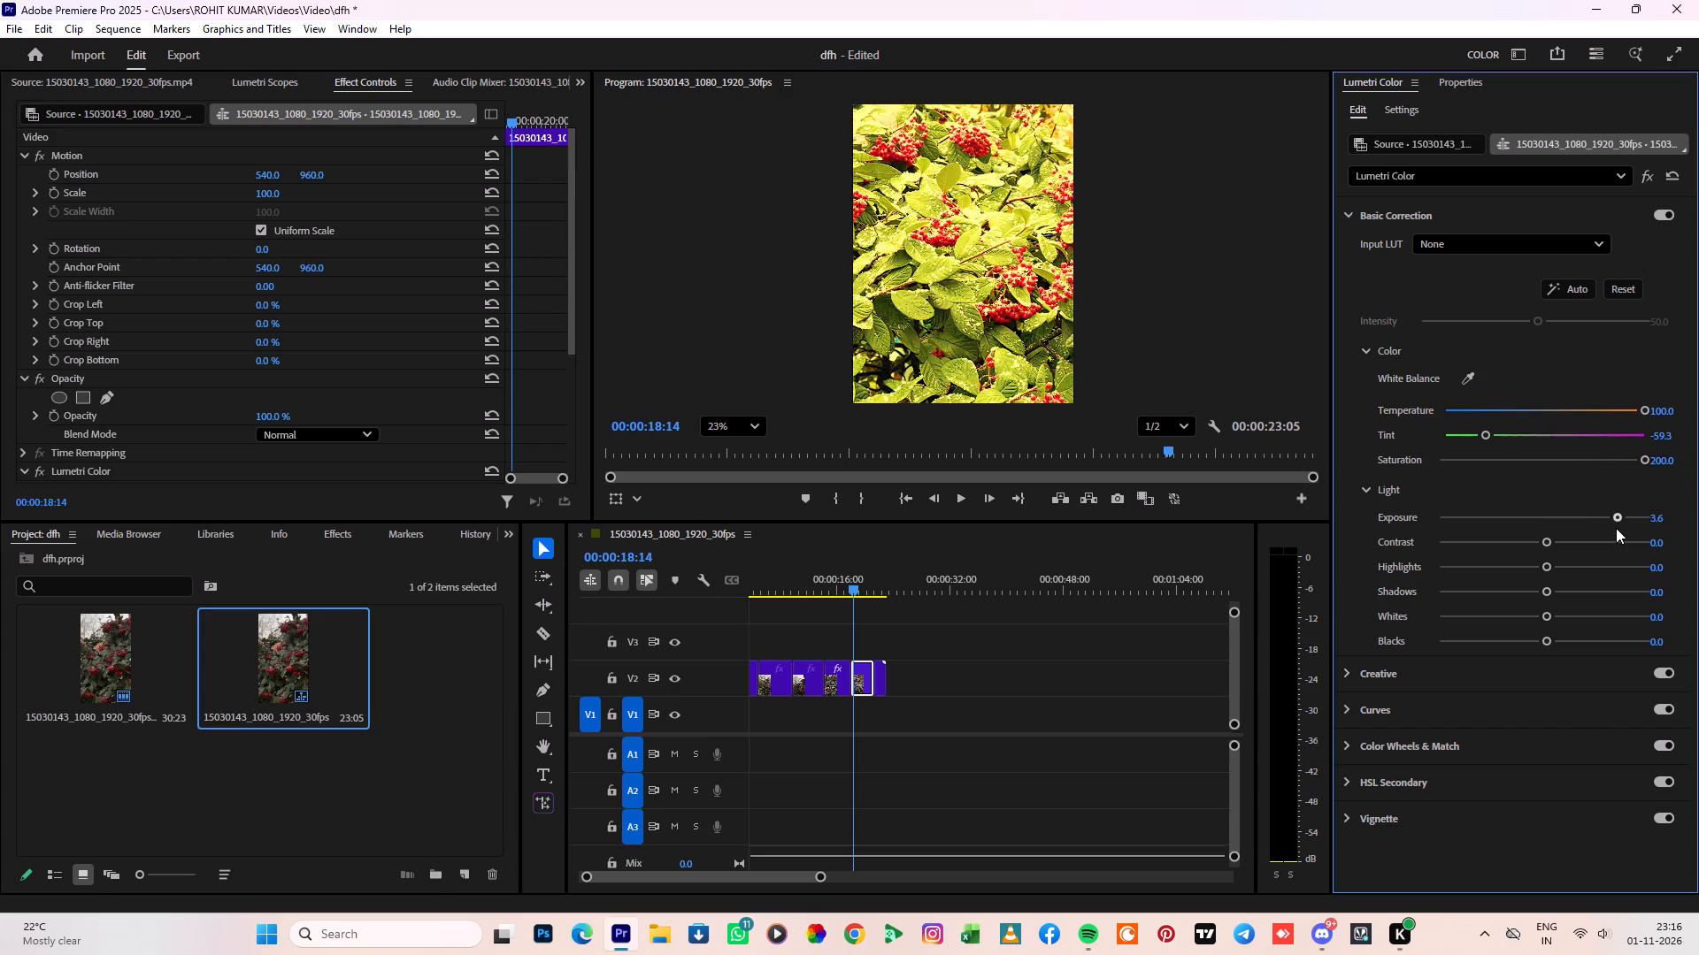
{"action": "left_click_drag", "start_coordinate": [1616, 528], "coordinate": [1592, 535]}
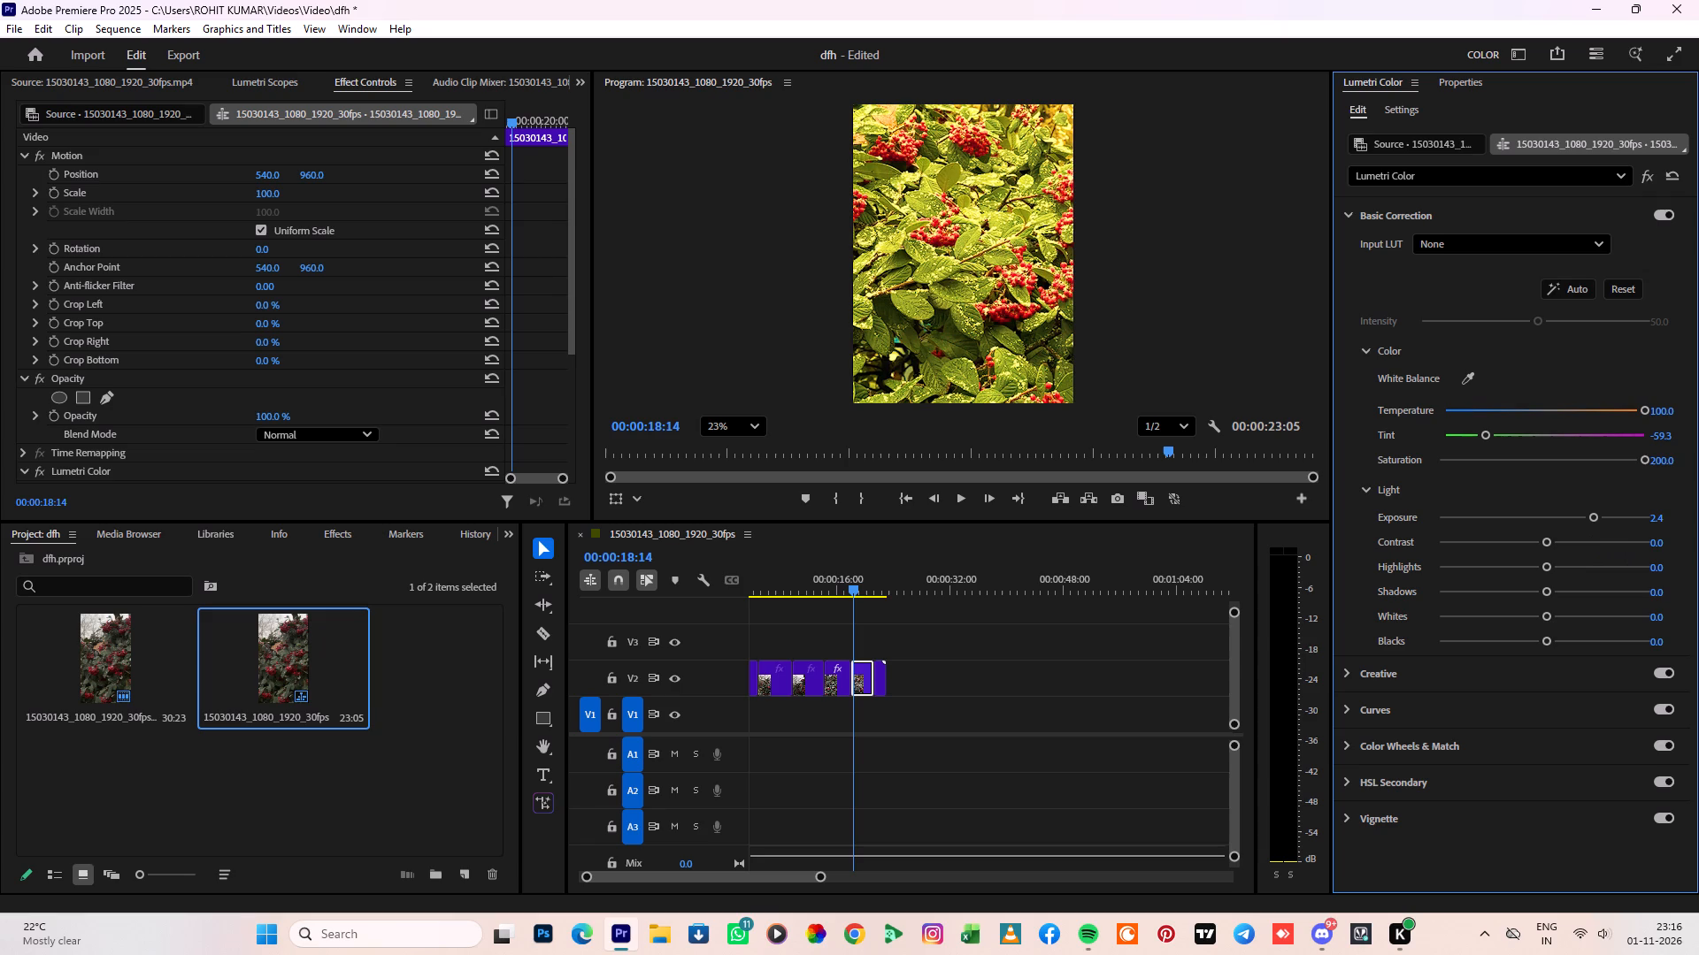
{"action": "left_click", "coordinate": [1543, 569]}
{"action": "left_click_drag", "start_coordinate": [1546, 540], "coordinate": [1510, 567]}
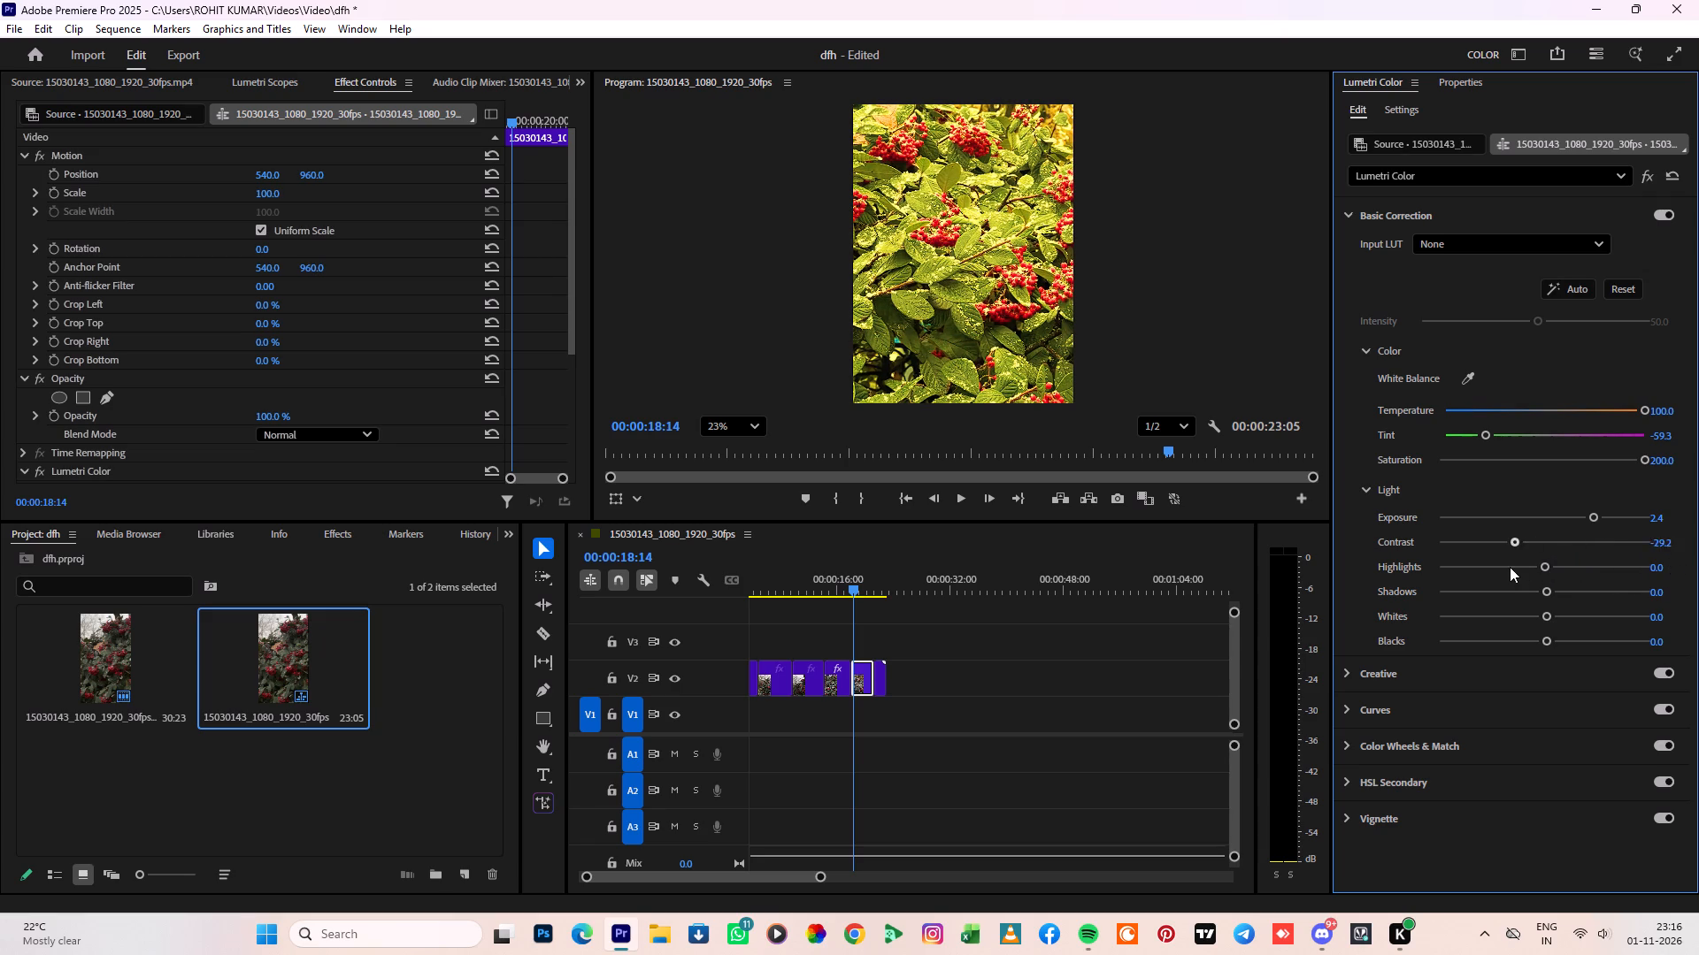
{"action": "left_click_drag", "start_coordinate": [1510, 567], "coordinate": [1535, 573]}
{"action": "left_click_drag", "start_coordinate": [1548, 568], "coordinate": [1424, 582]}
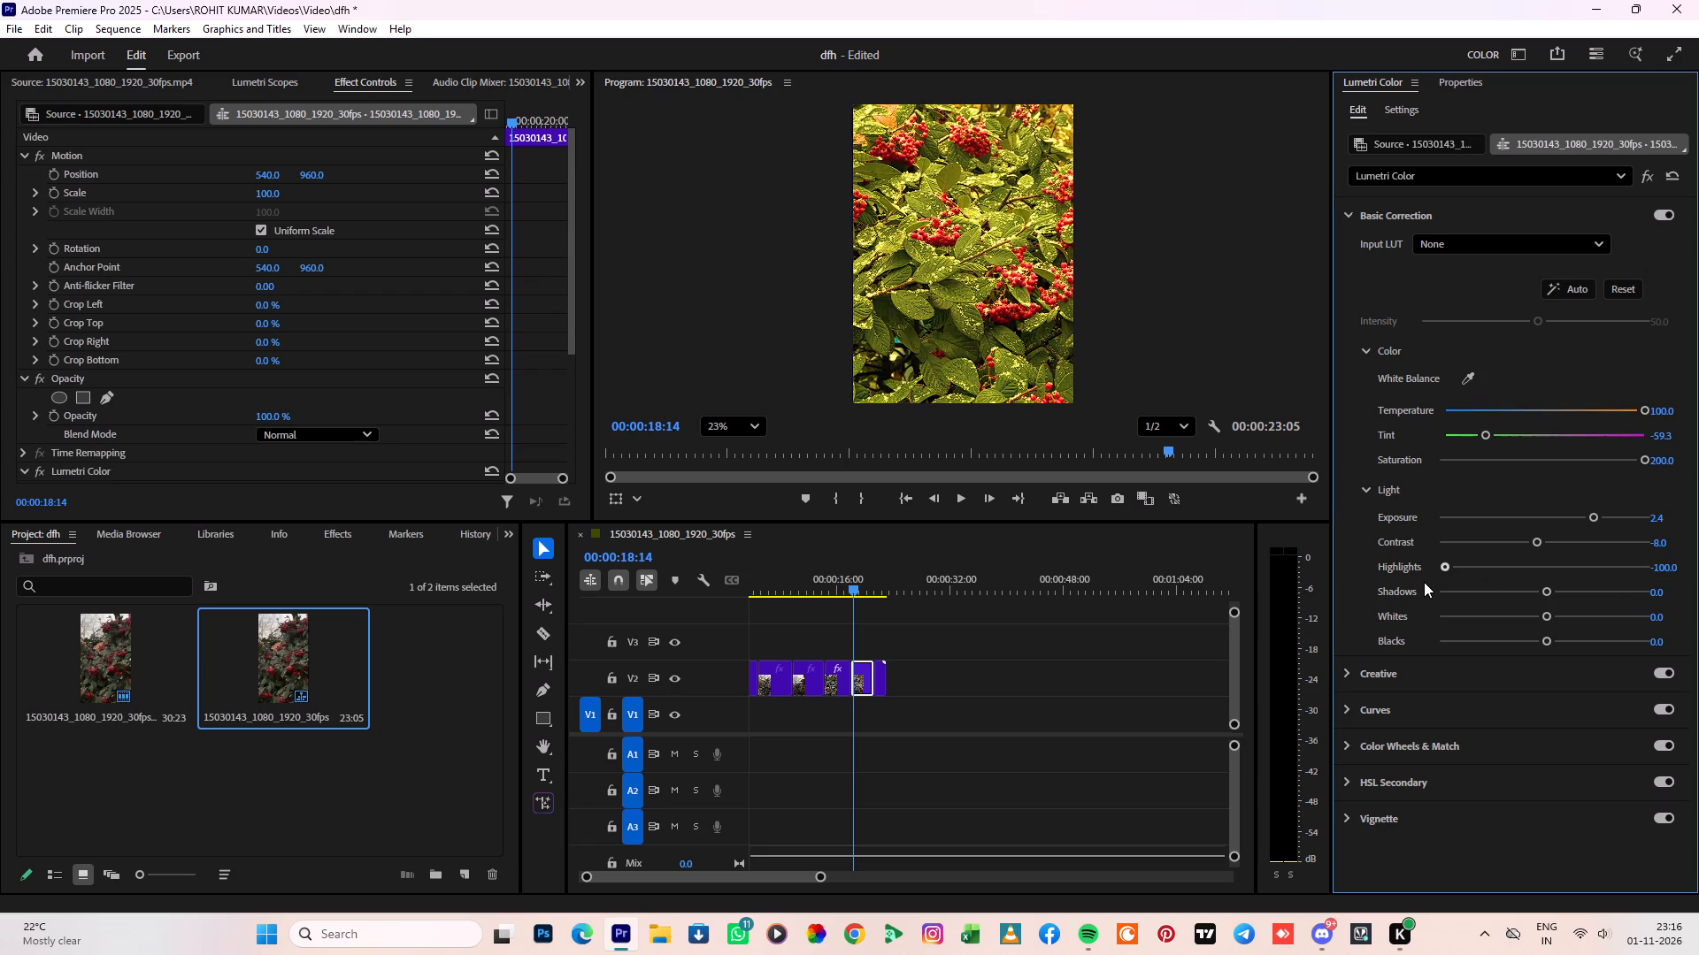
{"action": "left_click_drag", "start_coordinate": [1424, 582], "coordinate": [1479, 579]}
{"action": "left_click_drag", "start_coordinate": [1479, 579], "coordinate": [1495, 582]}
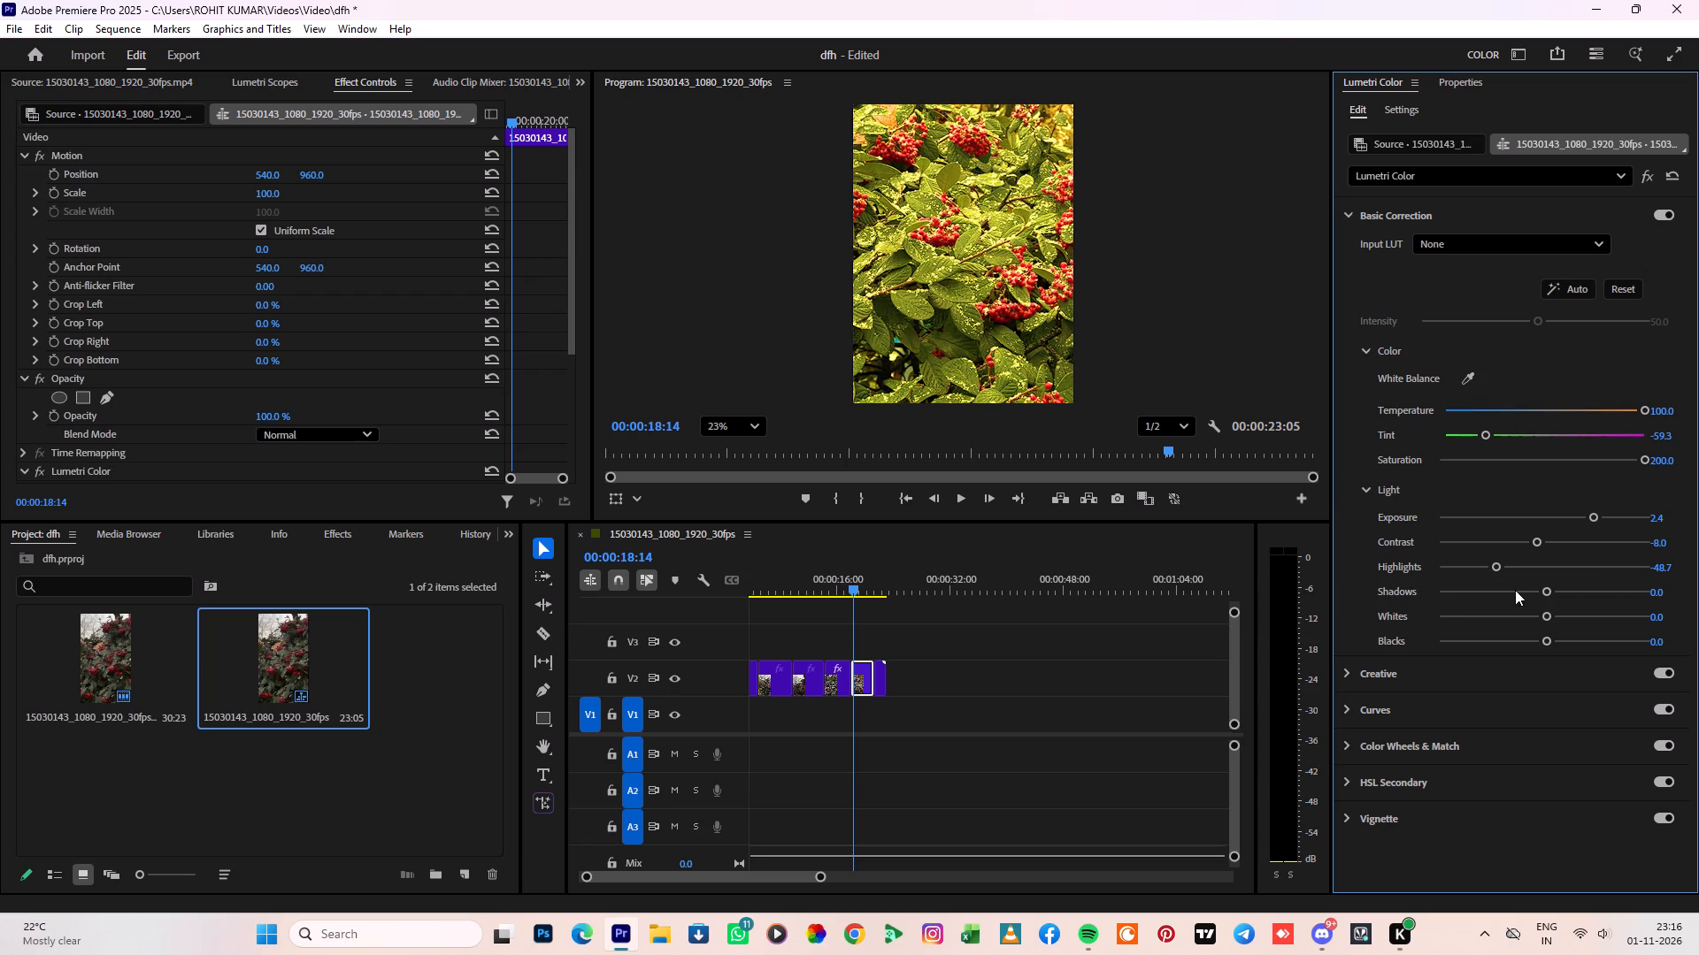
Set Basic Correction Shadows to -14.2 and Whites to -0.9, and lower Blacks slightly below zero.
{"action": "left_click_drag", "start_coordinate": [1549, 595], "coordinate": [1586, 611]}
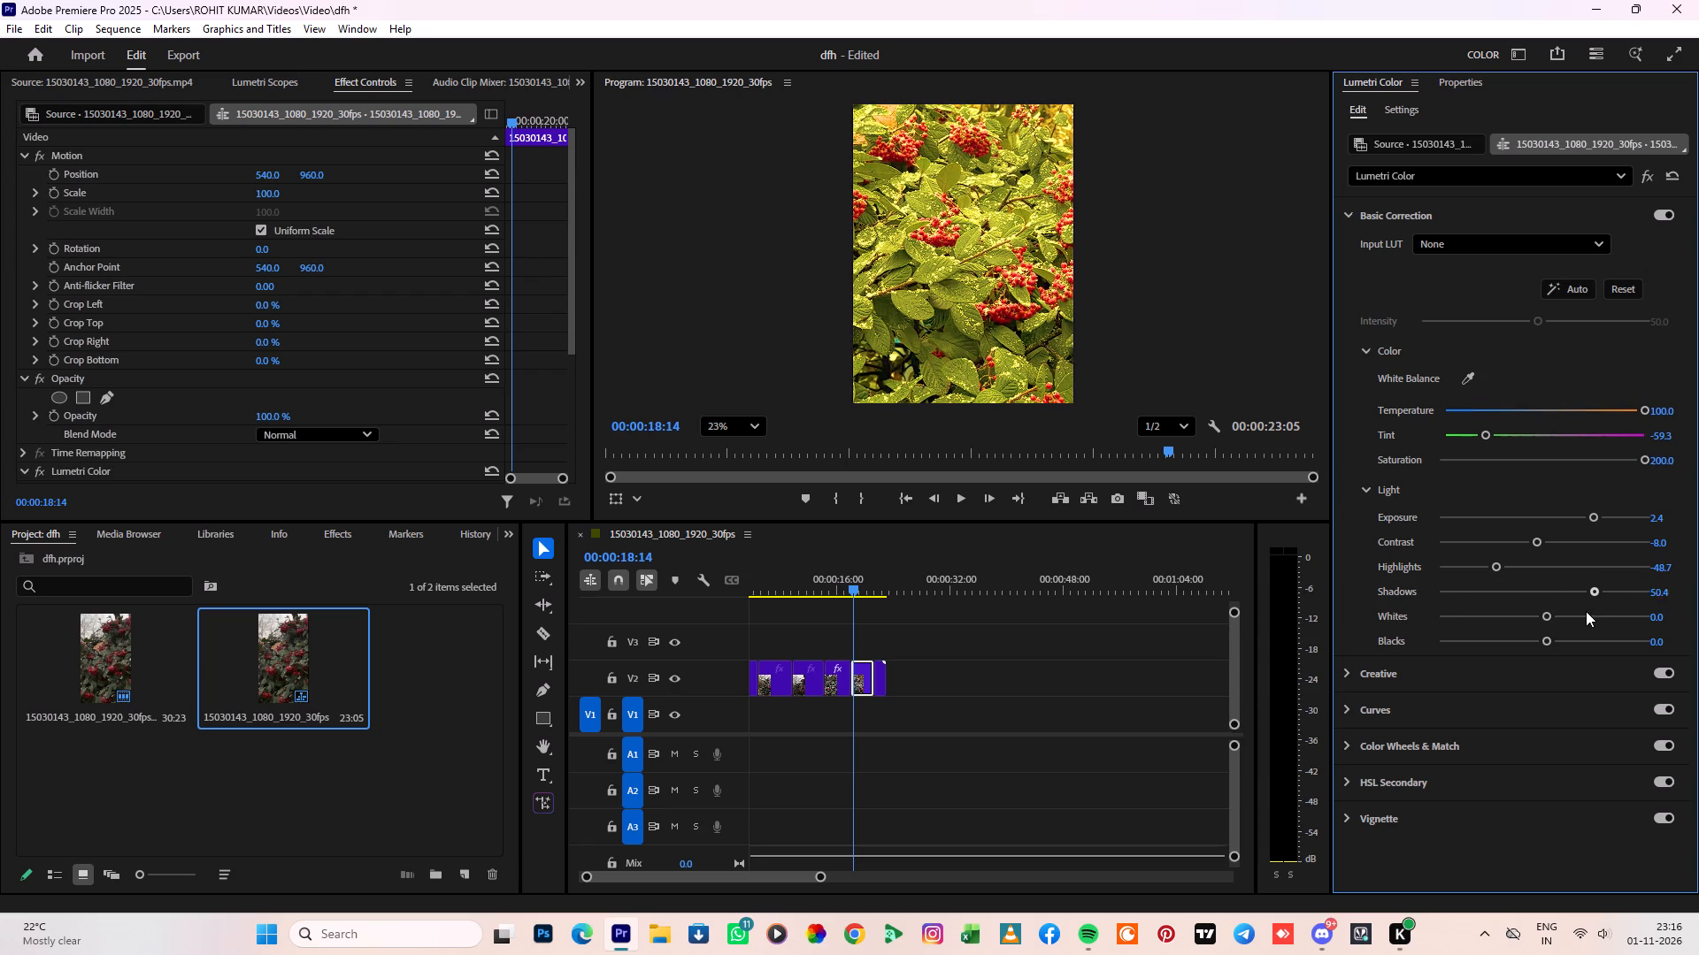
{"action": "left_click_drag", "start_coordinate": [1586, 611], "coordinate": [1431, 621]}
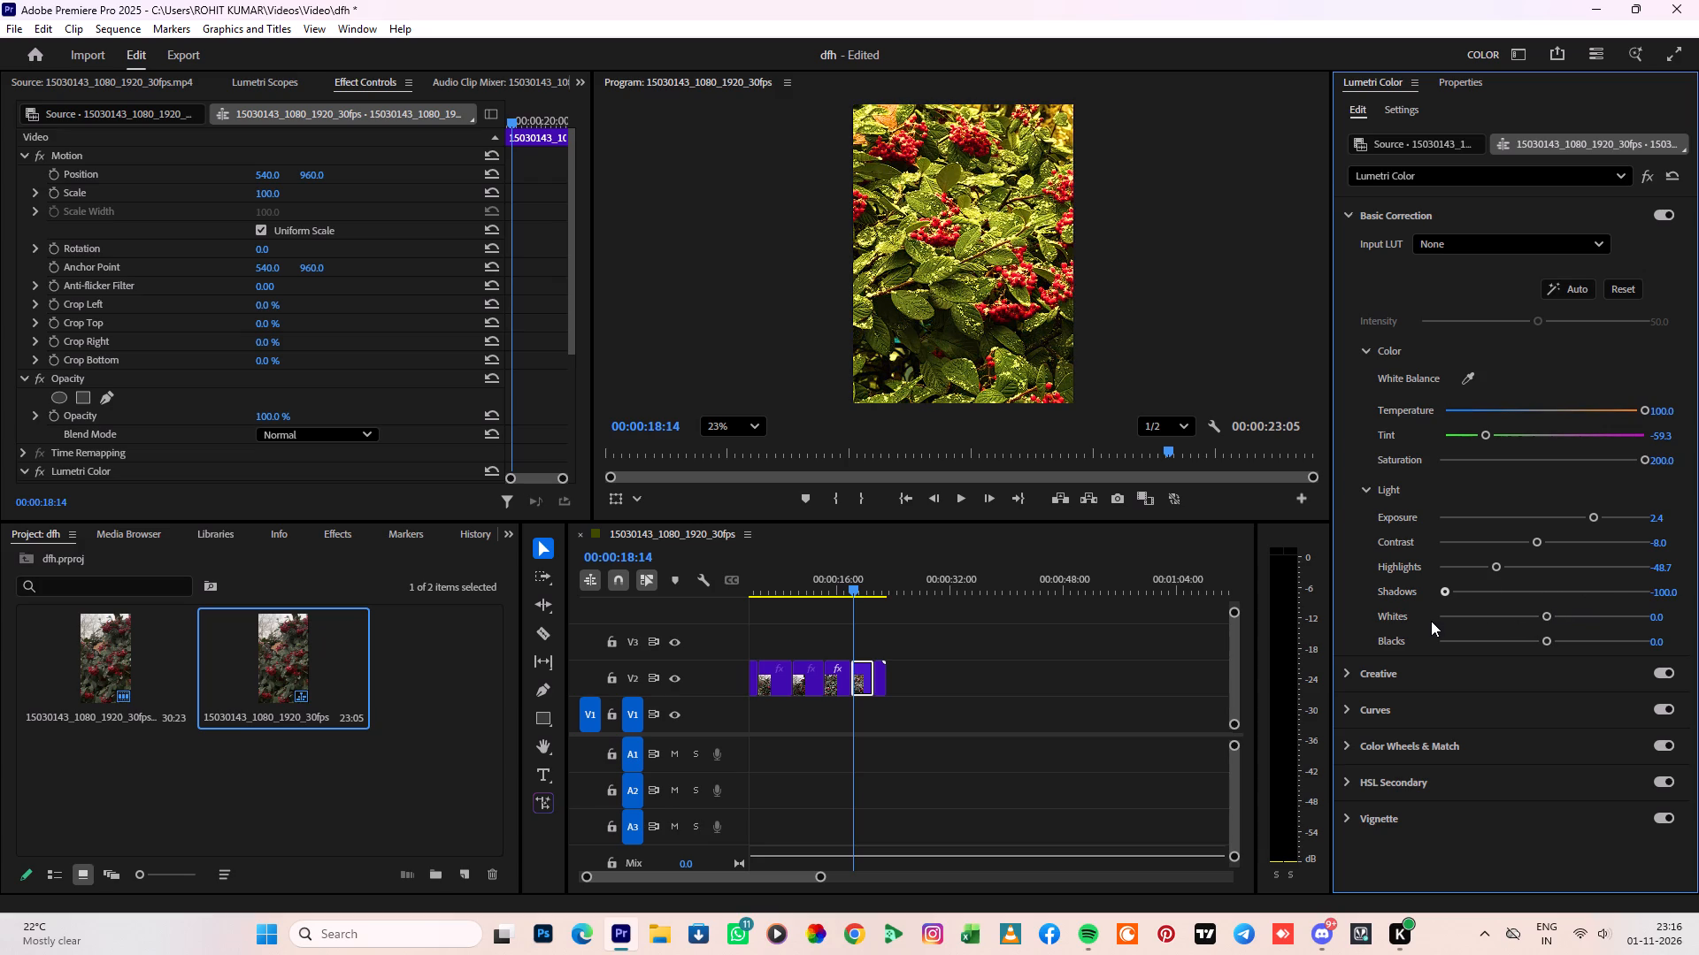
{"action": "left_click_drag", "start_coordinate": [1431, 621], "coordinate": [1529, 625]}
{"action": "left_click_drag", "start_coordinate": [1548, 615], "coordinate": [1434, 627]}
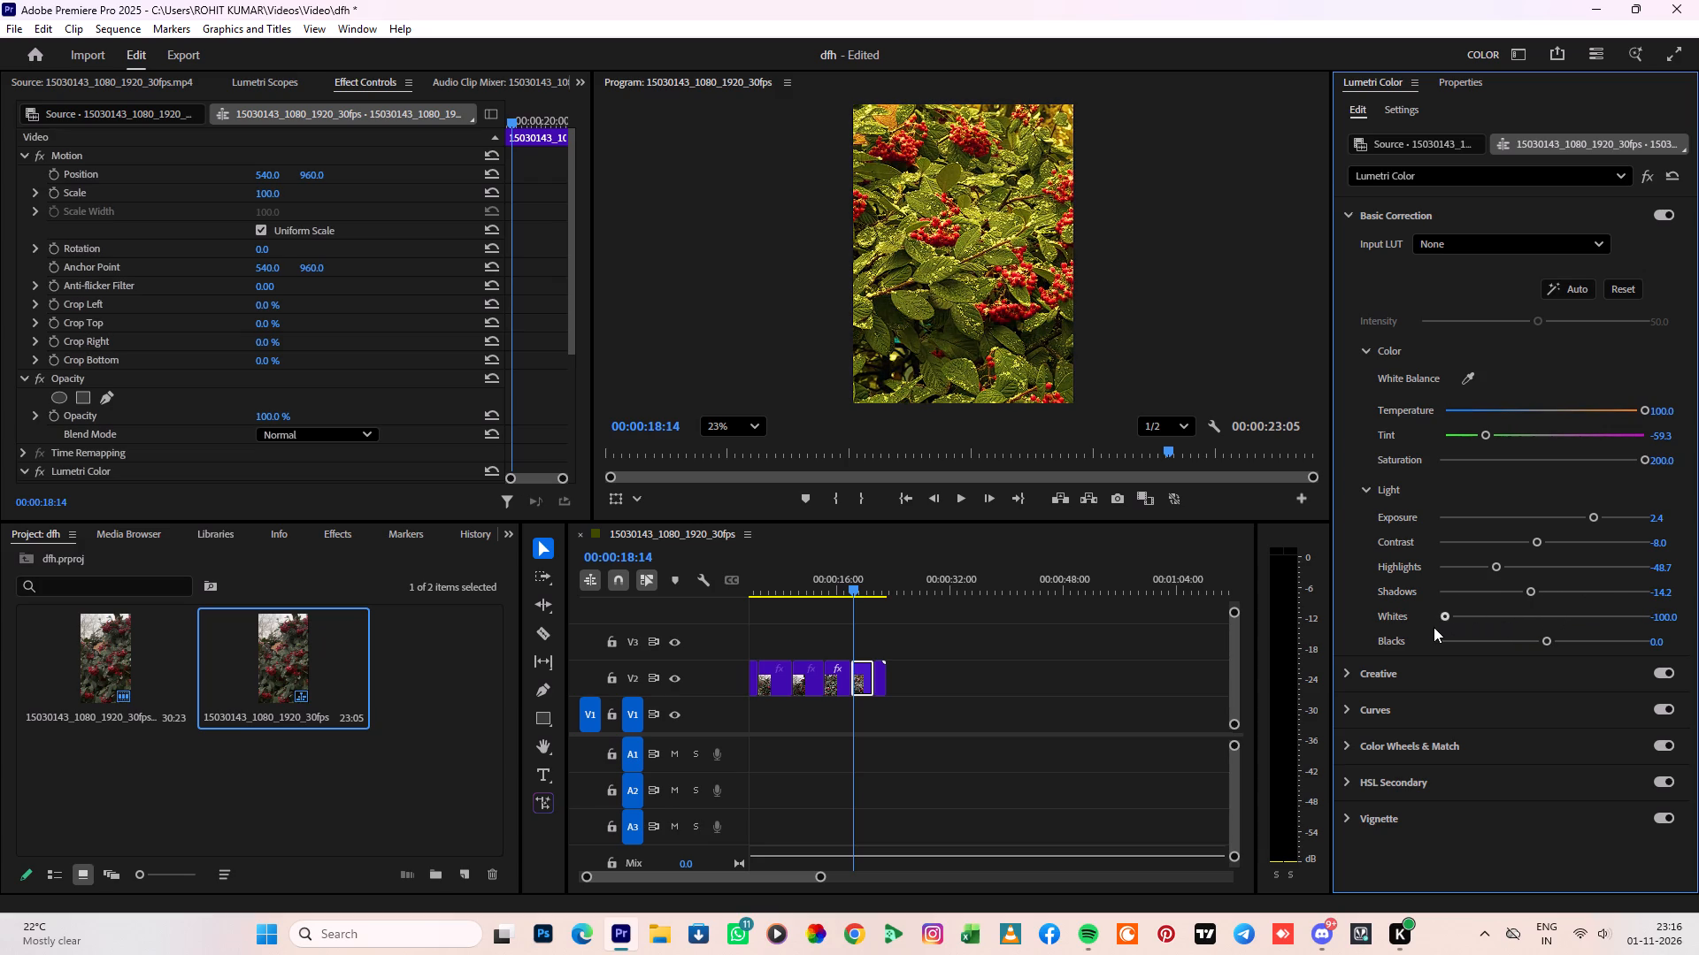
{"action": "left_click_drag", "start_coordinate": [1434, 627], "coordinate": [1561, 630]}
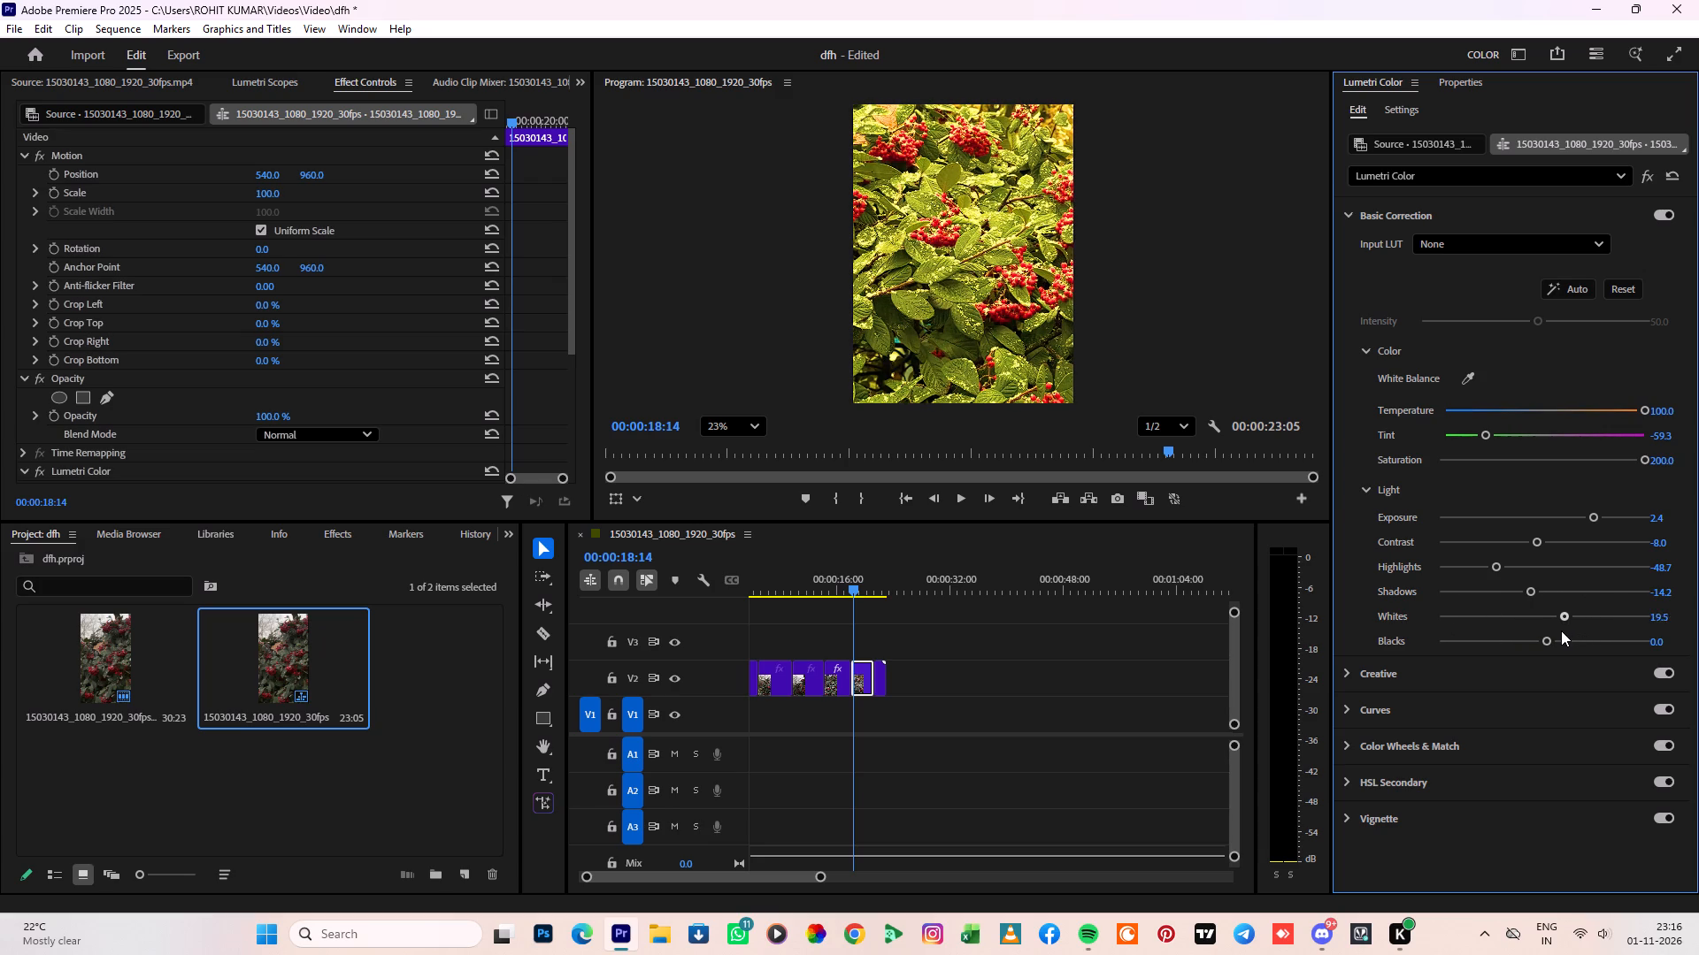
{"action": "left_click_drag", "start_coordinate": [1561, 630], "coordinate": [1542, 640]}
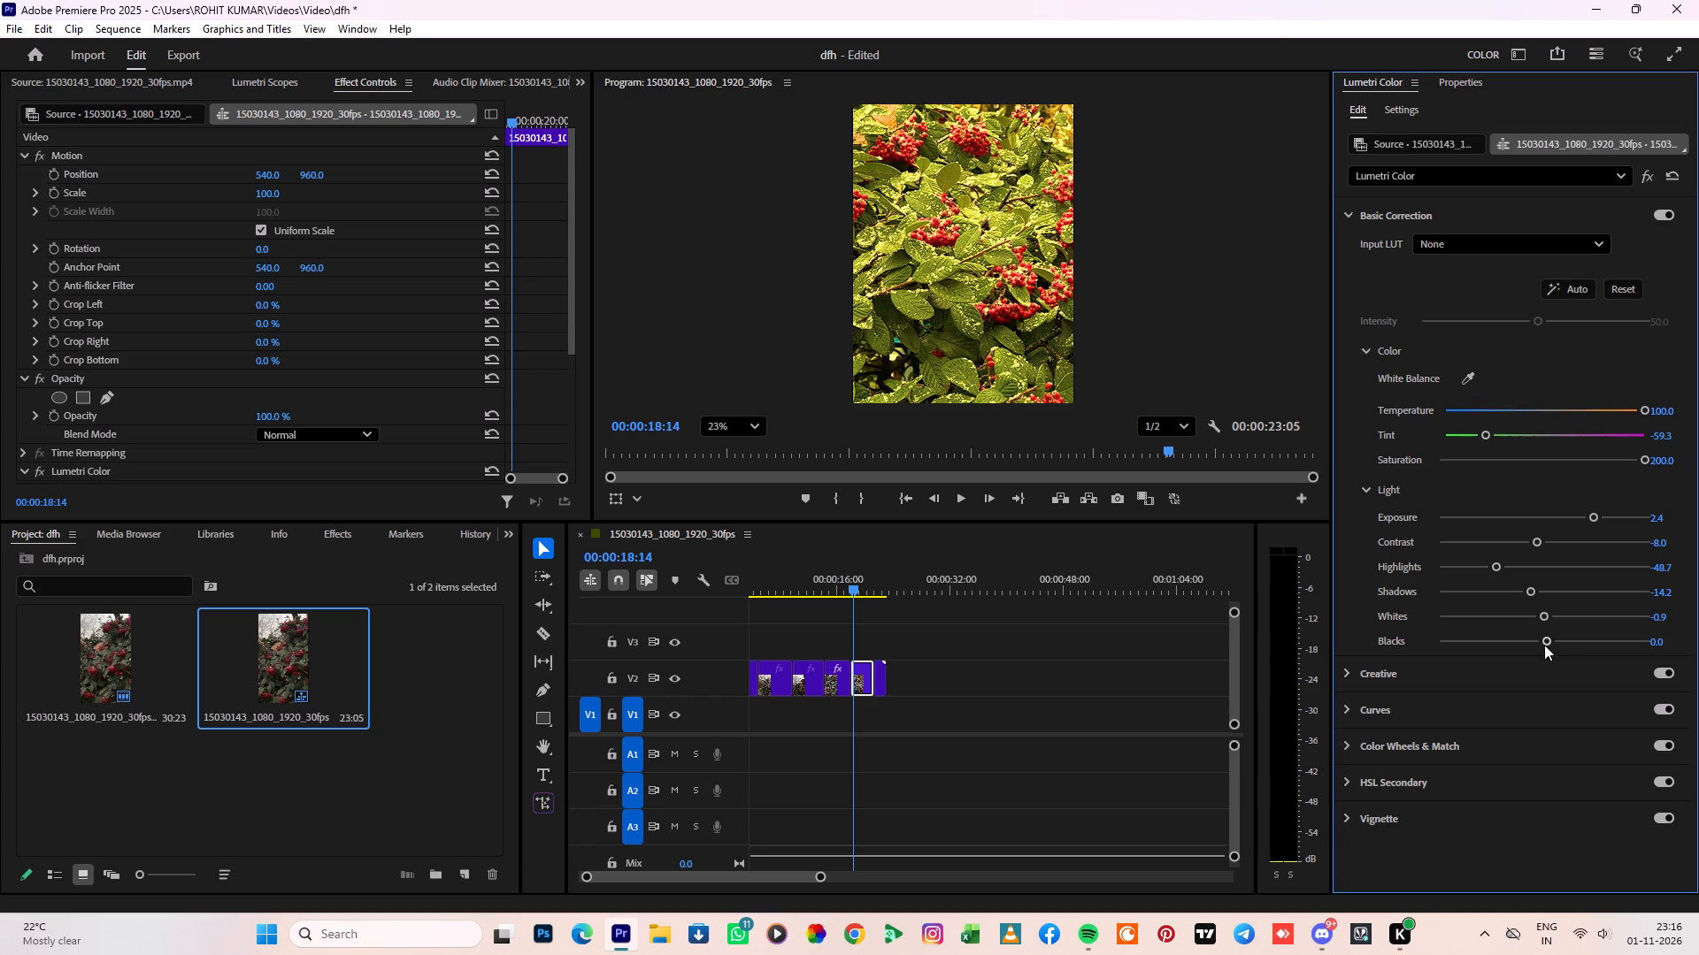
{"action": "left_click_drag", "start_coordinate": [1544, 645], "coordinate": [1509, 662]}
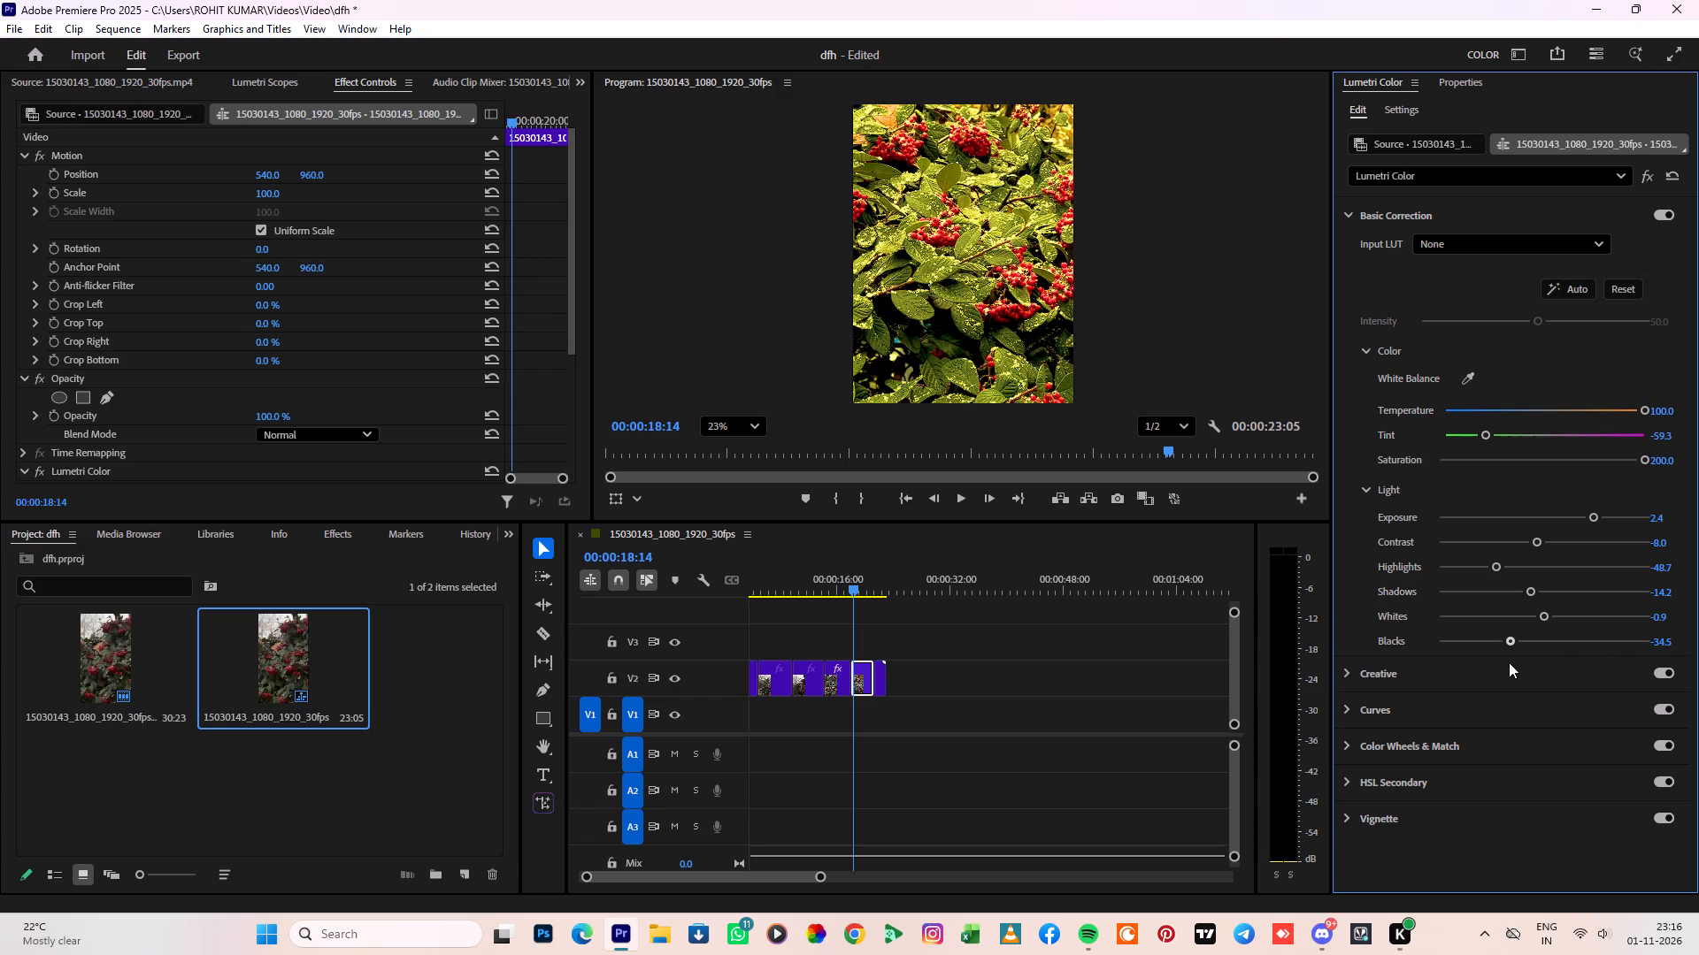
{"action": "left_click_drag", "start_coordinate": [1509, 662], "coordinate": [1539, 658]}
In the Creative settings, set Sharpen to 6.2 and the look Intensity to 146.3.
{"action": "left_click", "coordinate": [1395, 673]}
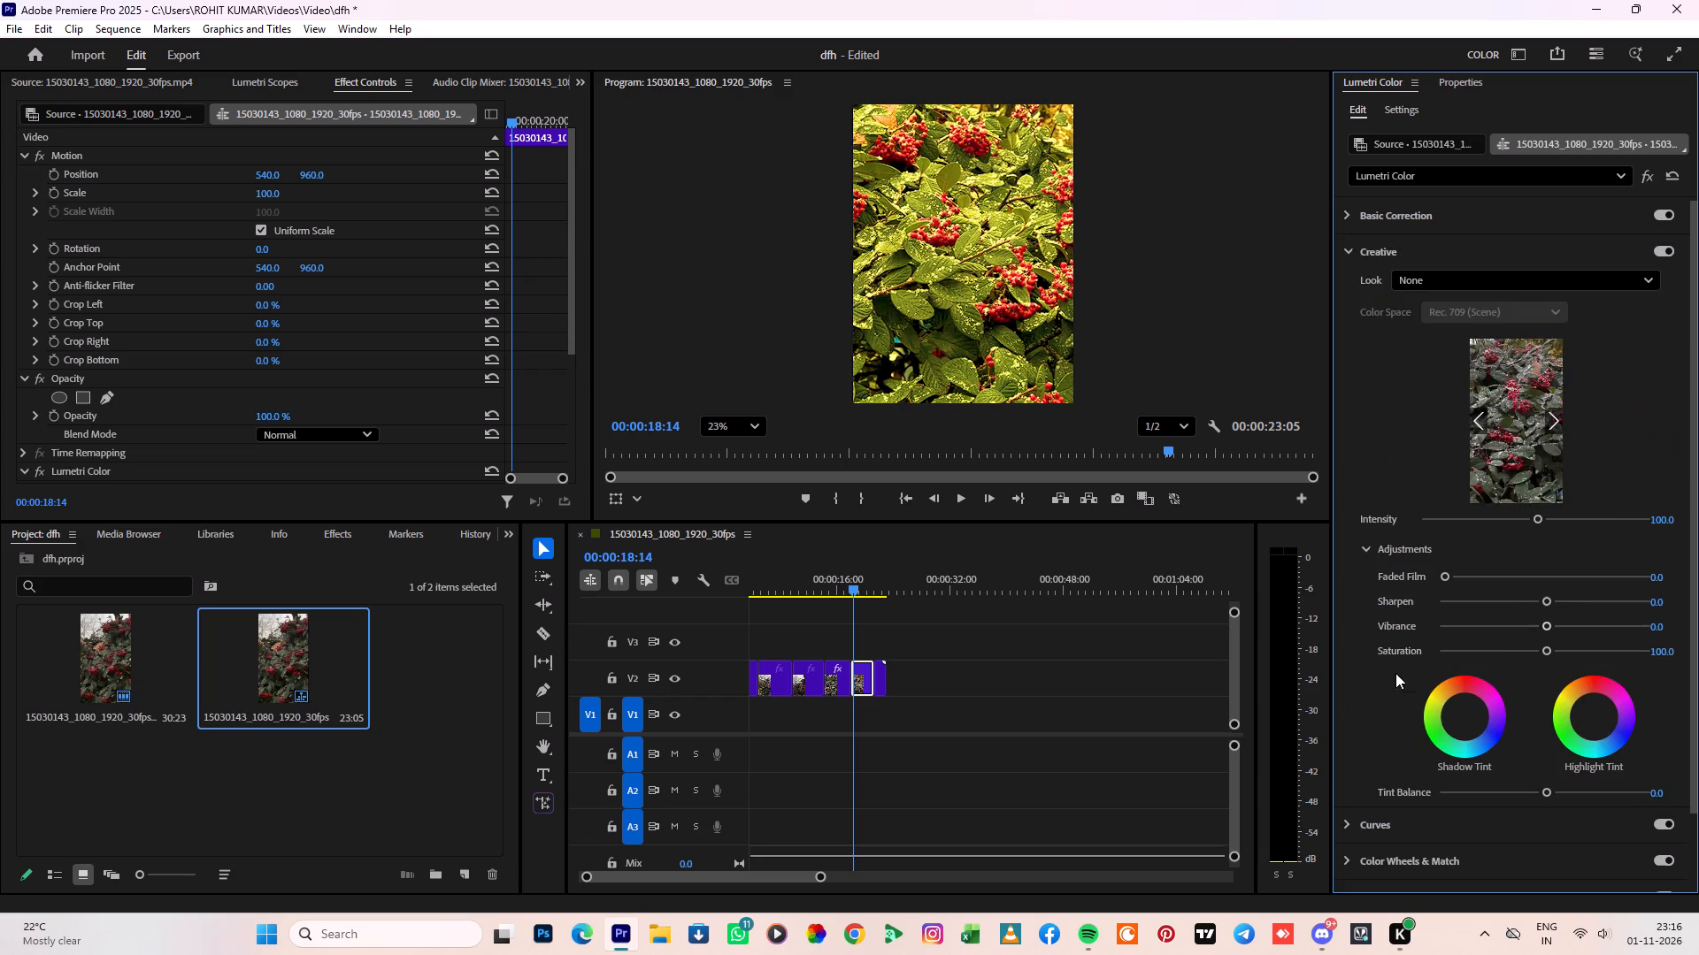
{"action": "left_click", "coordinate": [1544, 600]}
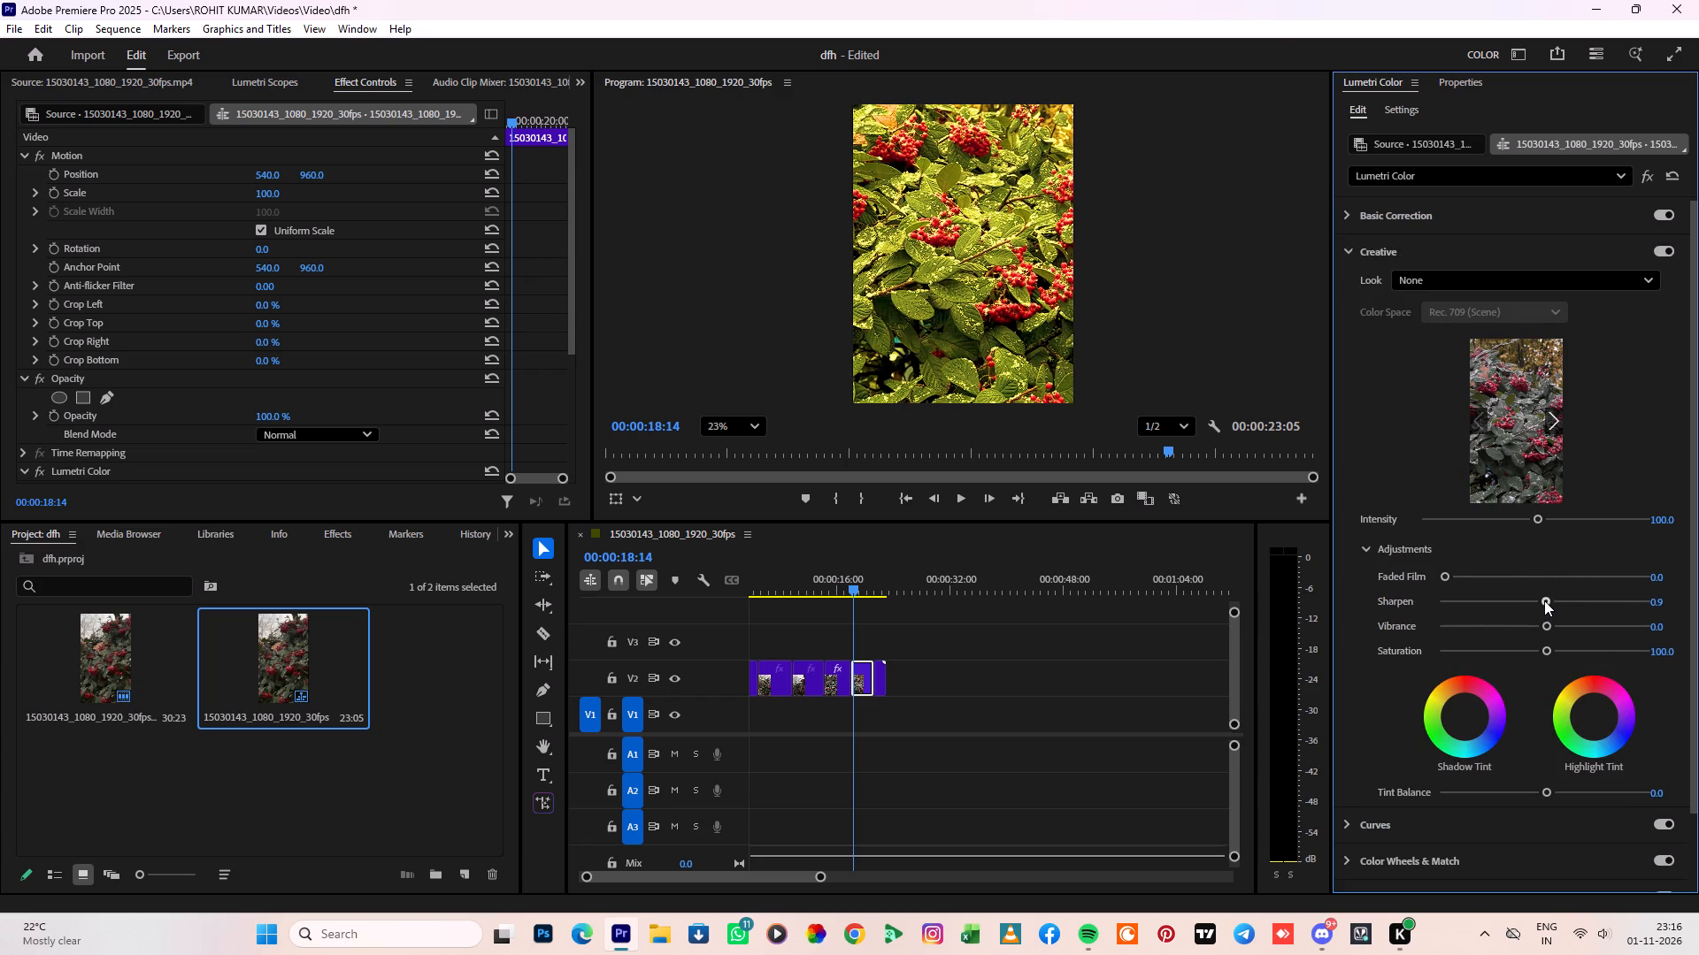
{"action": "left_click_drag", "start_coordinate": [1539, 518], "coordinate": [1540, 518]}
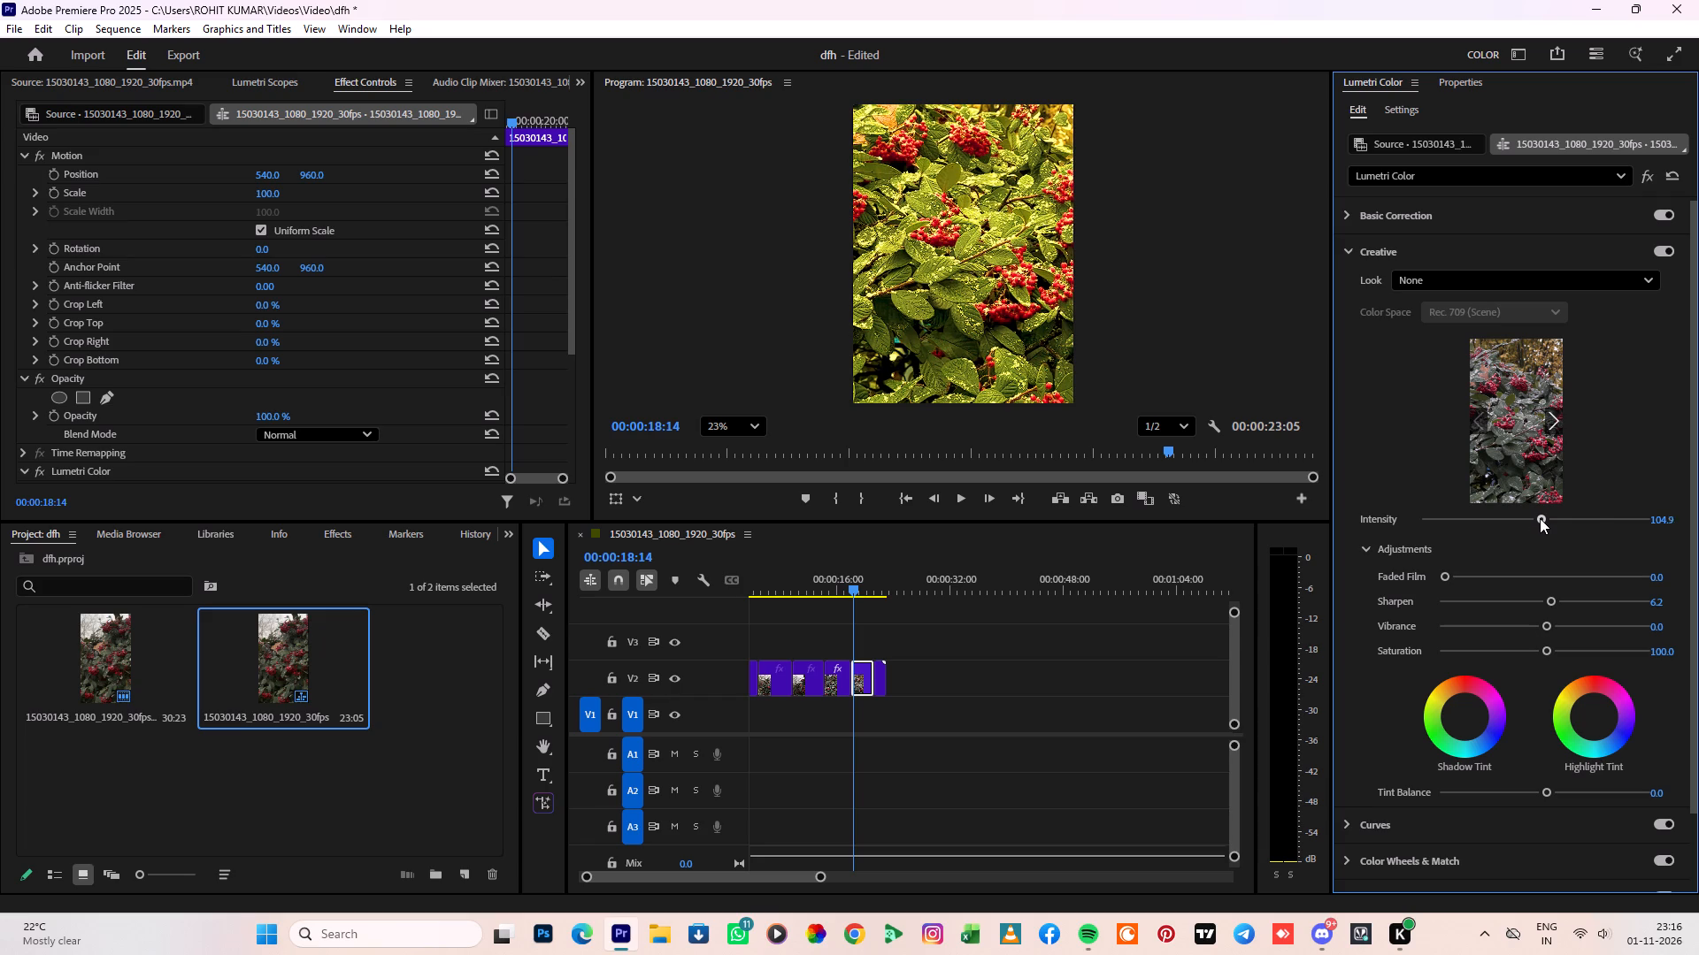
{"action": "left_click_drag", "start_coordinate": [1540, 518], "coordinate": [1589, 517]}
{"action": "left_click", "coordinate": [1549, 414]}
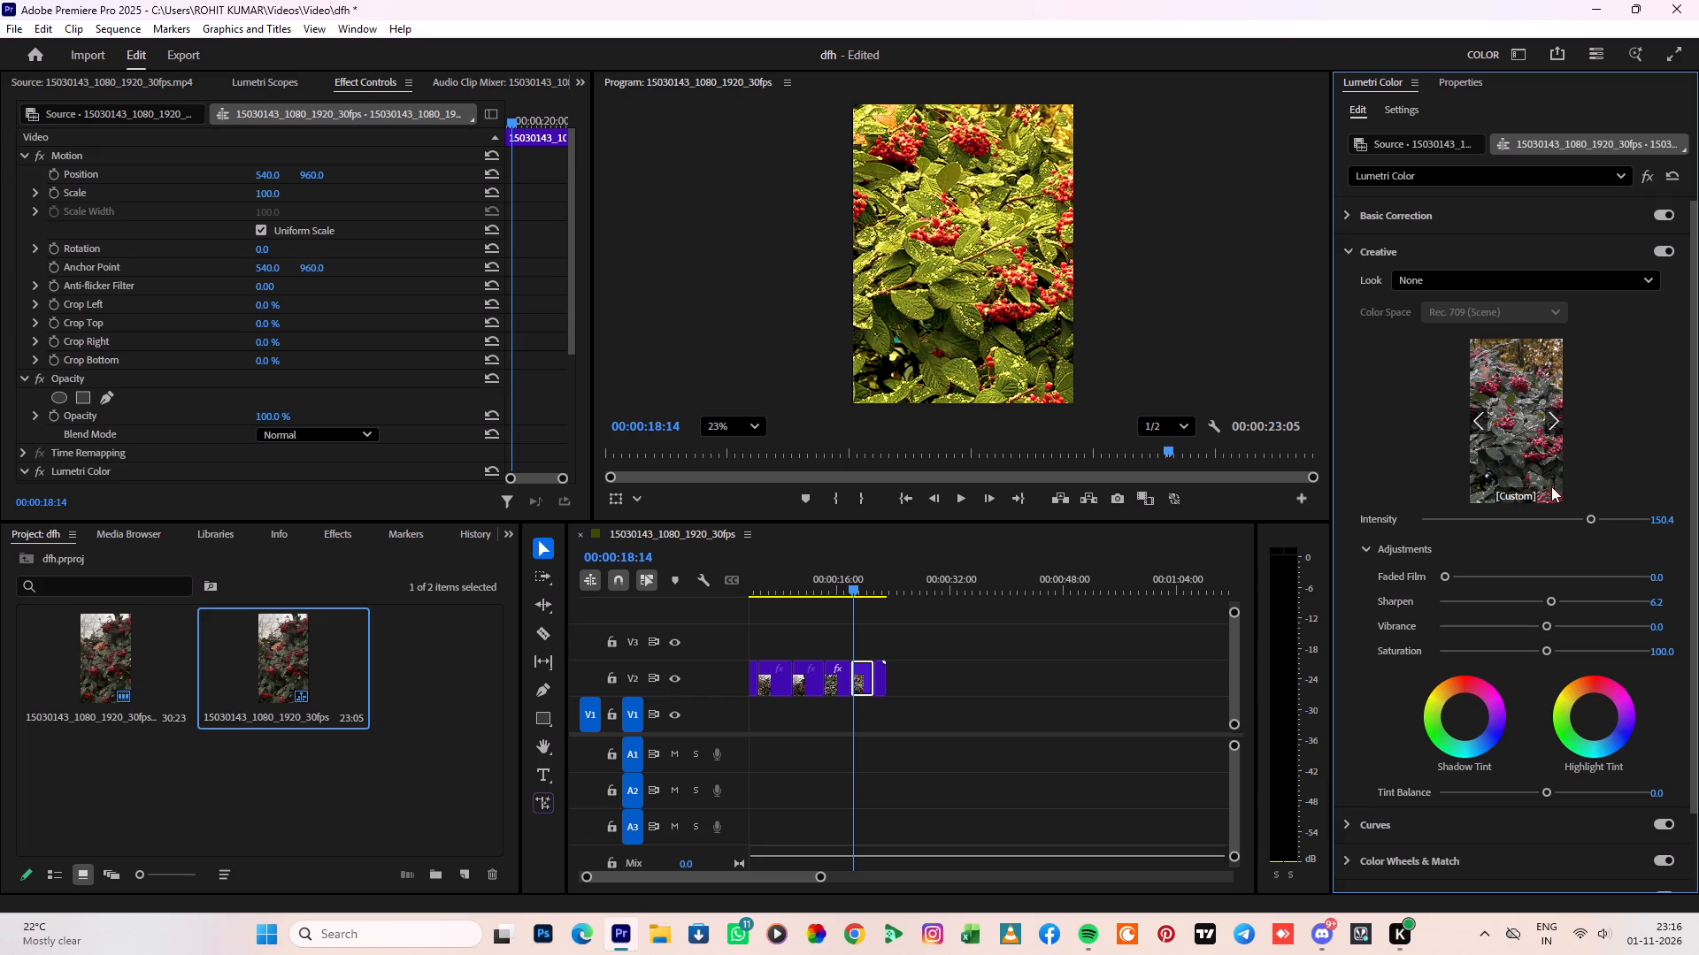
{"action": "left_click_drag", "start_coordinate": [1590, 515], "coordinate": [1612, 519]}
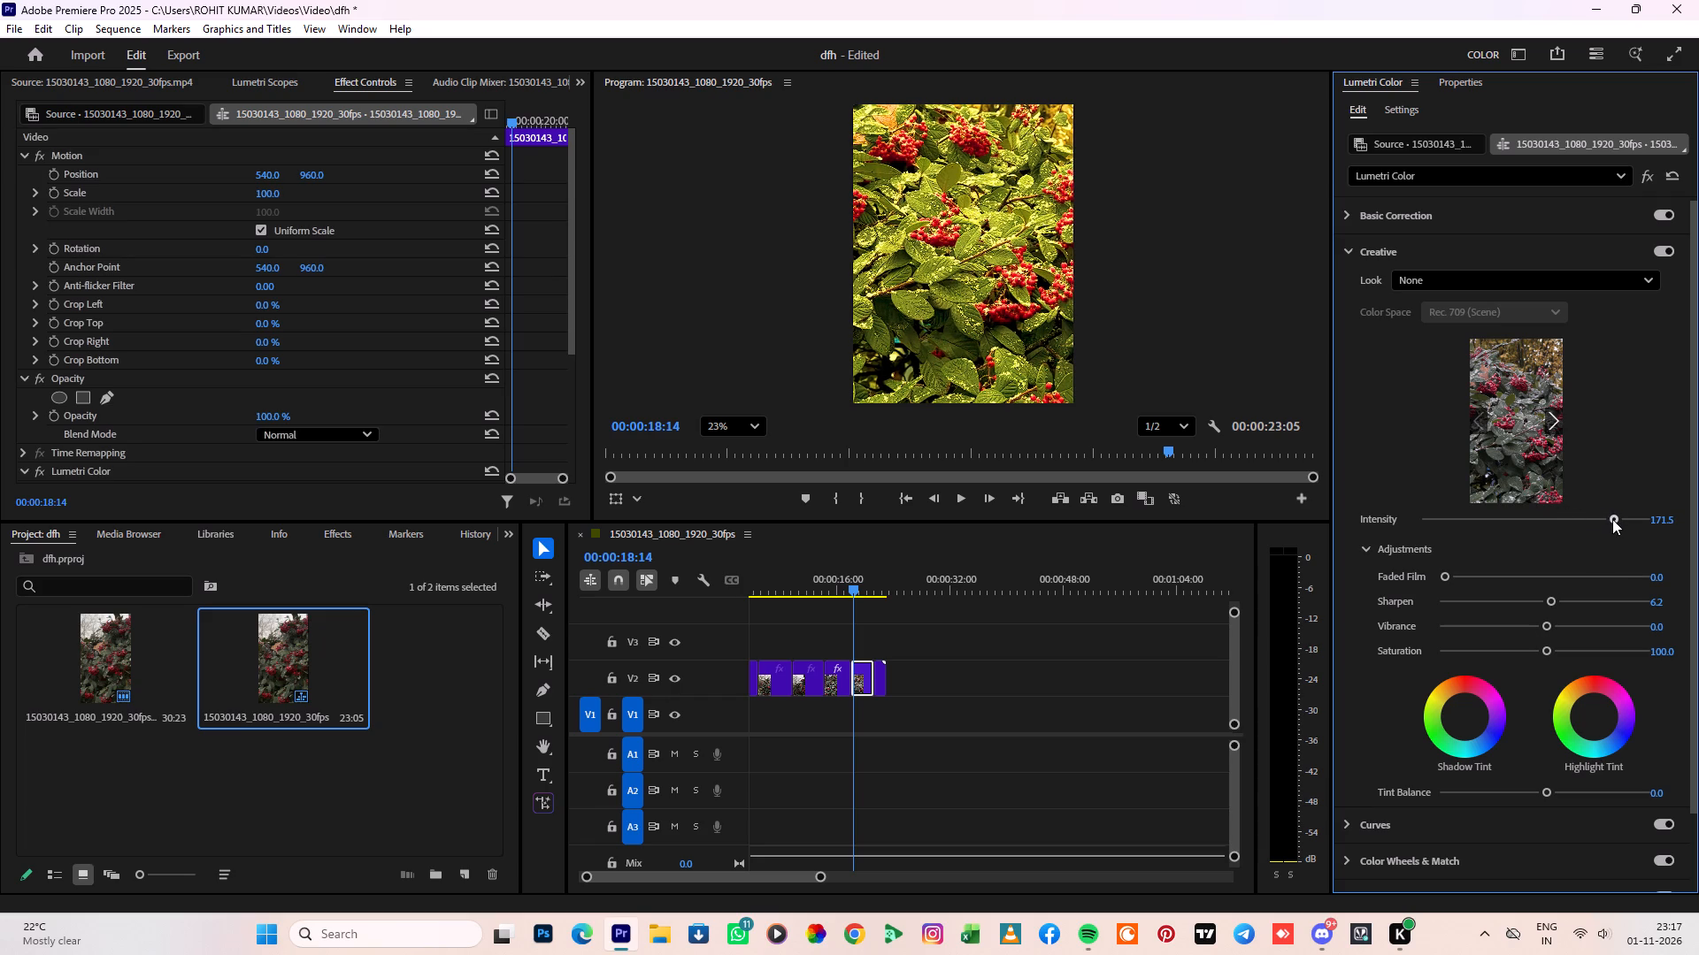
{"action": "left_click_drag", "start_coordinate": [1612, 519], "coordinate": [1585, 525]}
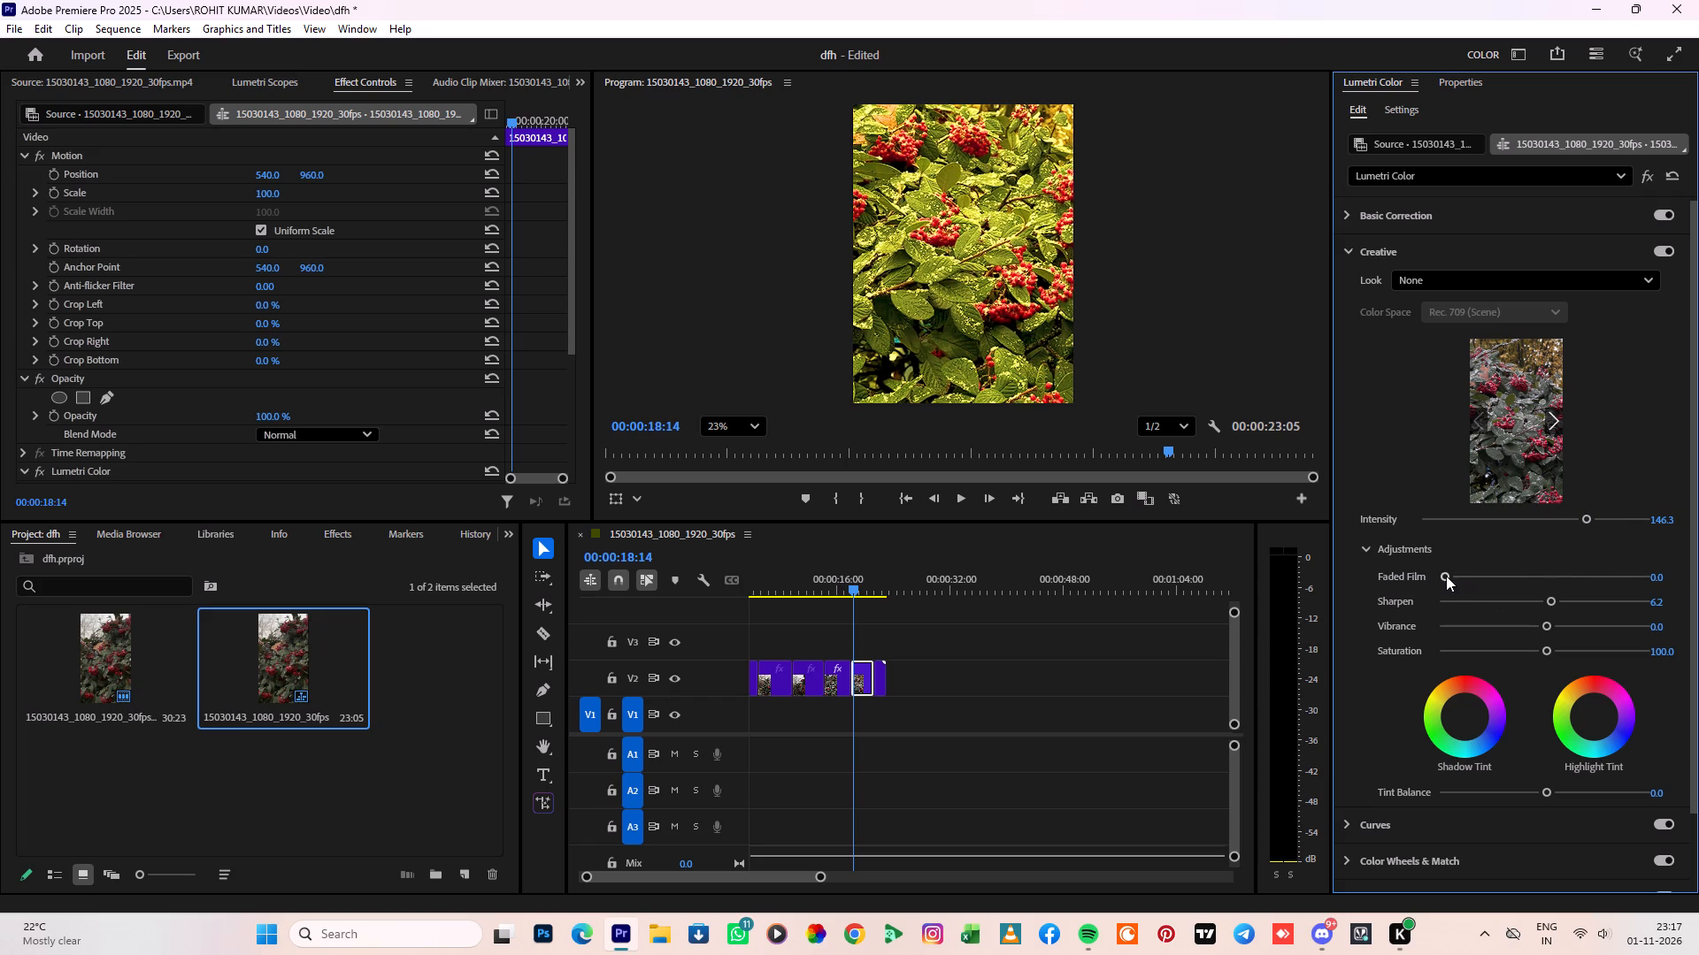
Set the Creative Faded Film to 53.5 and Saturation to 101.8.
{"action": "left_click_drag", "start_coordinate": [1446, 576], "coordinate": [1603, 583]}
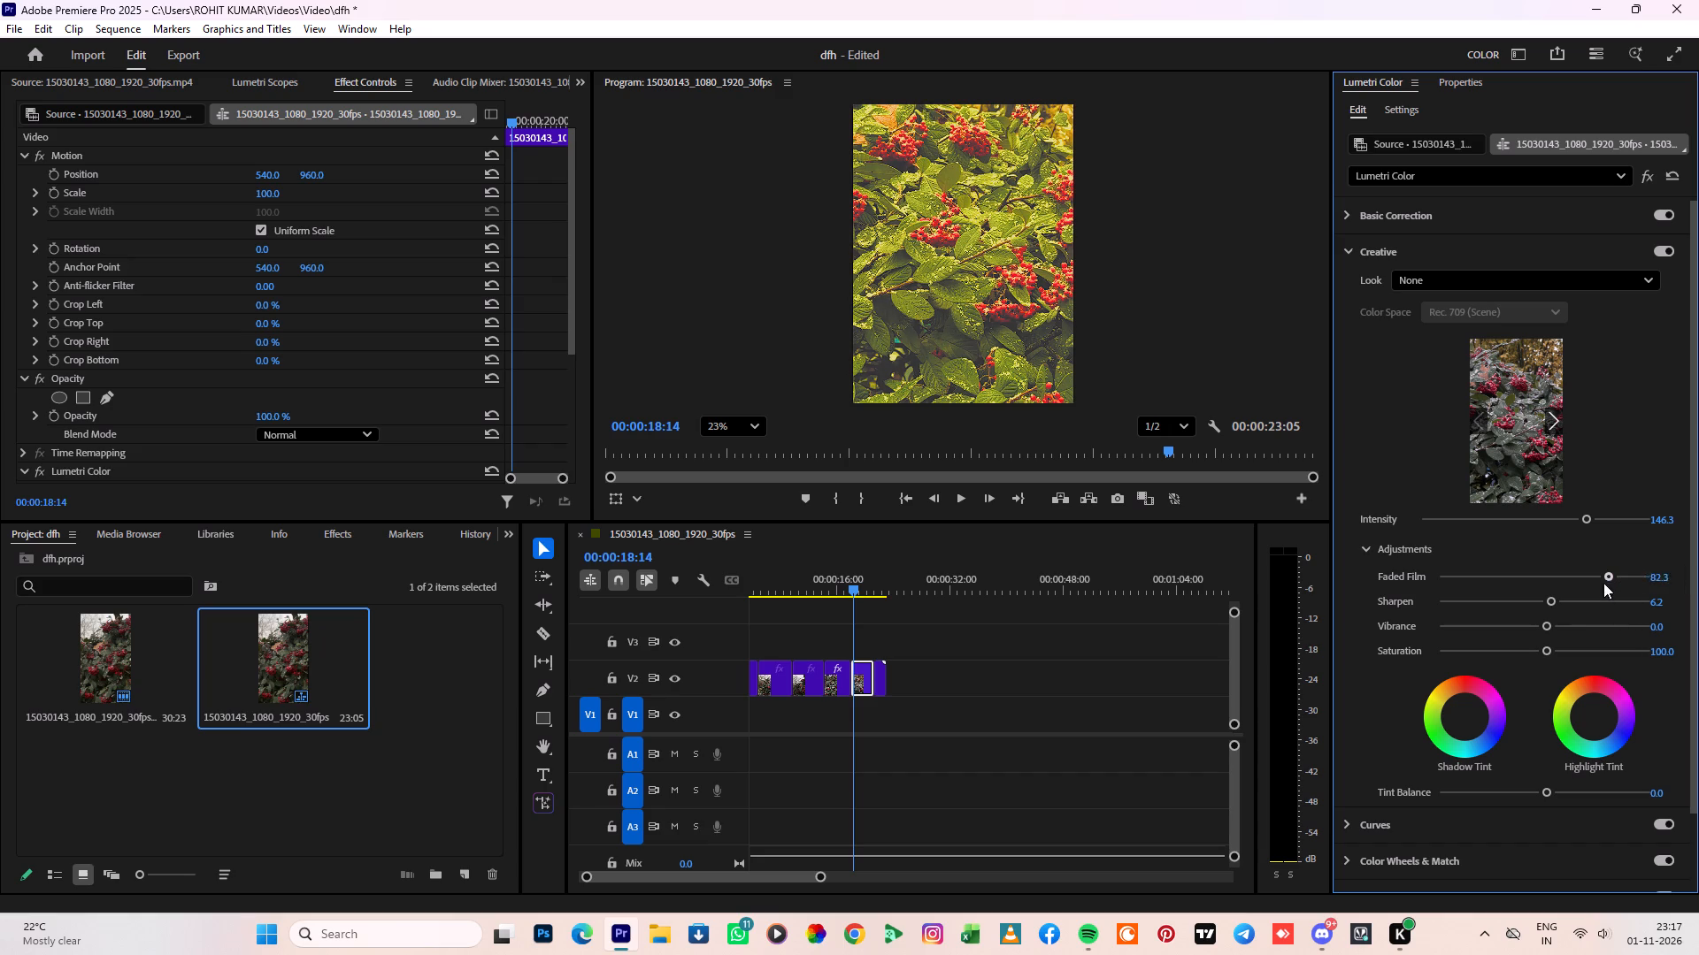
{"action": "left_click_drag", "start_coordinate": [1603, 583], "coordinate": [1550, 592]}
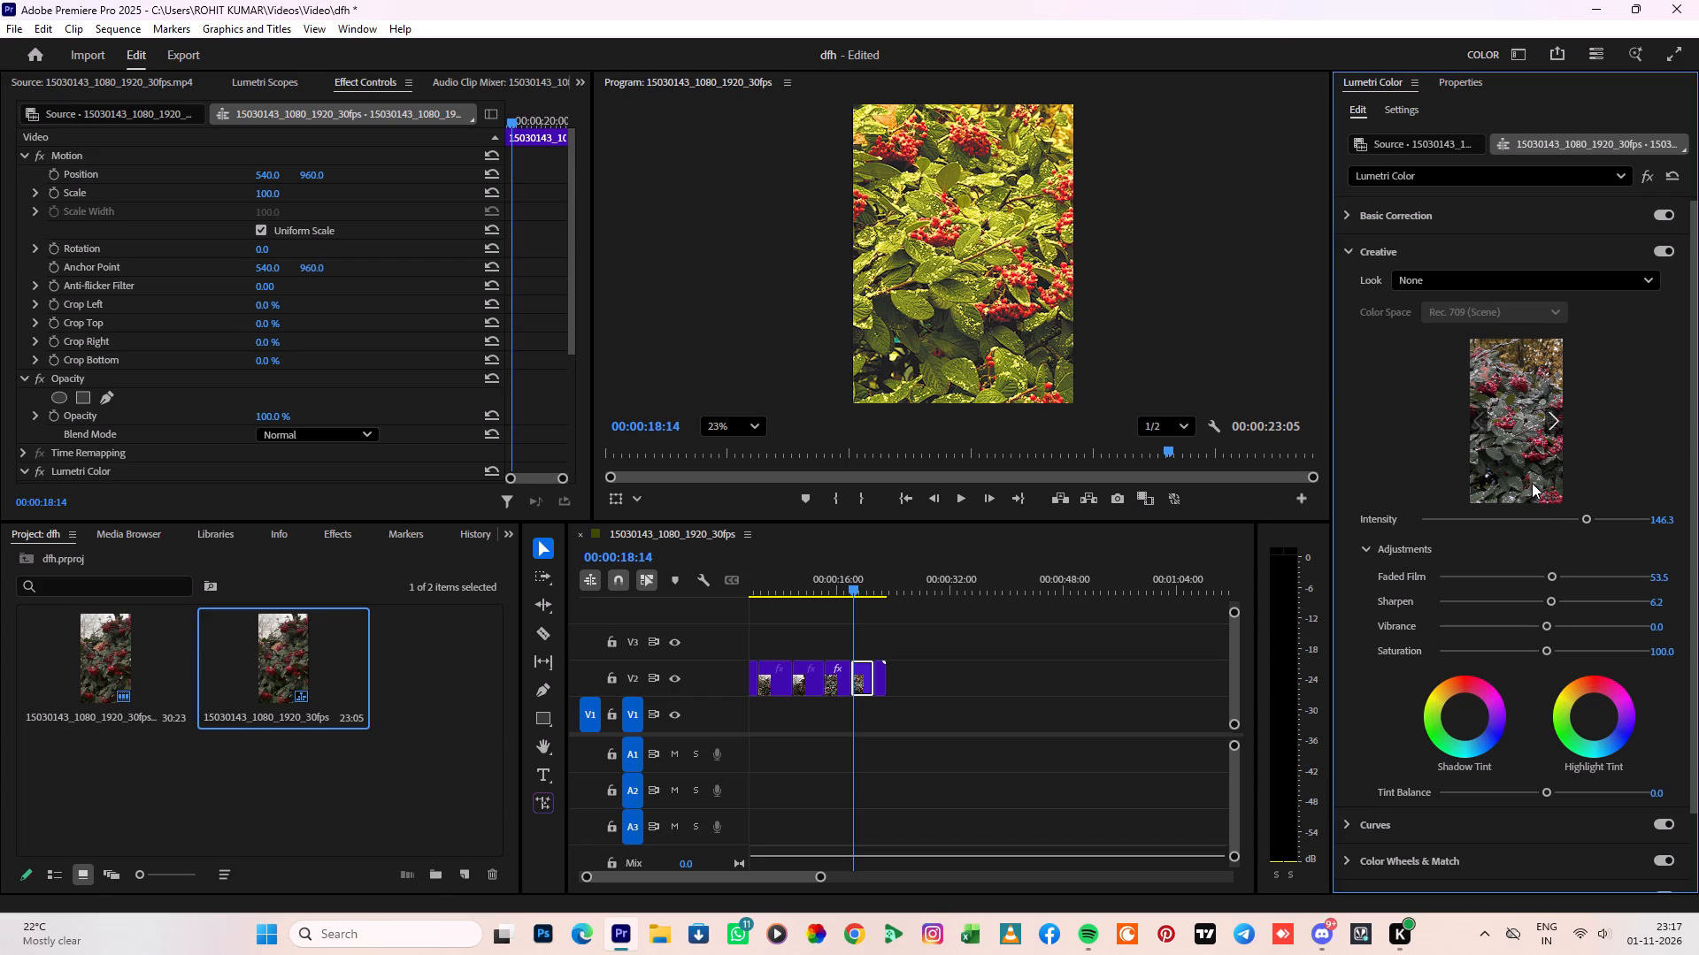
{"action": "scroll", "coordinate": [1489, 552], "scroll_direction": "down", "scroll_amount": 3}
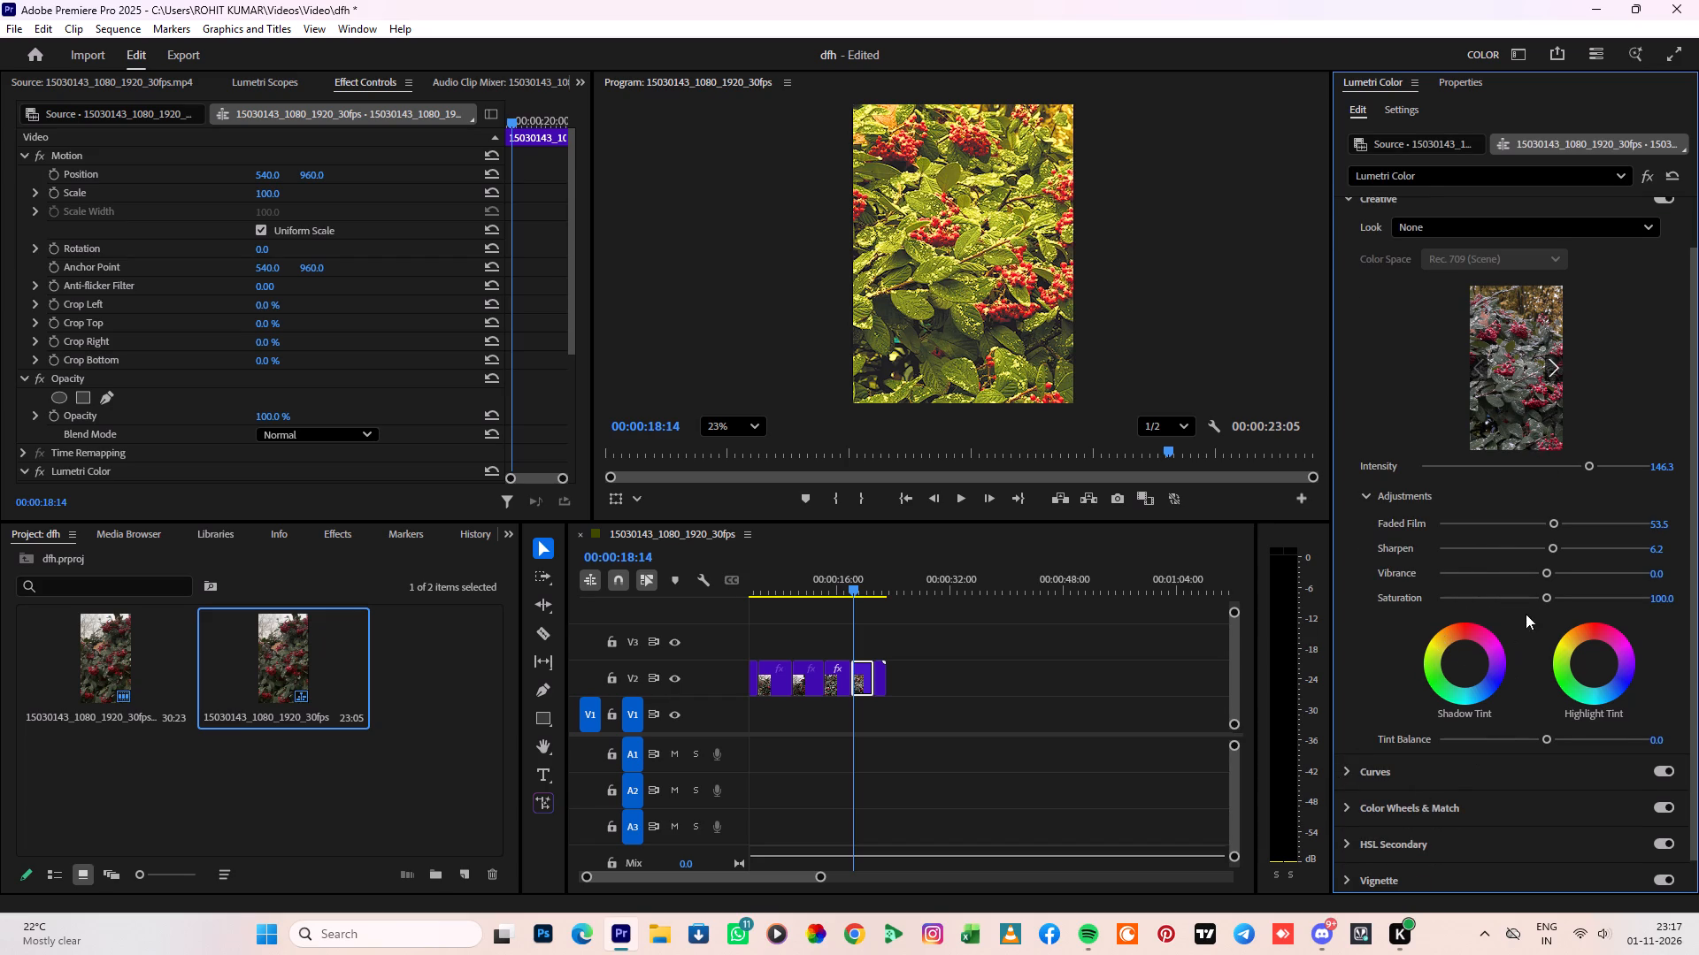
{"action": "left_click_drag", "start_coordinate": [1543, 593], "coordinate": [1504, 616]}
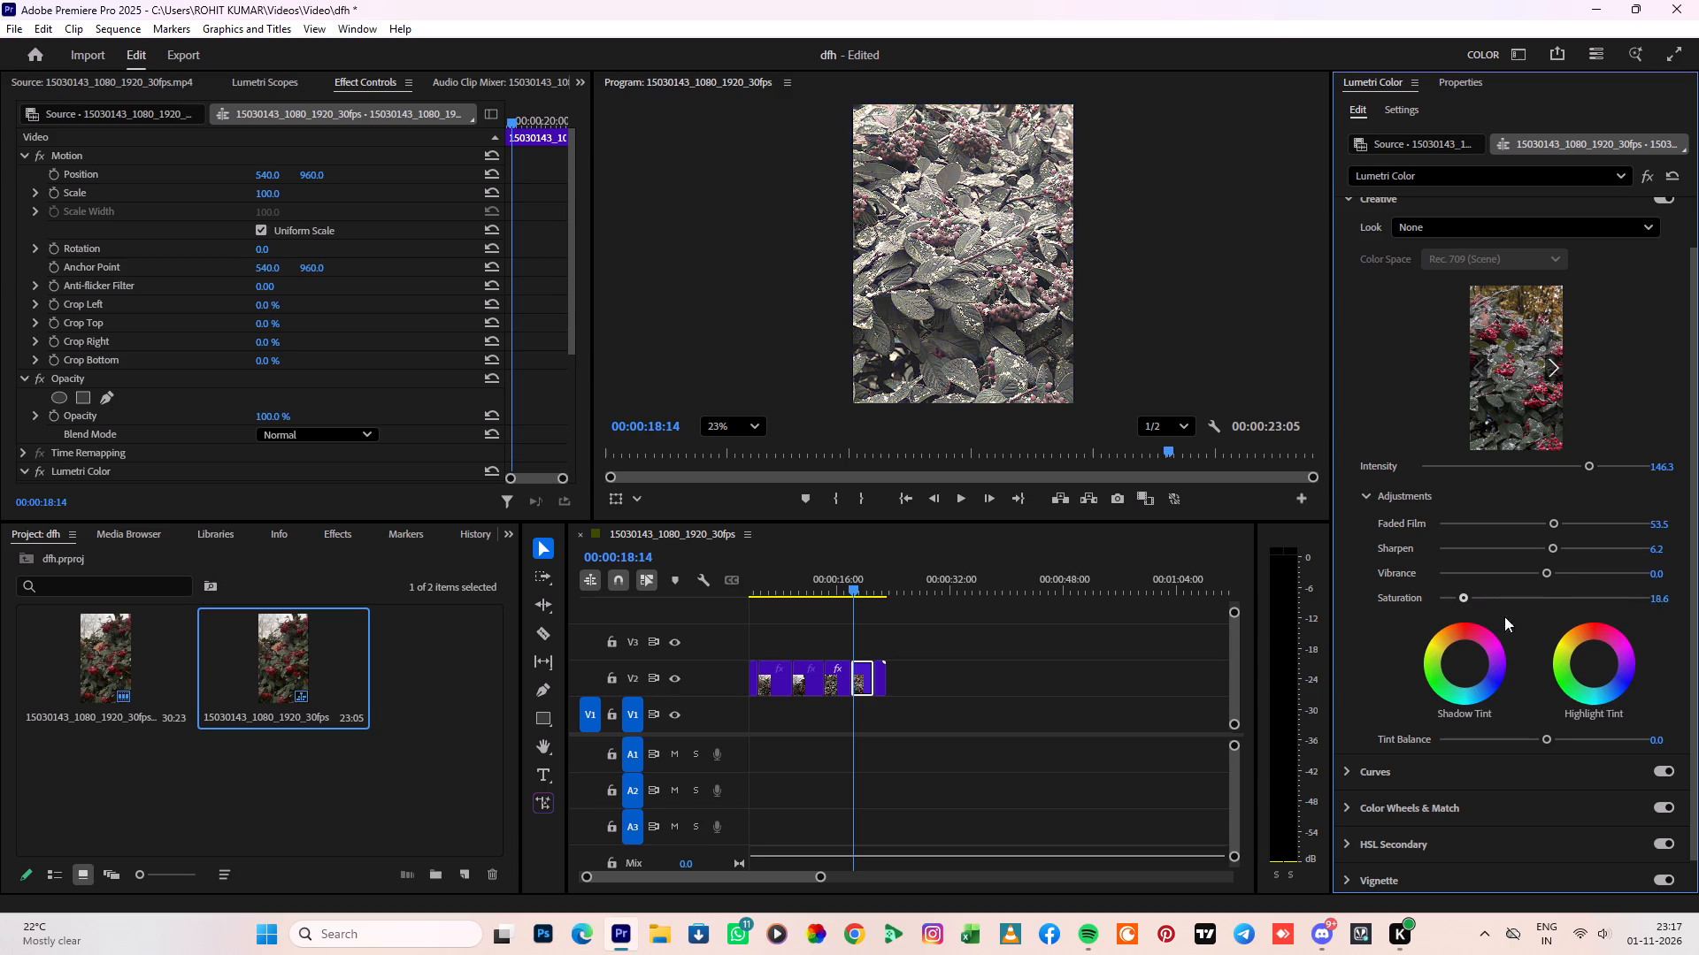
{"action": "left_click_drag", "start_coordinate": [1504, 616], "coordinate": [1579, 633]}
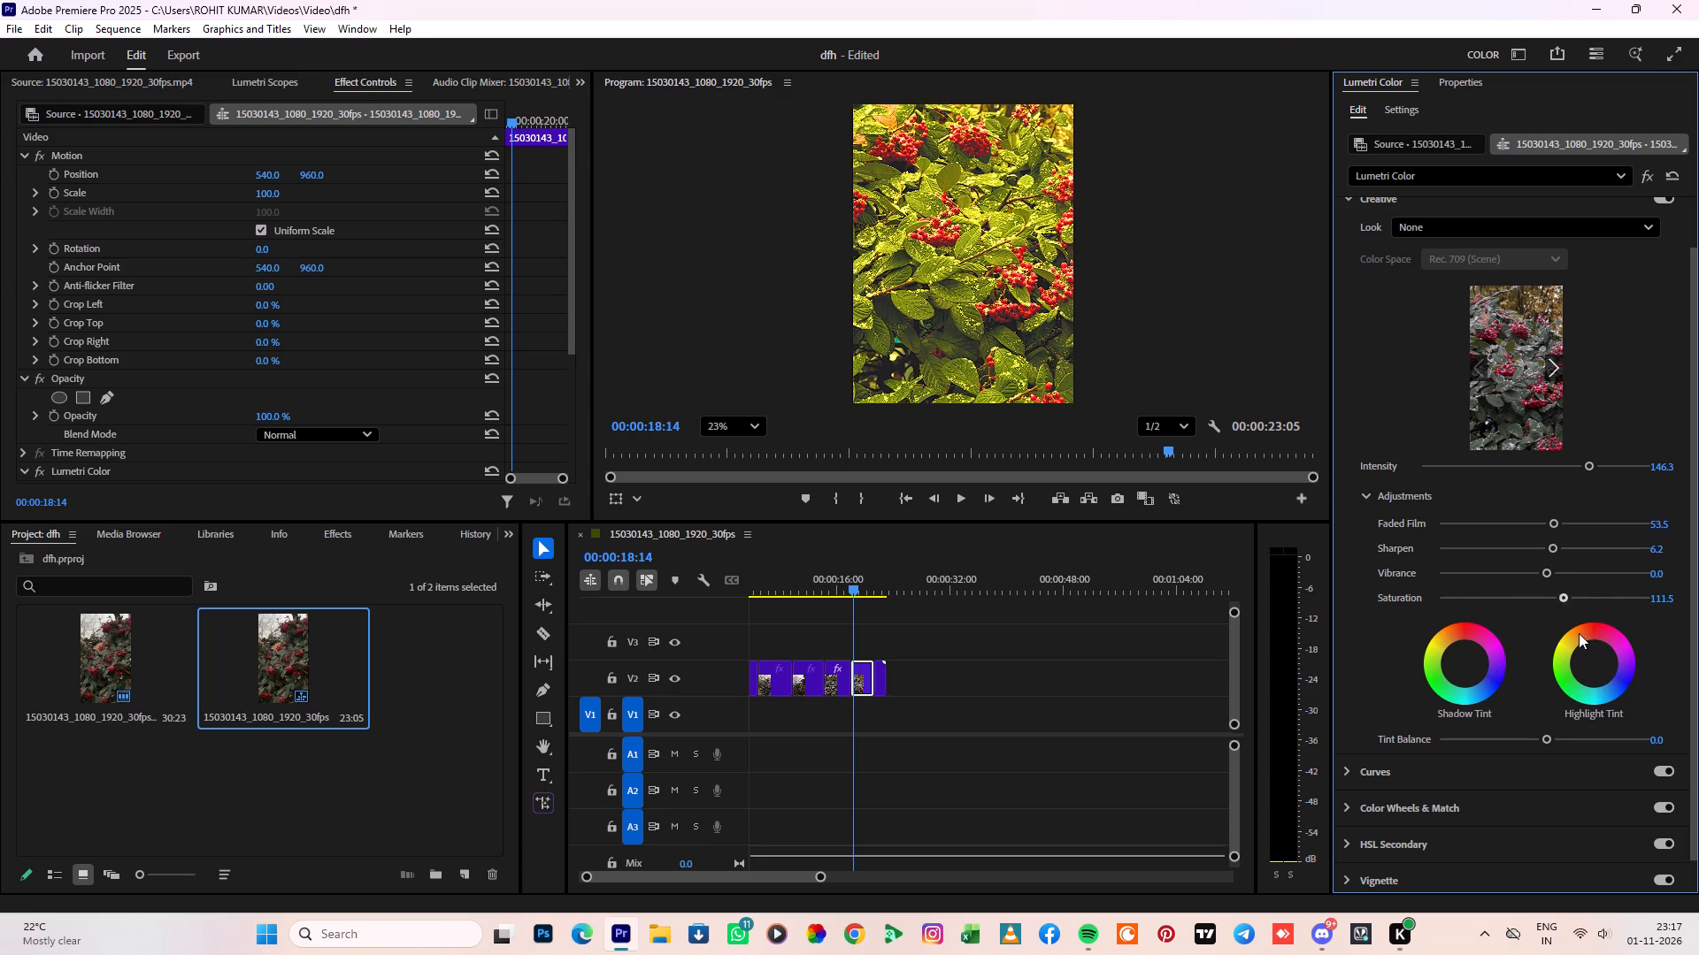
{"action": "left_click_drag", "start_coordinate": [1579, 633], "coordinate": [1545, 639]}
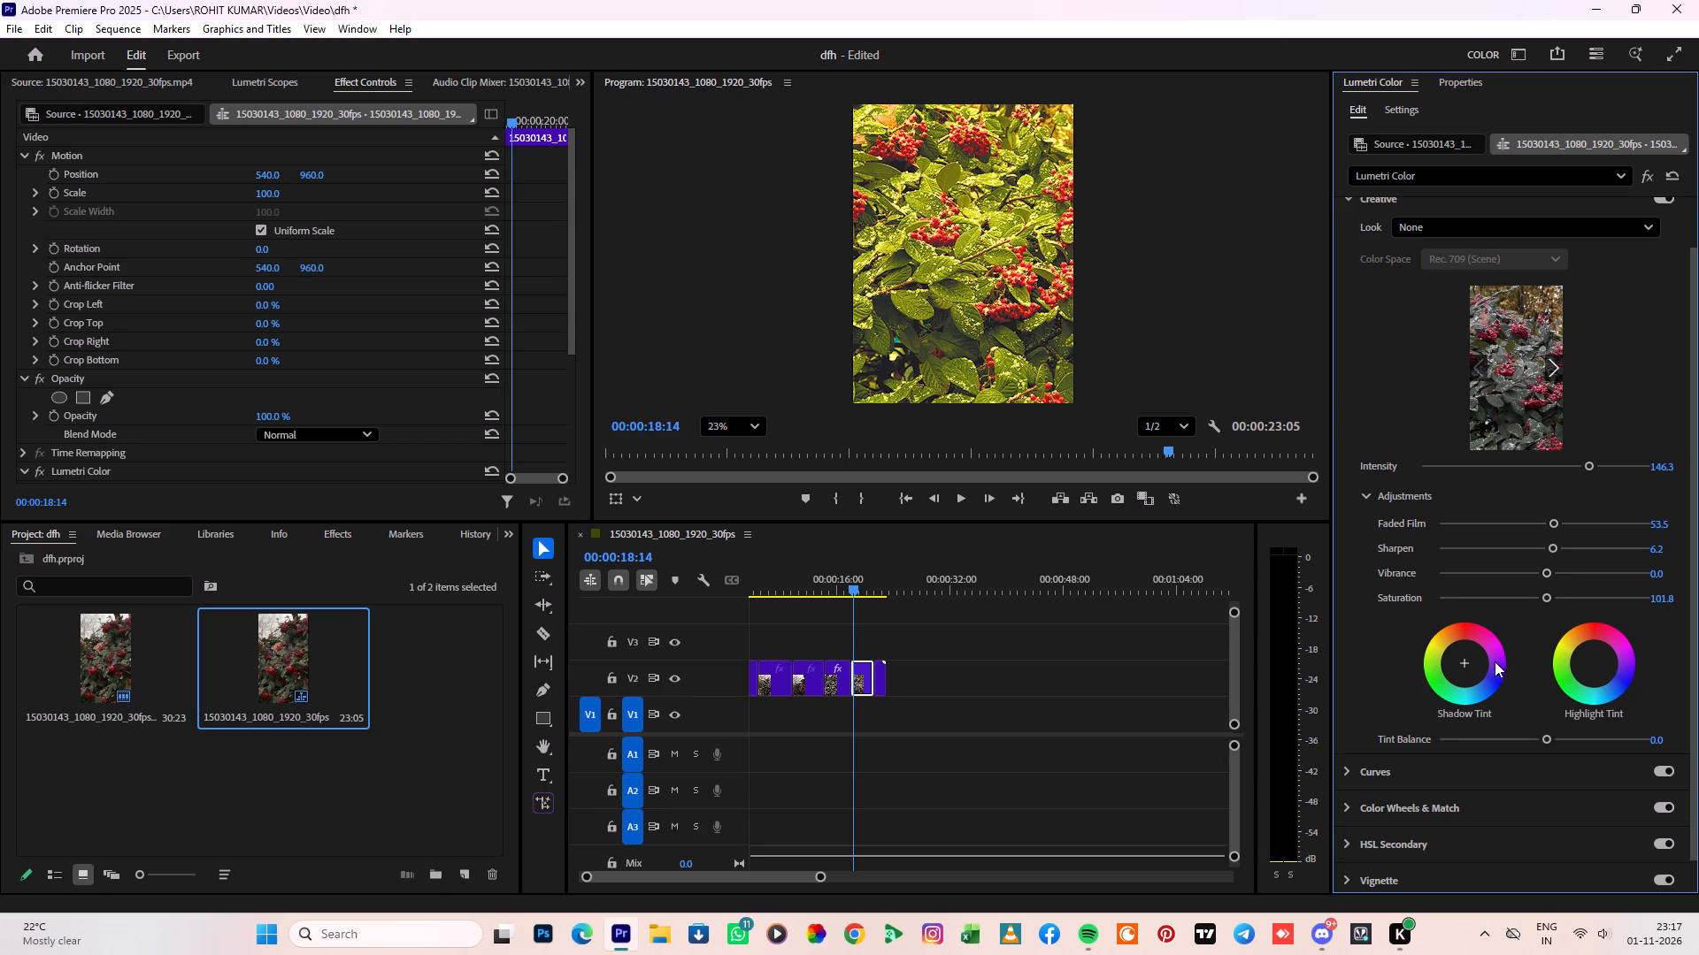
In the fifth segment's RGB Curves, add a red-curve point and settle it slightly below the diagonal near the black end.
{"action": "scroll", "coordinate": [1516, 634], "scroll_direction": "down", "scroll_amount": 3}
{"action": "left_click", "coordinate": [1383, 742]}
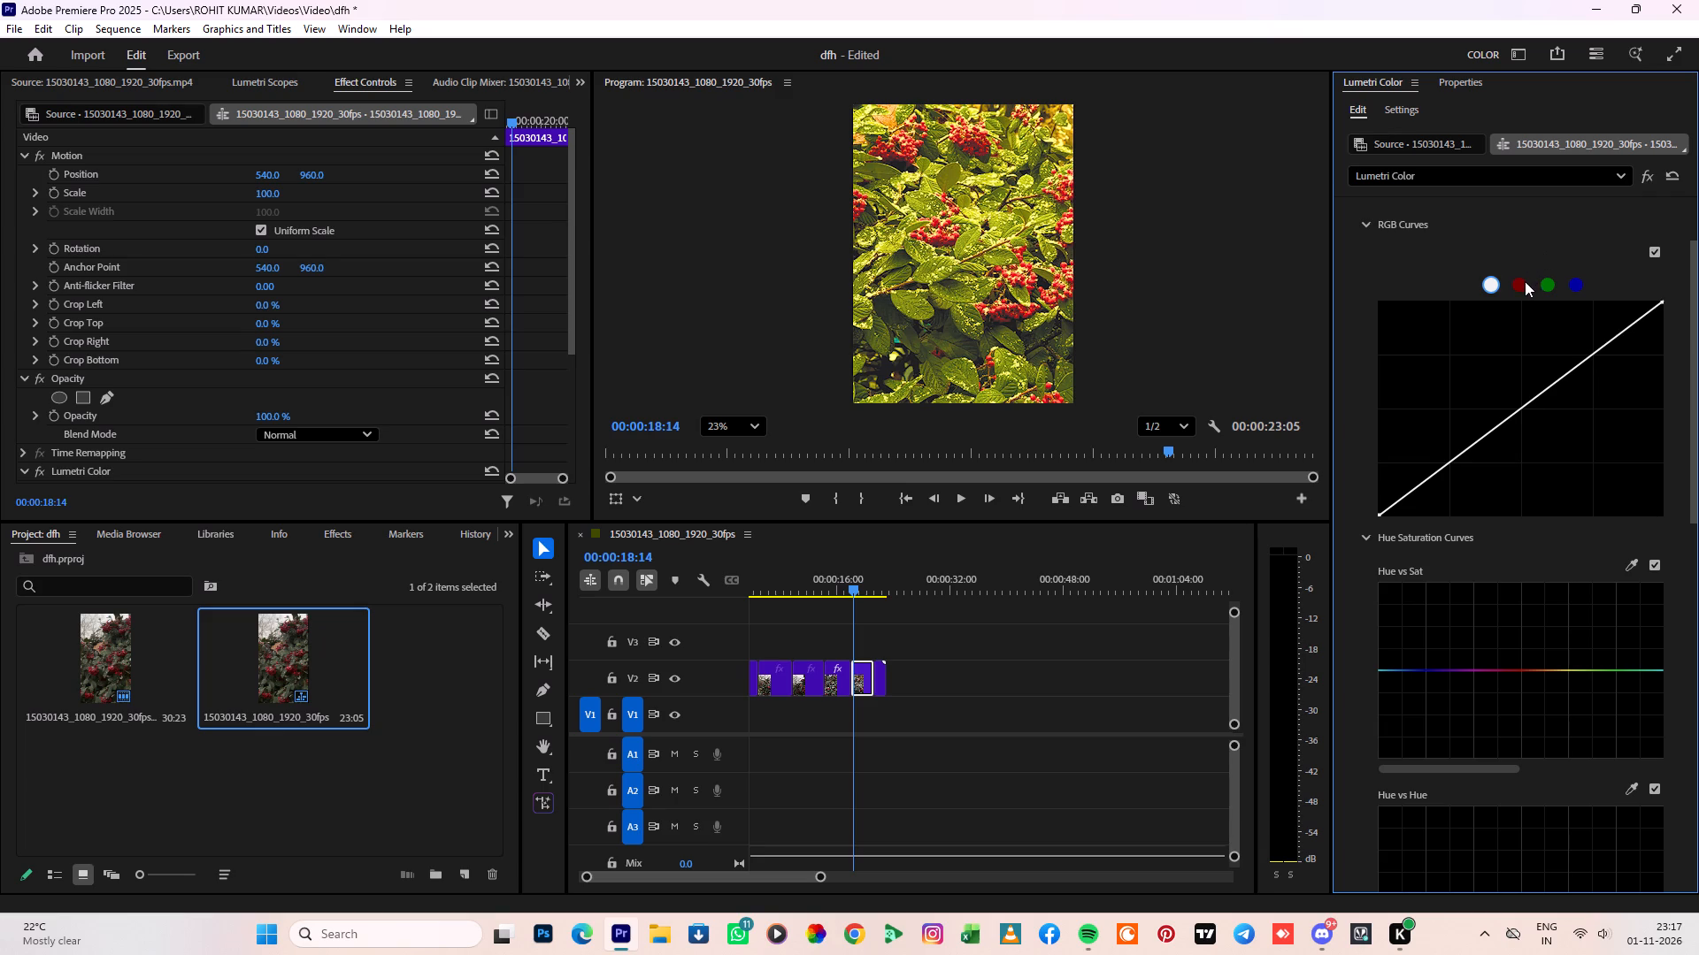
{"action": "left_click", "coordinate": [1520, 288]}
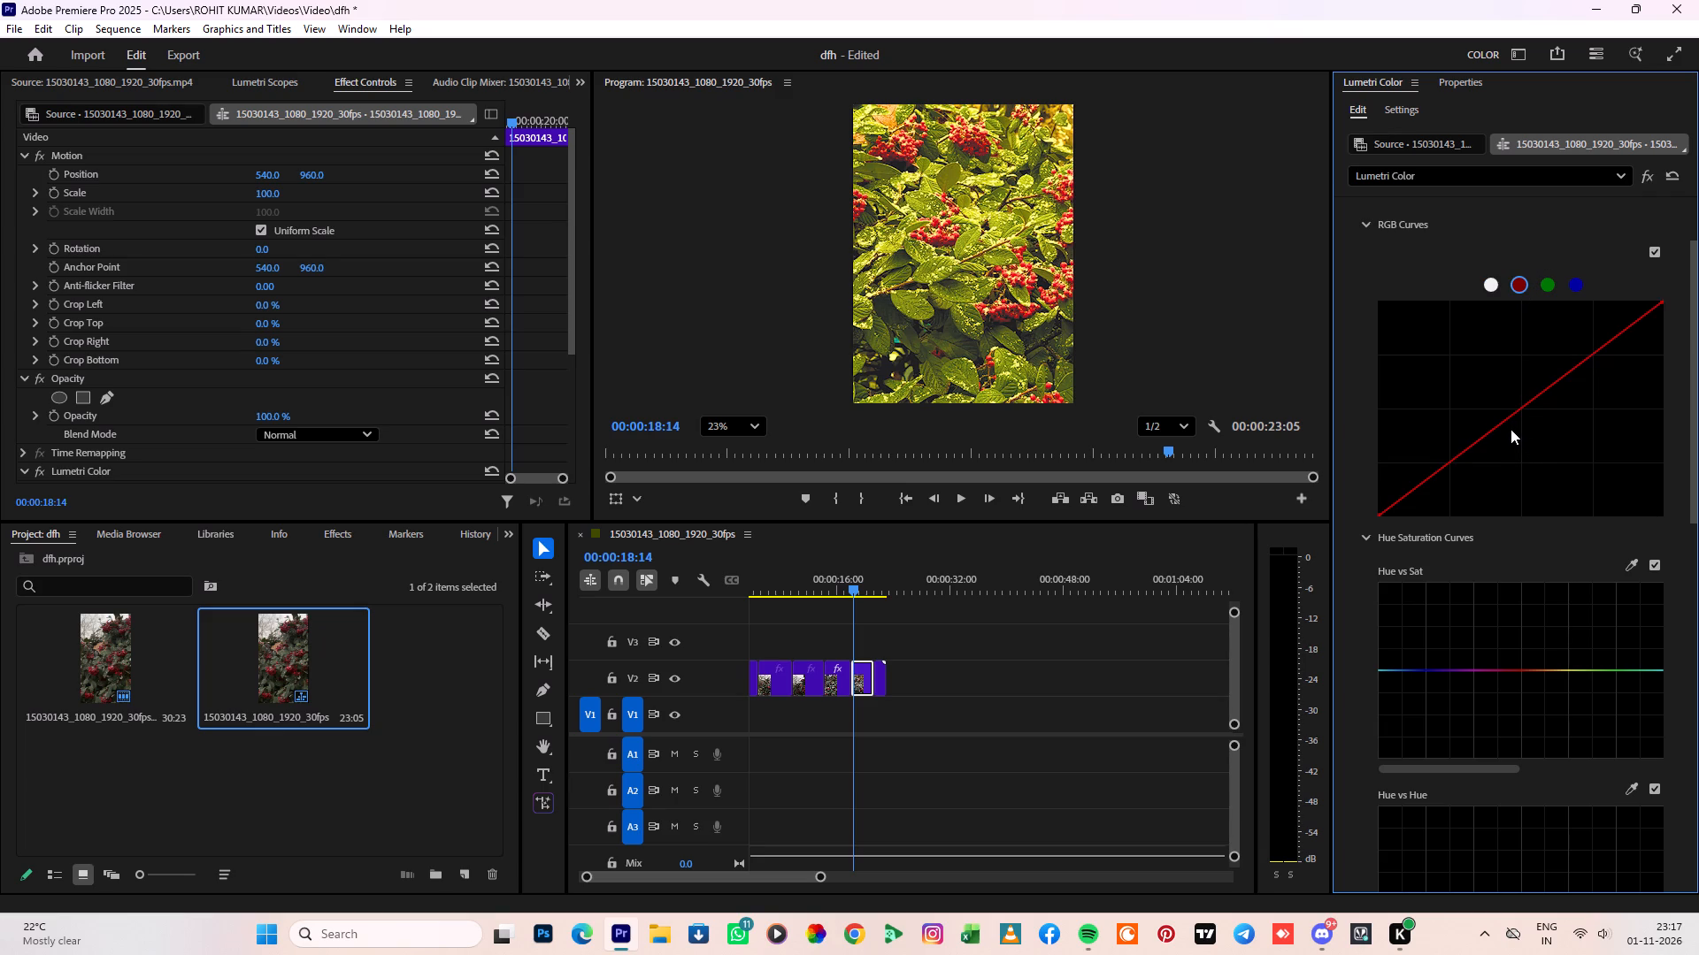
{"action": "left_click_drag", "start_coordinate": [1501, 421], "coordinate": [1519, 492]}
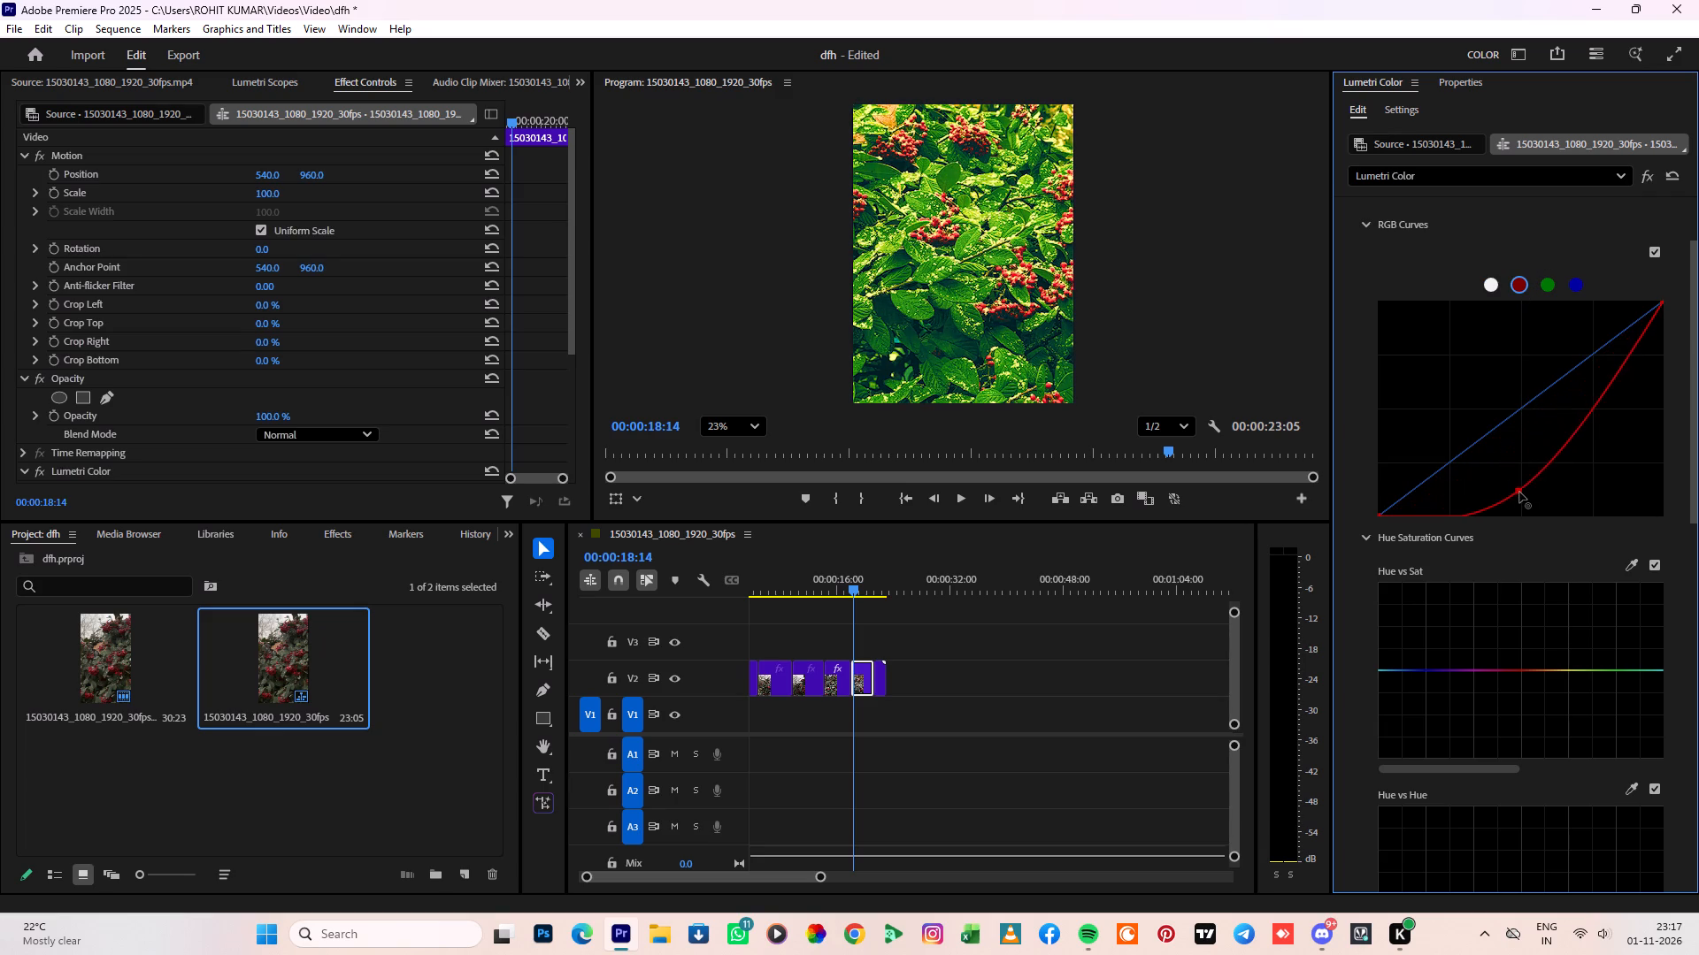
{"action": "left_click_drag", "start_coordinate": [1519, 492], "coordinate": [1572, 449]}
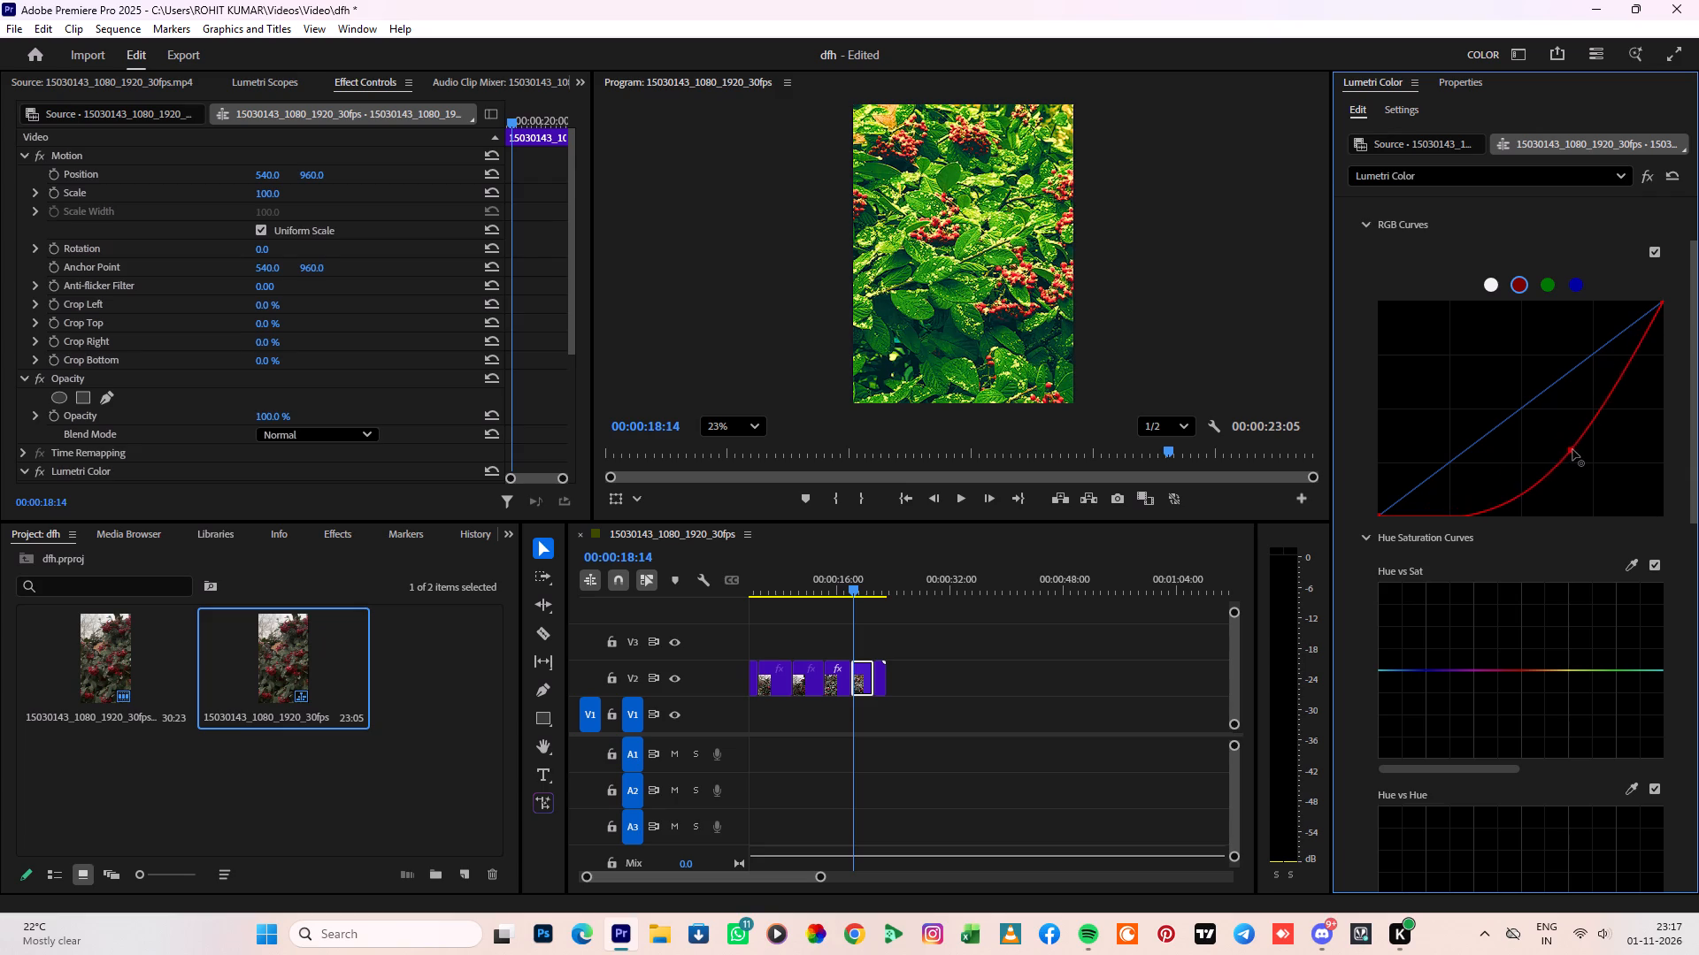
{"action": "left_click_drag", "start_coordinate": [1572, 449], "coordinate": [1521, 396]}
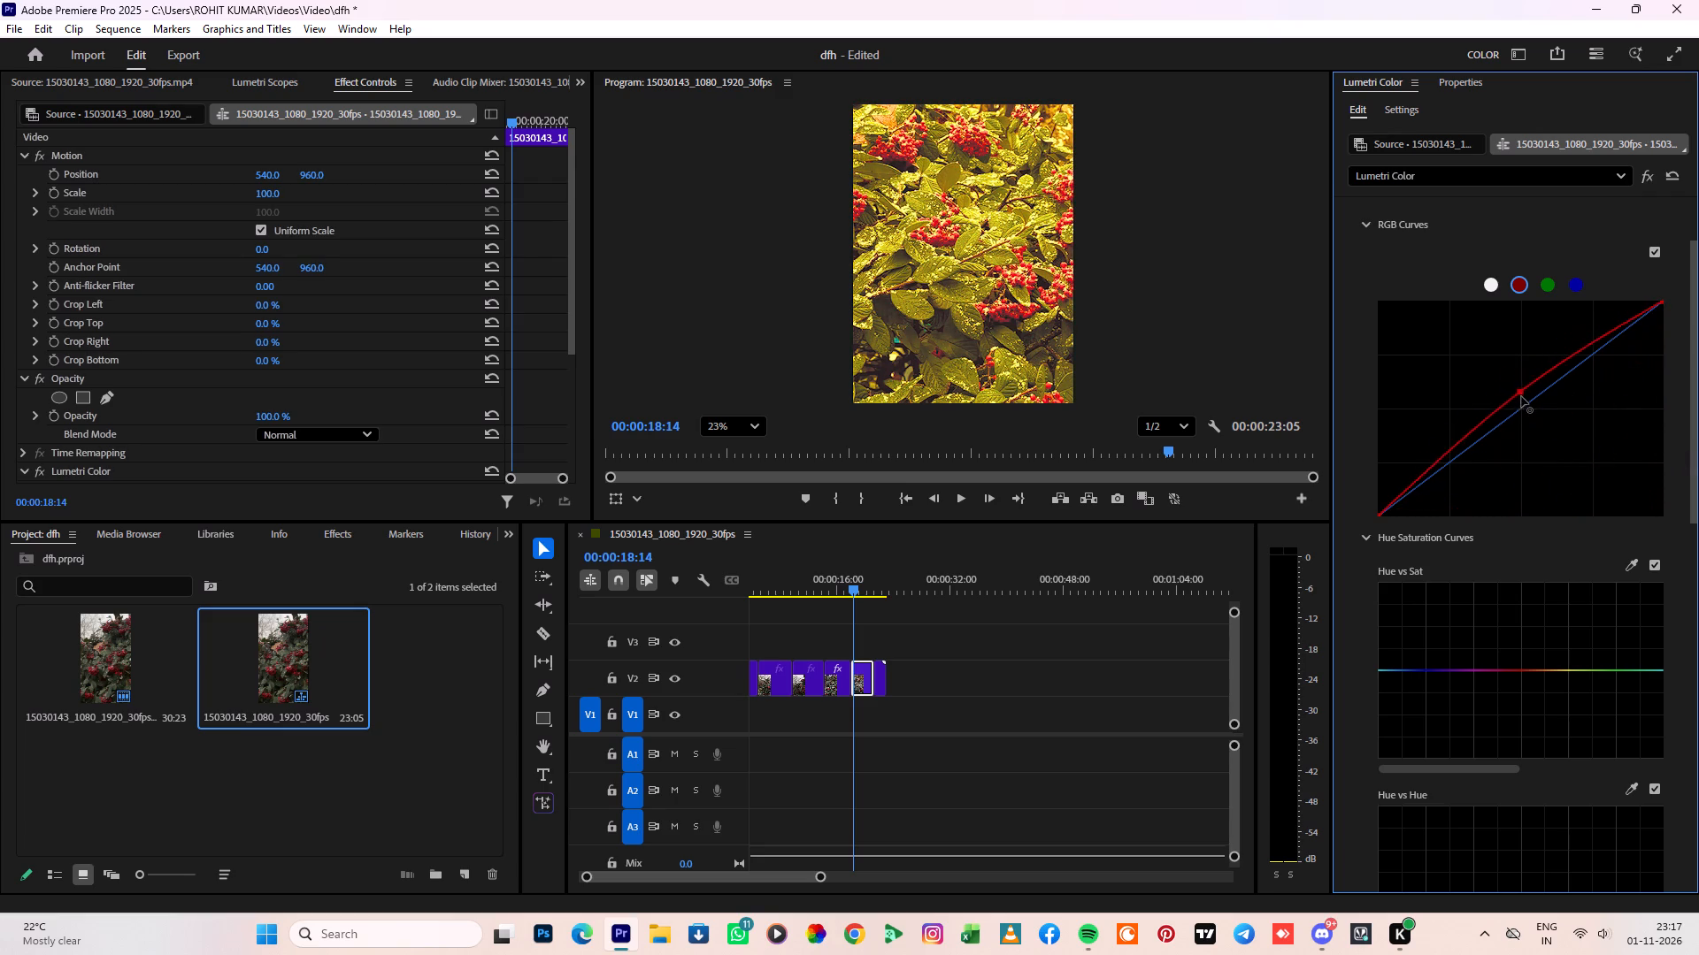
{"action": "left_click_drag", "start_coordinate": [1521, 396], "coordinate": [1415, 492]}
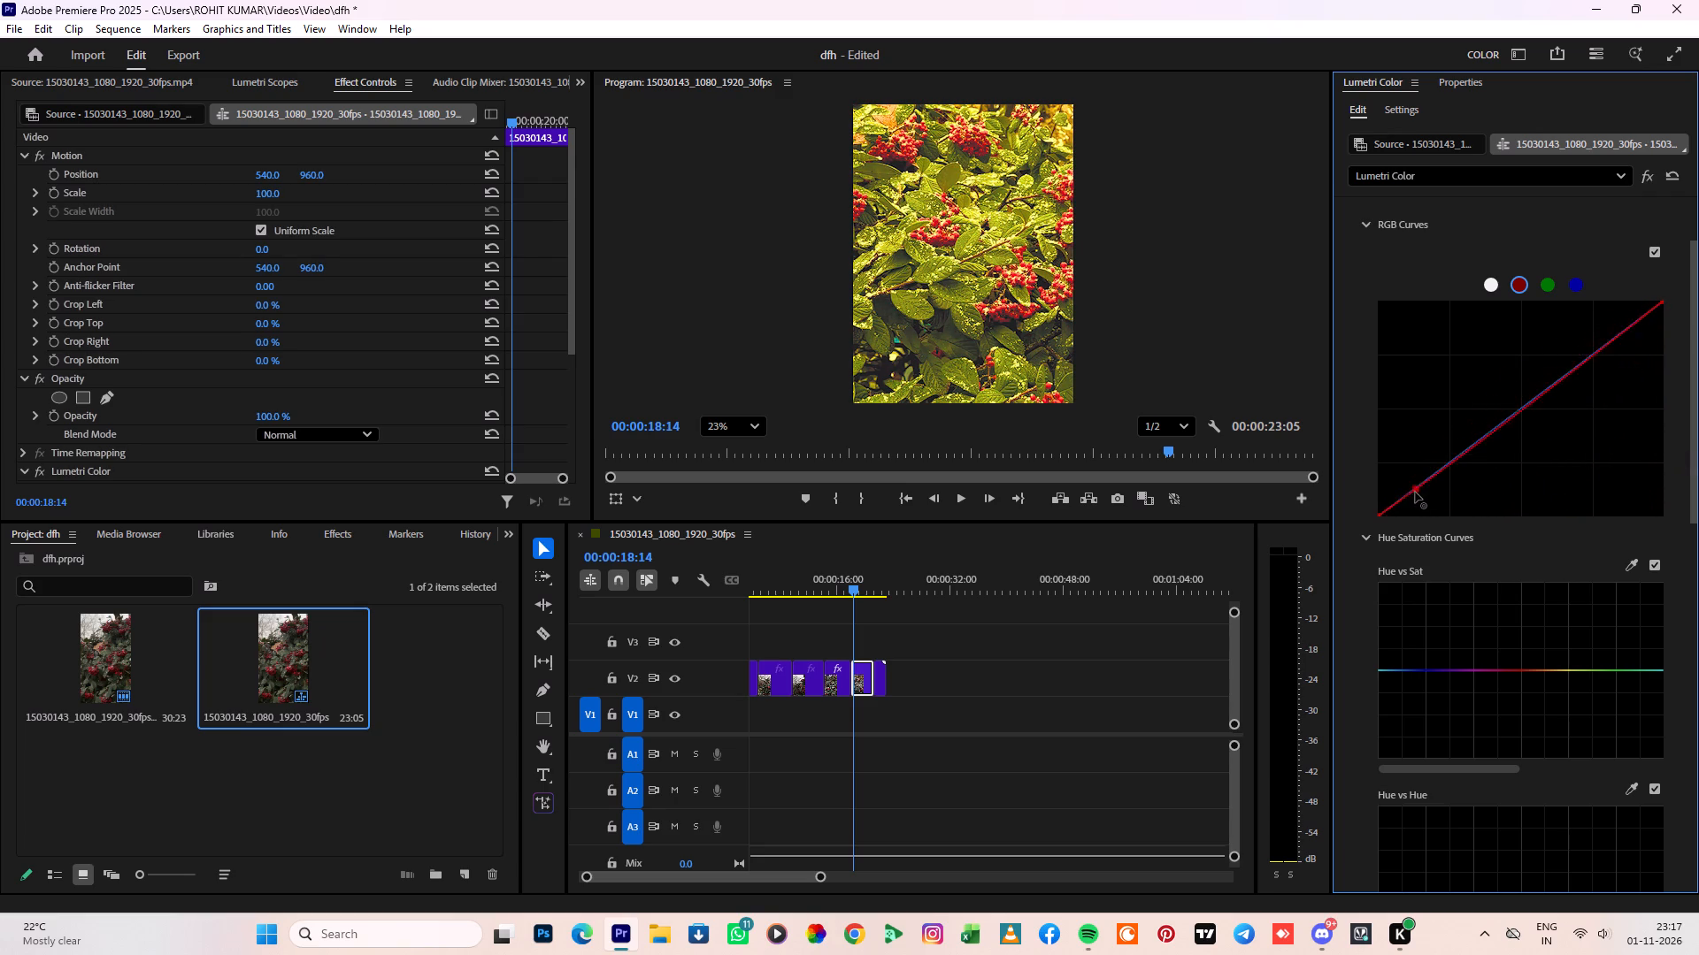
{"action": "left_click_drag", "start_coordinate": [1415, 492], "coordinate": [1395, 503]}
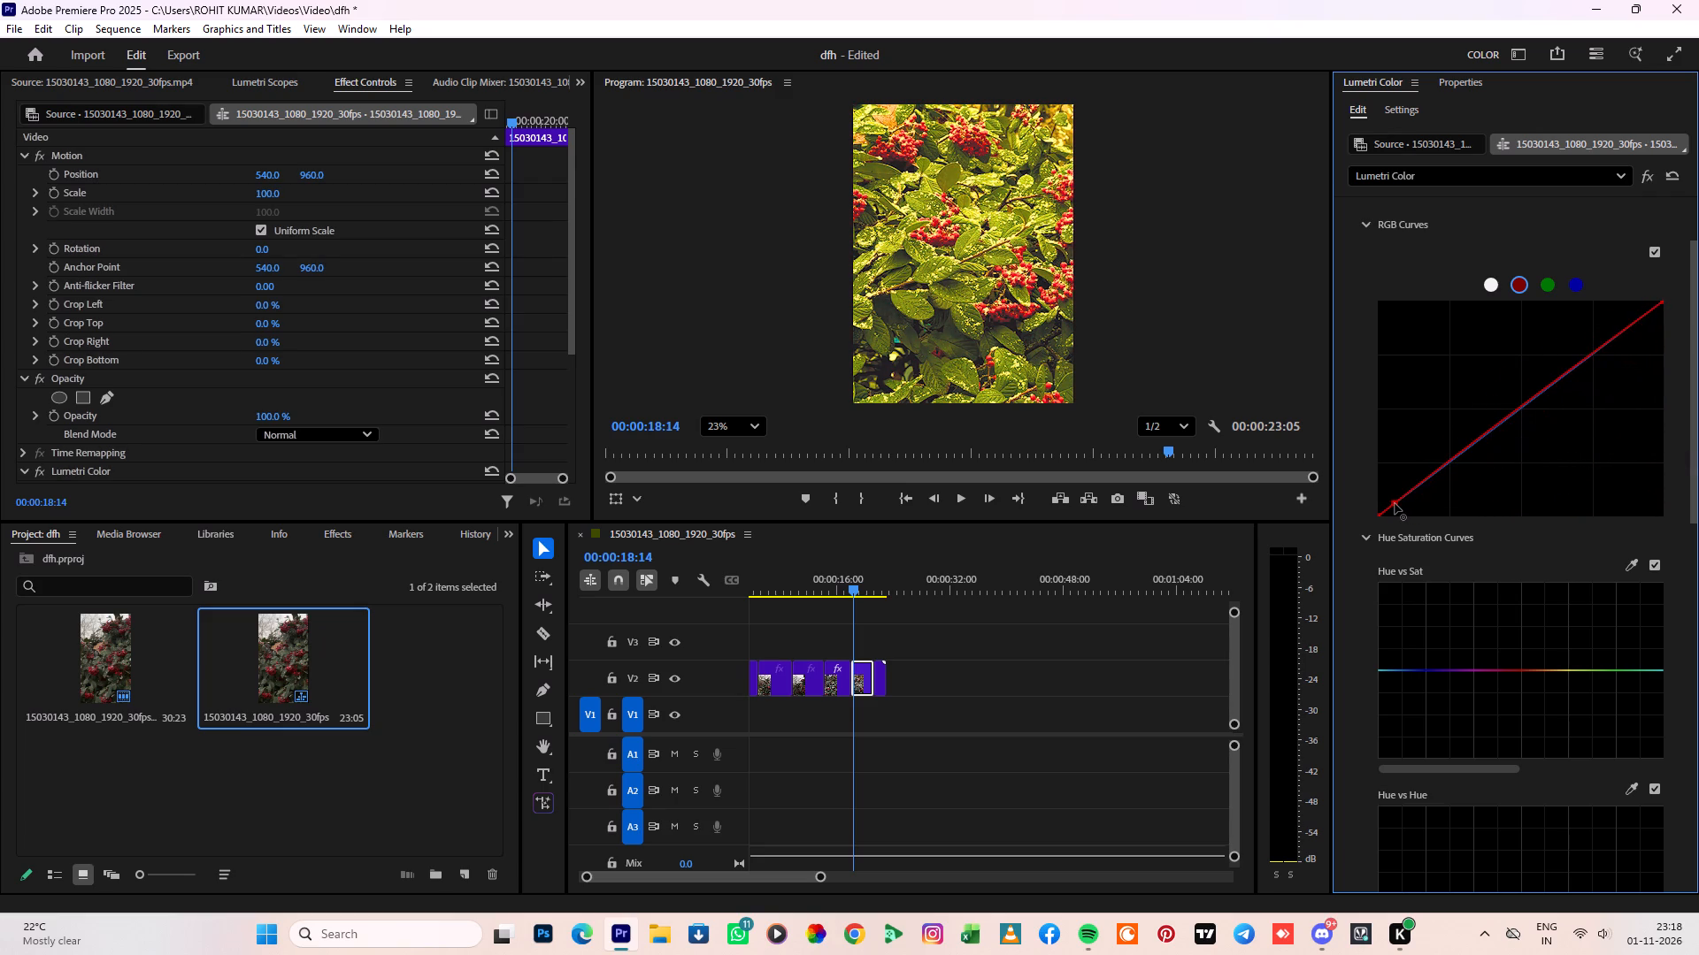
{"action": "left_click_drag", "start_coordinate": [1395, 503], "coordinate": [1380, 498]}
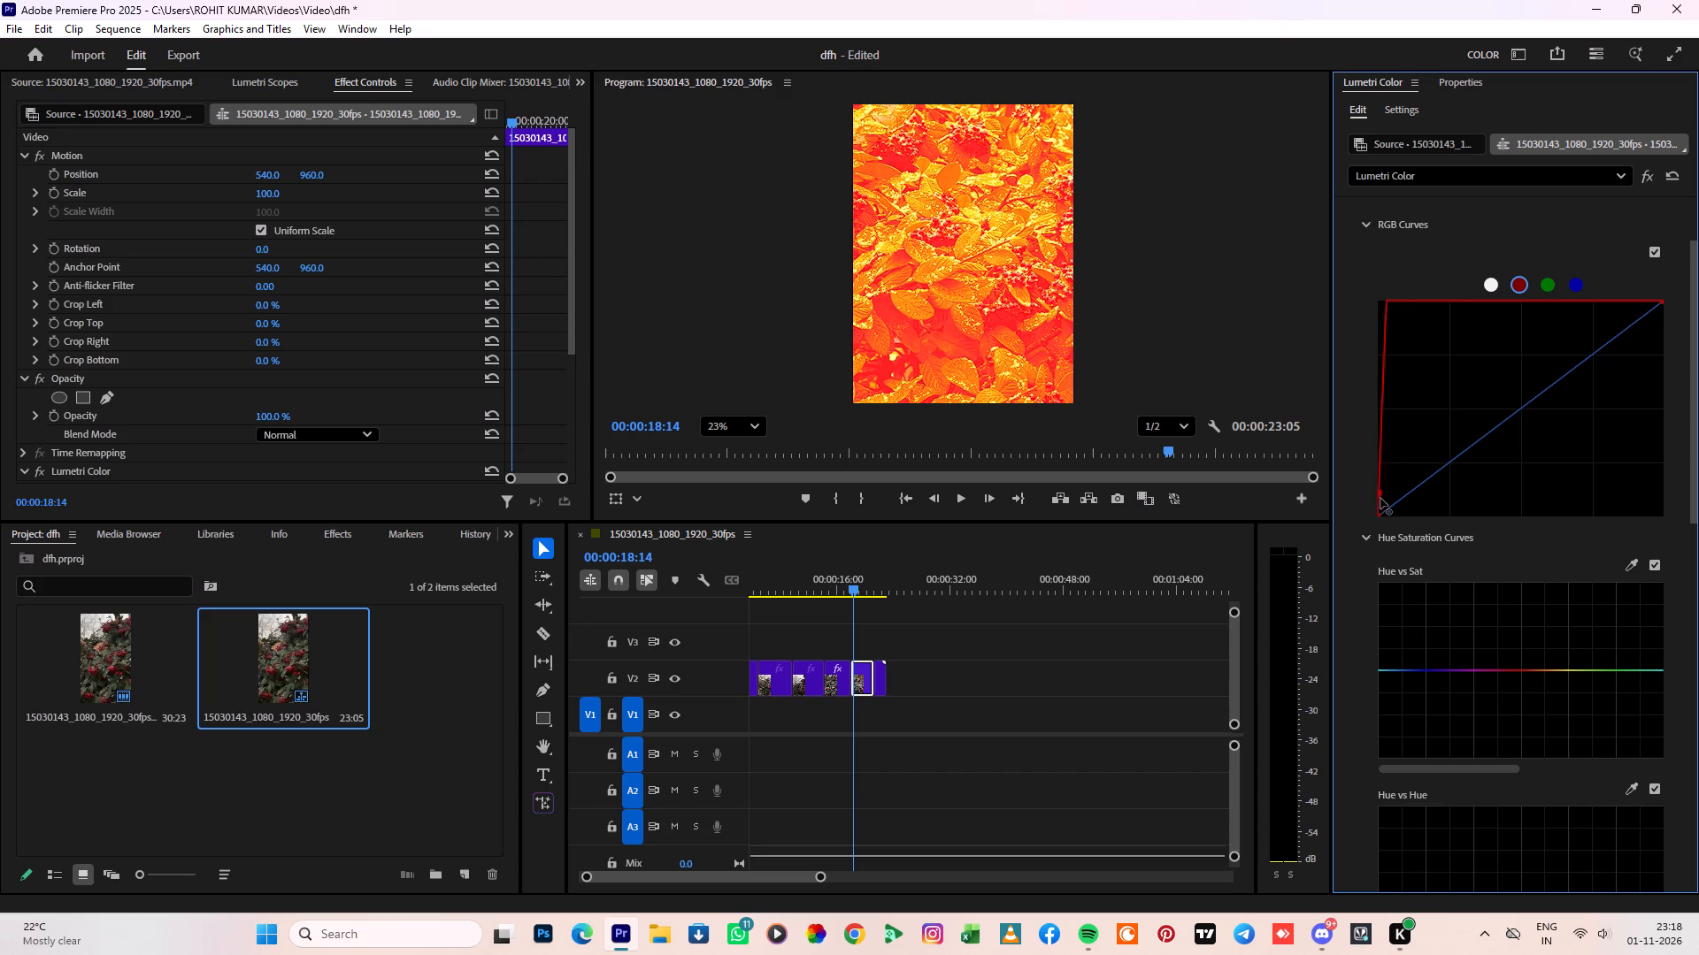
{"action": "left_click_drag", "start_coordinate": [1380, 498], "coordinate": [1392, 521]}
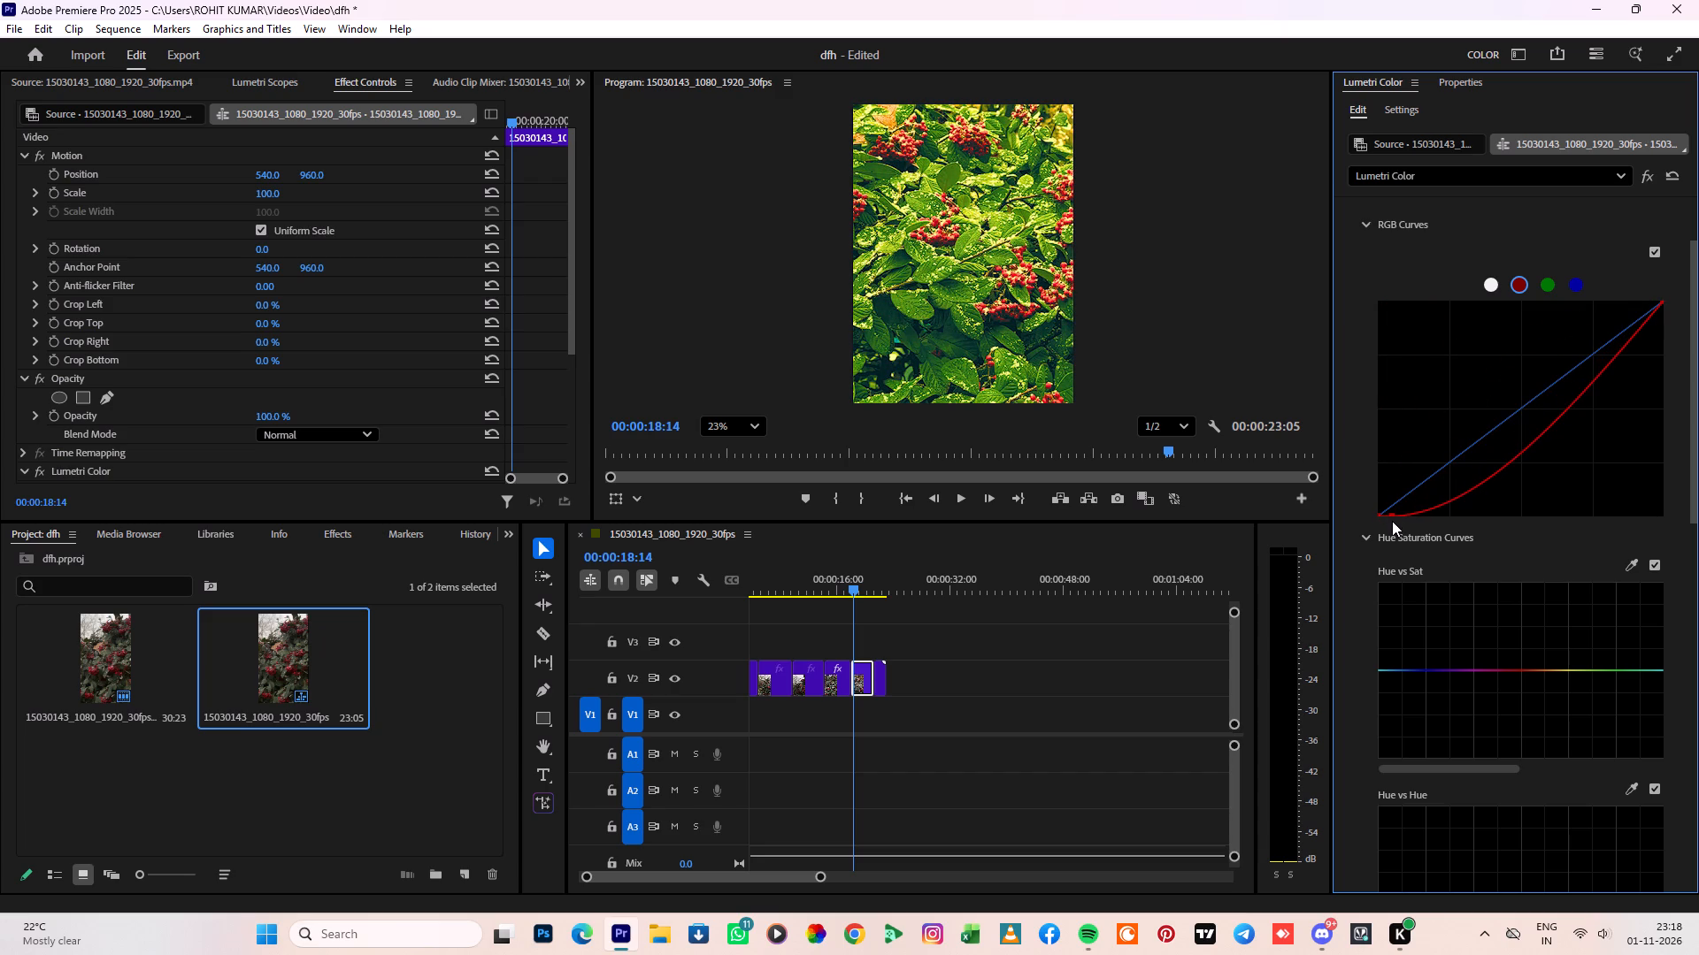
{"action": "left_click_drag", "start_coordinate": [1392, 521], "coordinate": [1395, 513]}
Shape the rest of the red curve with one midtone point and two upper-range points, all below the diagonal.
{"action": "left_click_drag", "start_coordinate": [1532, 433], "coordinate": [1571, 460]}
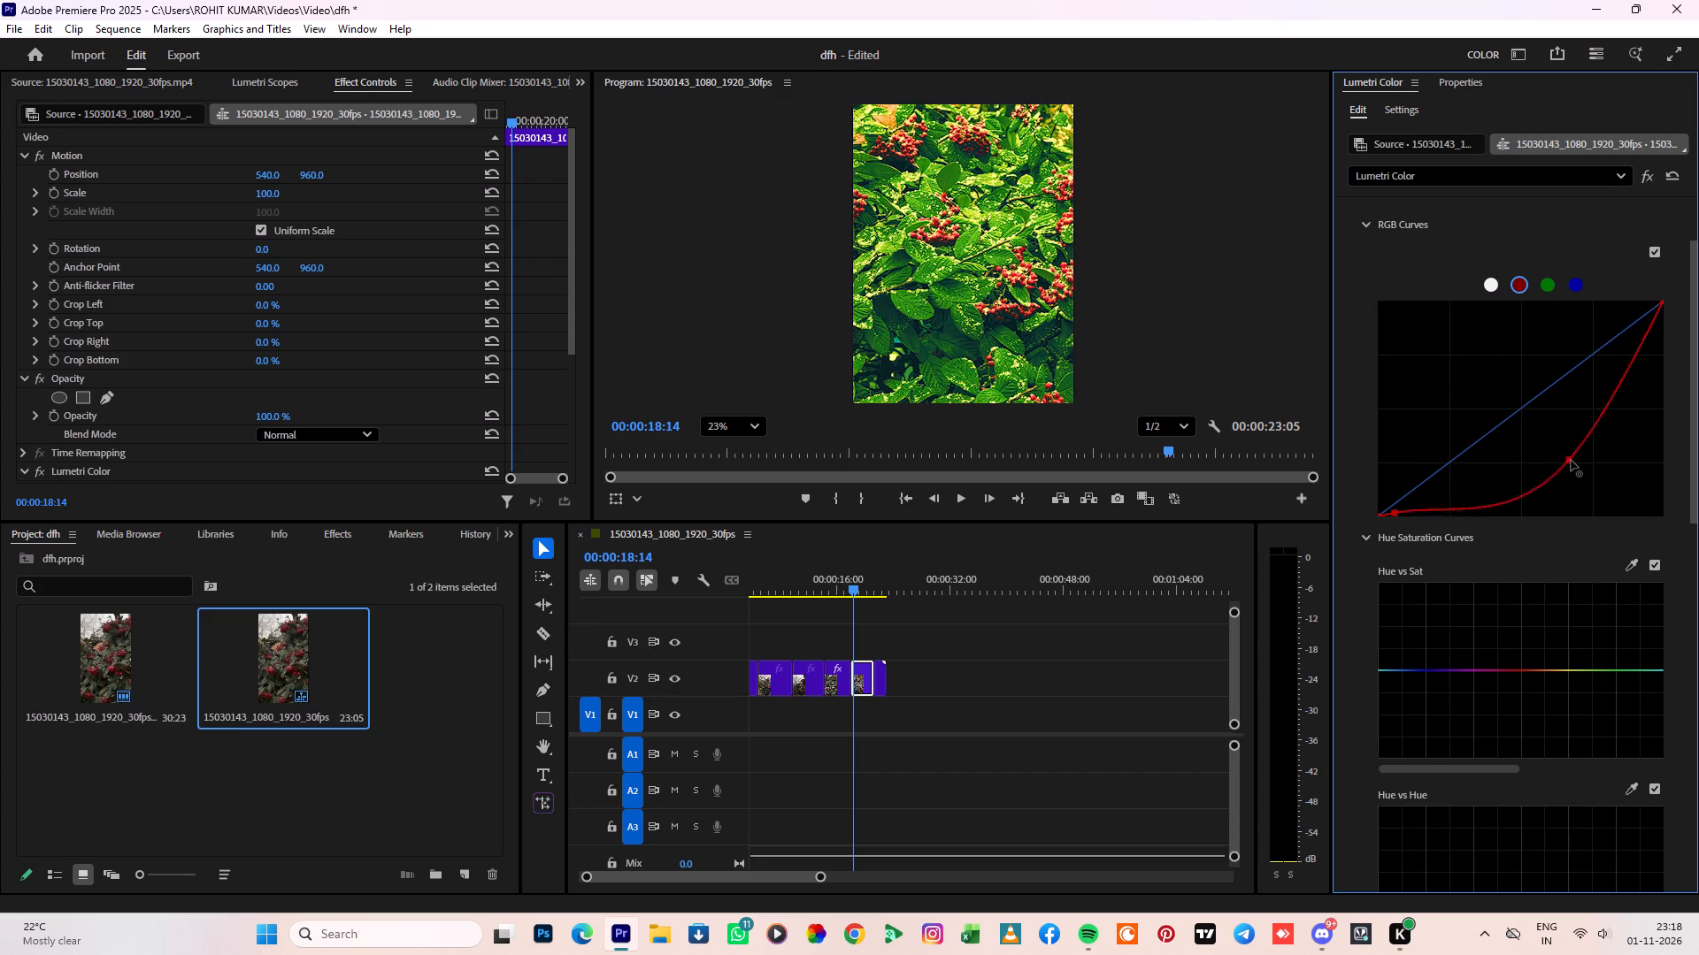
{"action": "left_click_drag", "start_coordinate": [1571, 460], "coordinate": [1541, 399]}
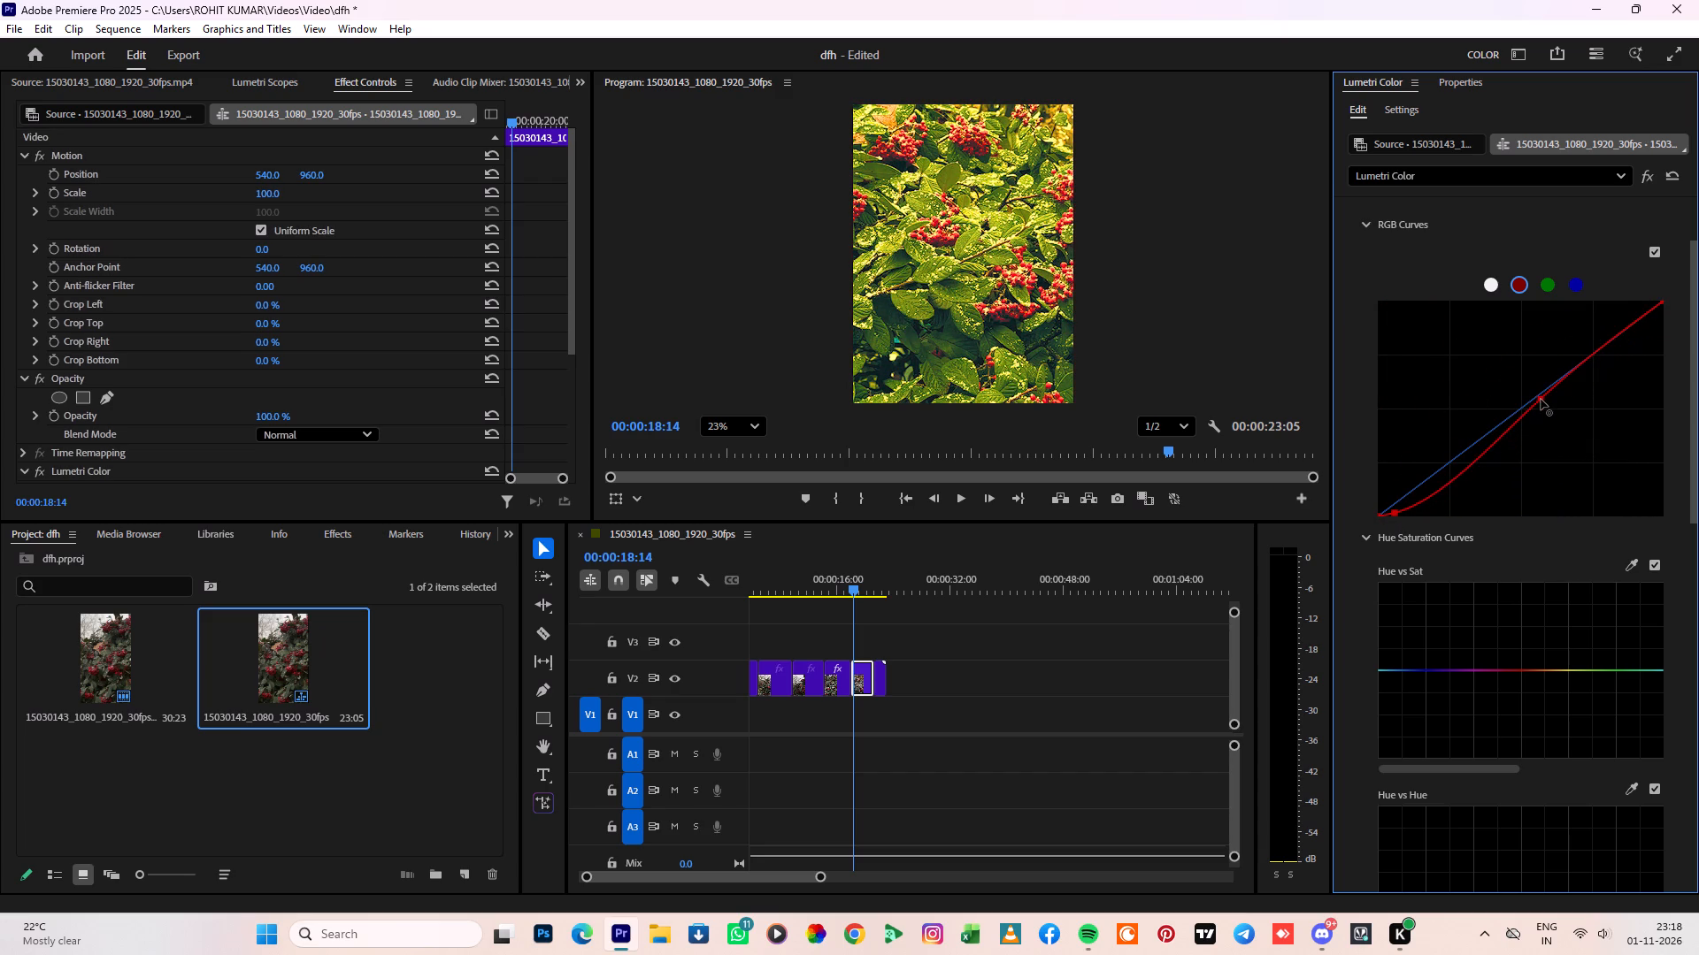
{"action": "left_click_drag", "start_coordinate": [1541, 399], "coordinate": [1470, 442]}
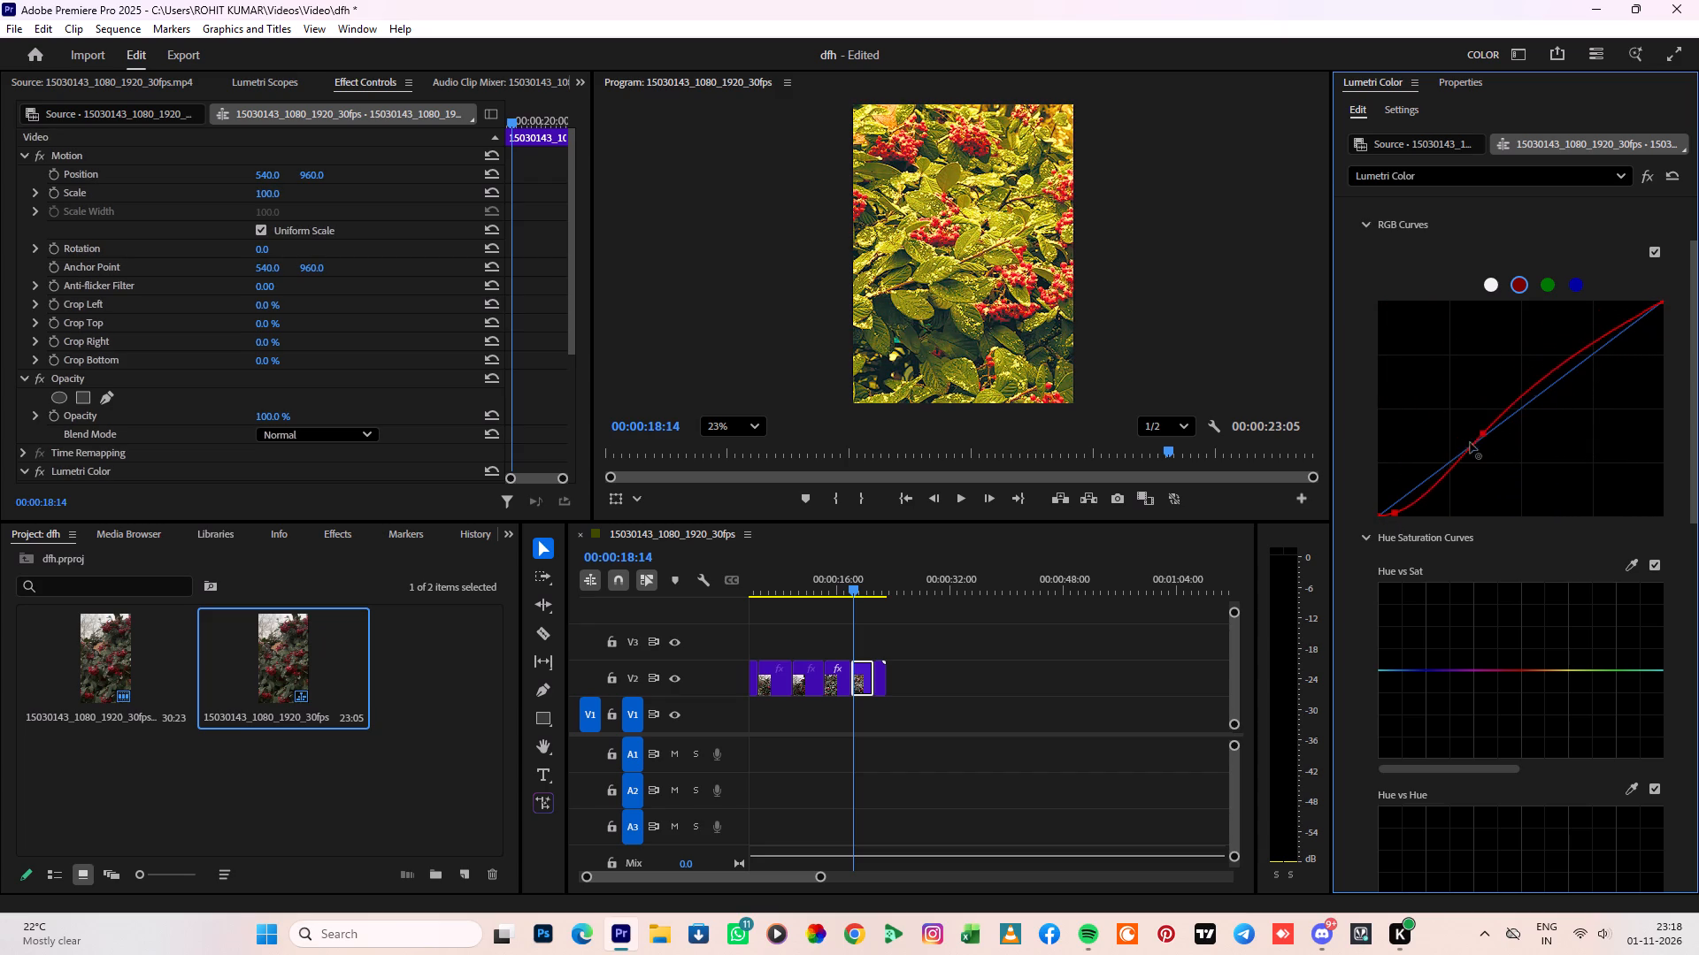
{"action": "left_click_drag", "start_coordinate": [1470, 442], "coordinate": [1517, 432]}
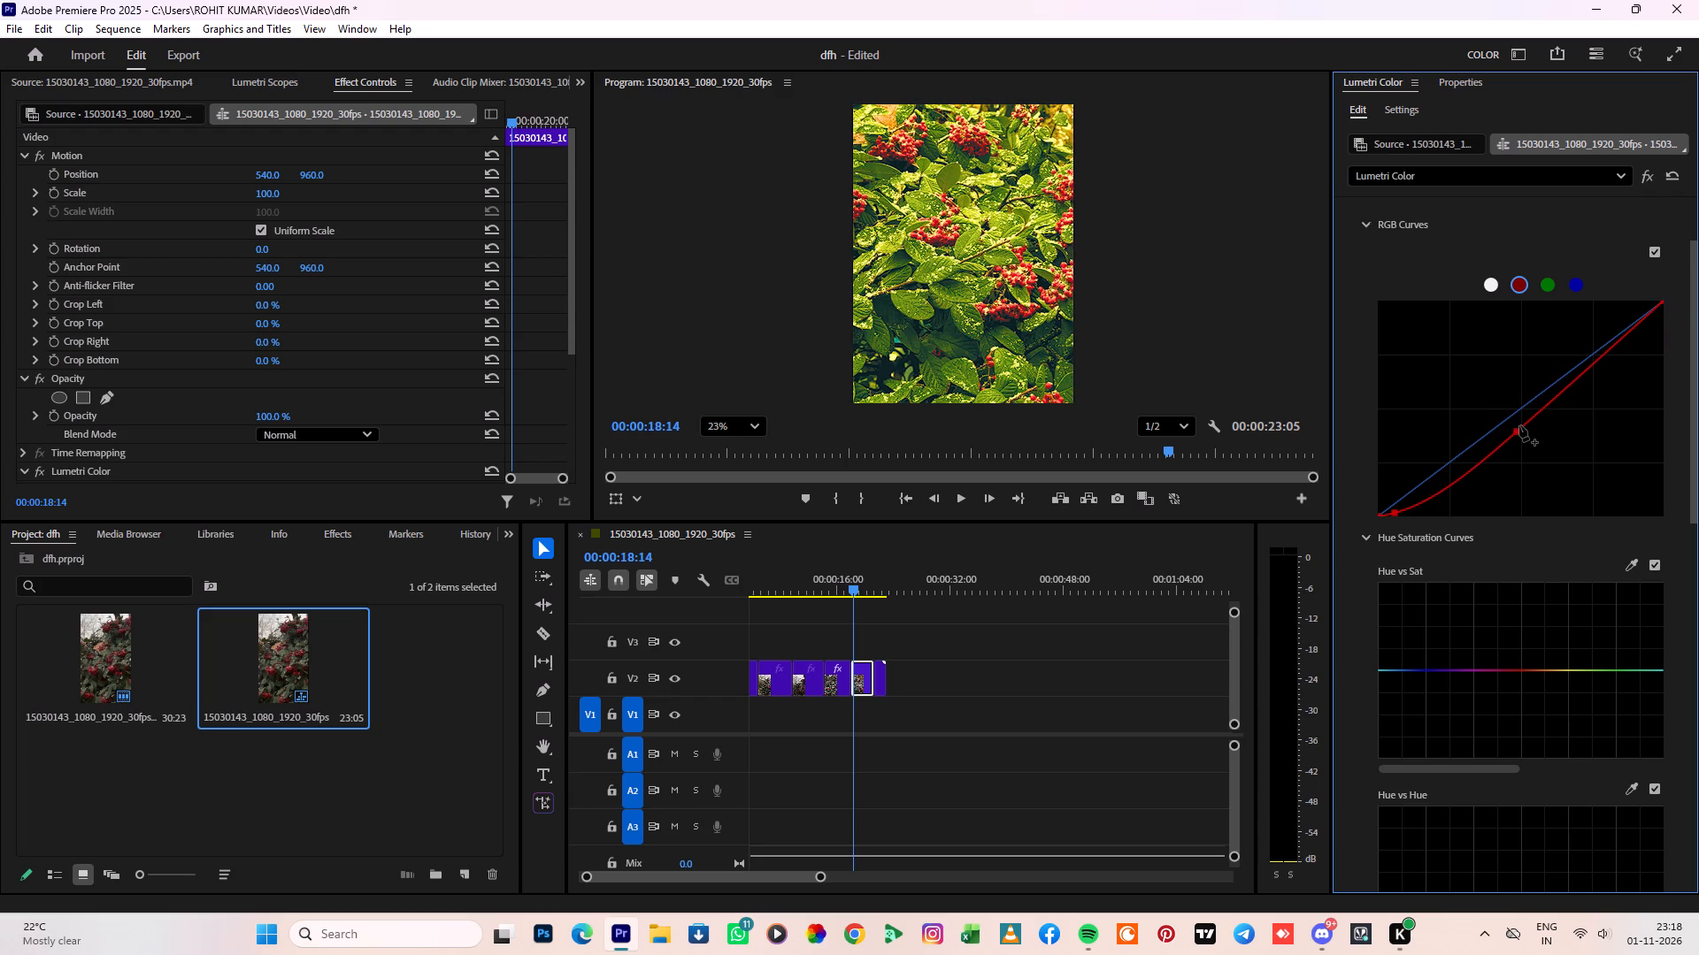
{"action": "left_click_drag", "start_coordinate": [1570, 384], "coordinate": [1611, 411]}
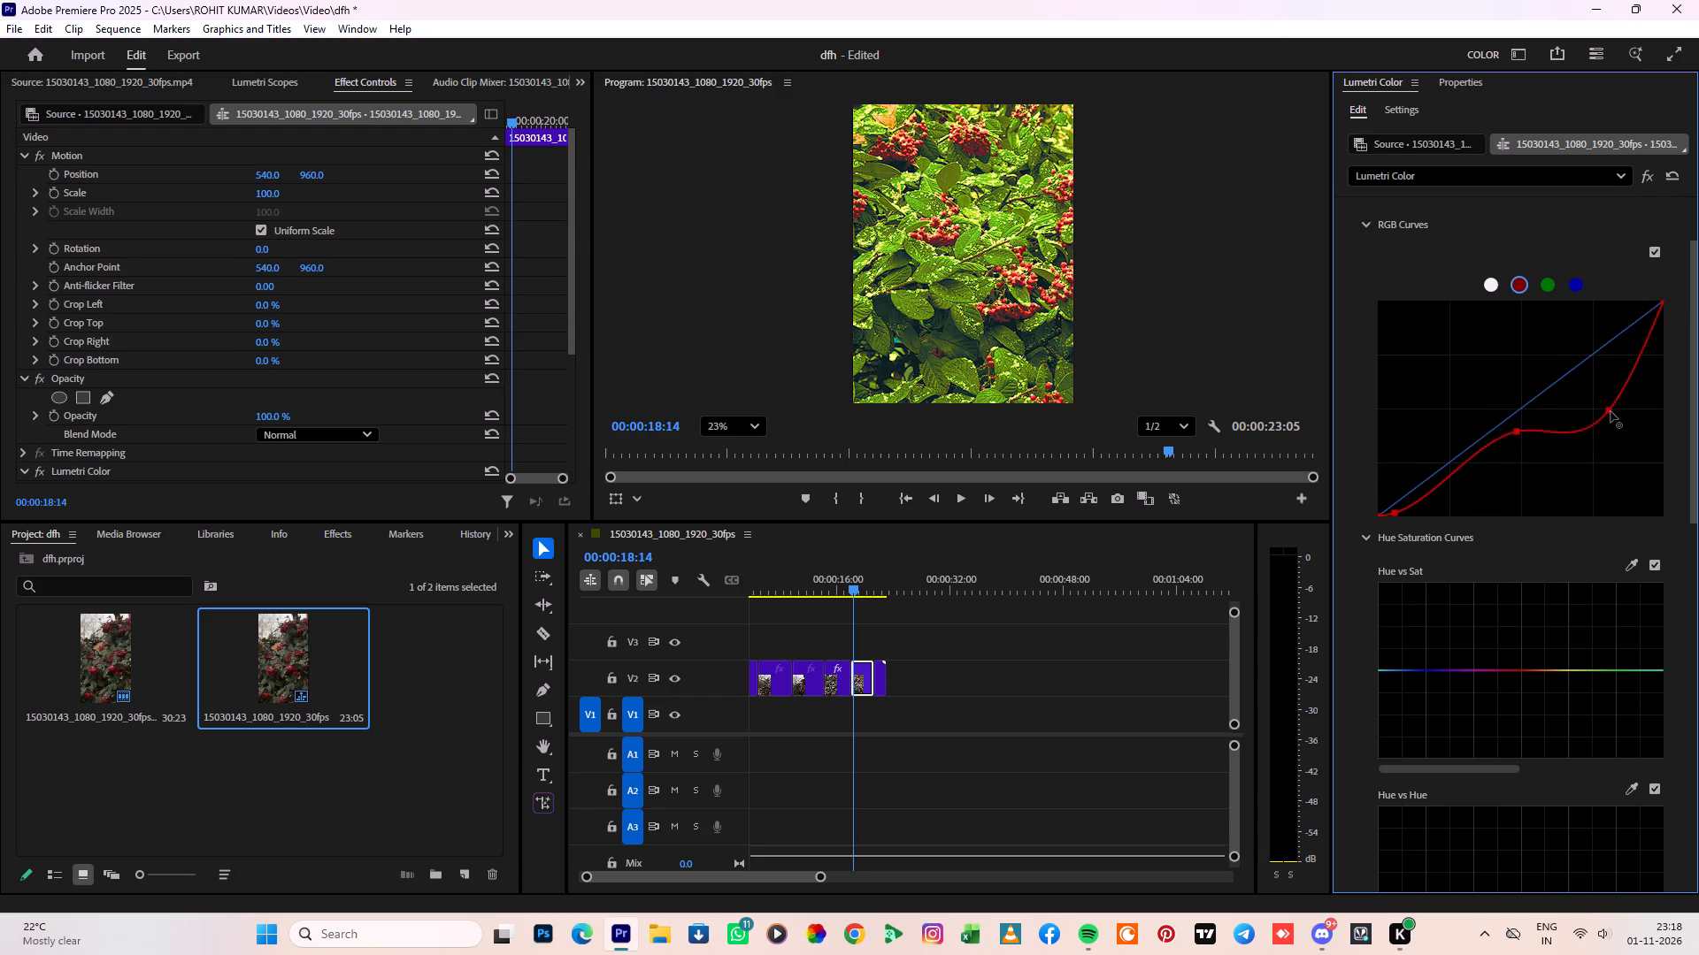
{"action": "left_click_drag", "start_coordinate": [1611, 411], "coordinate": [1593, 398]}
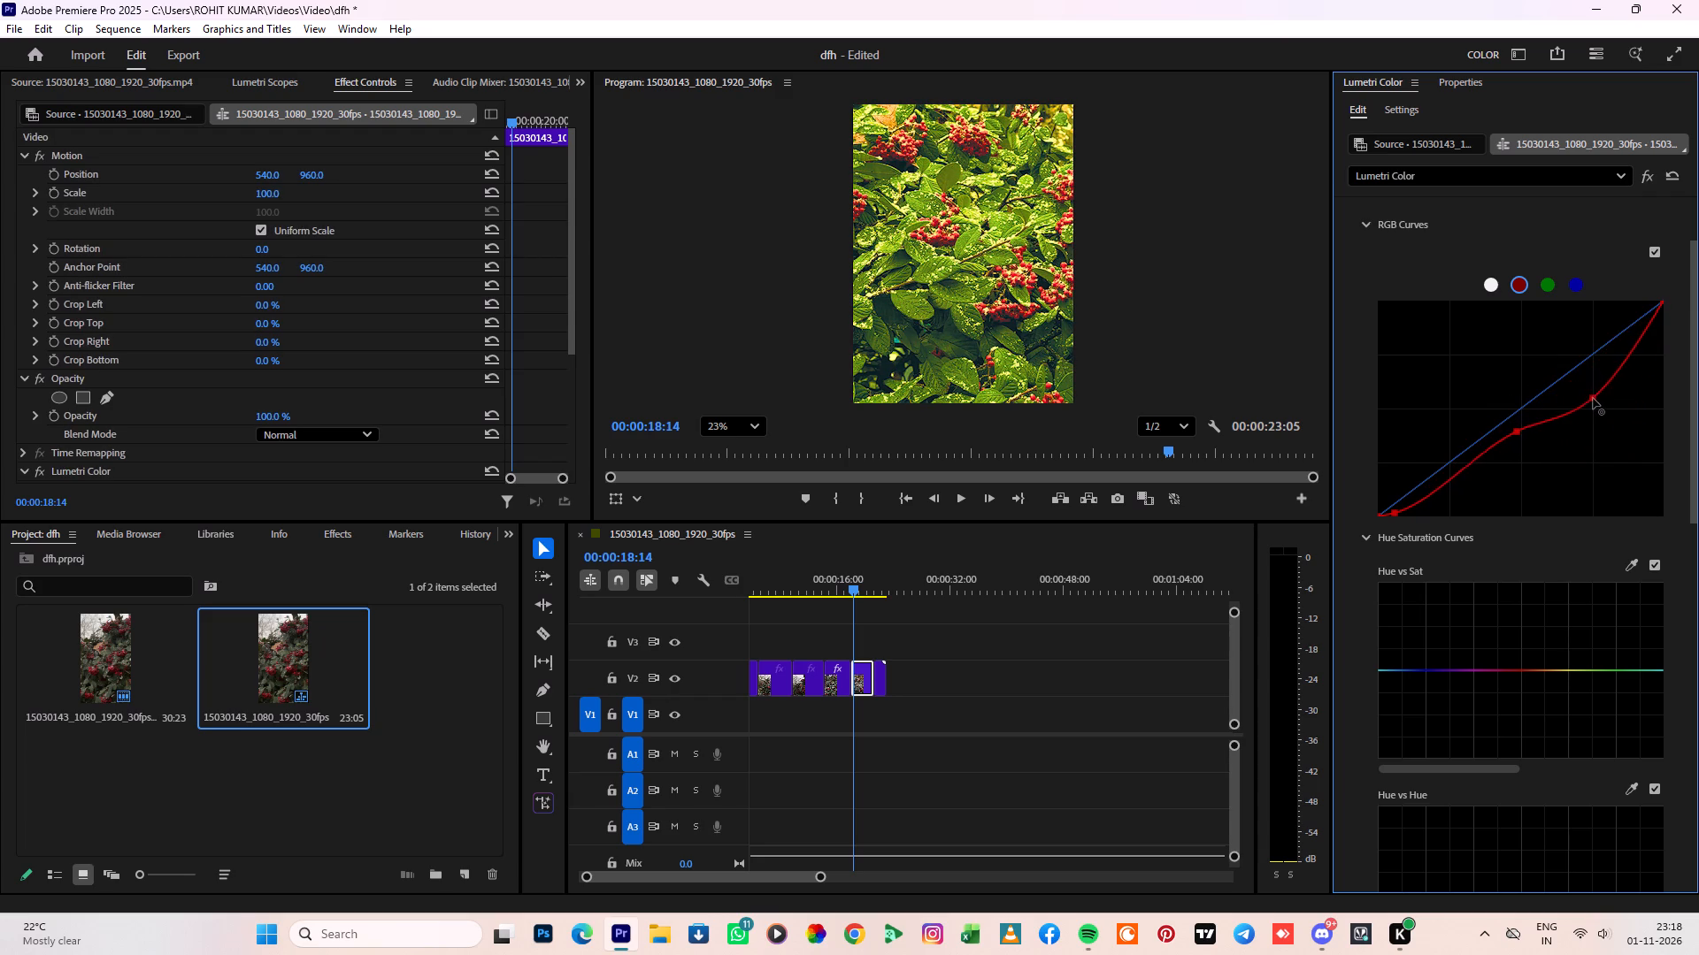
{"action": "left_click_drag", "start_coordinate": [1593, 398], "coordinate": [1595, 401]}
{"action": "left_click", "coordinate": [1640, 336]}
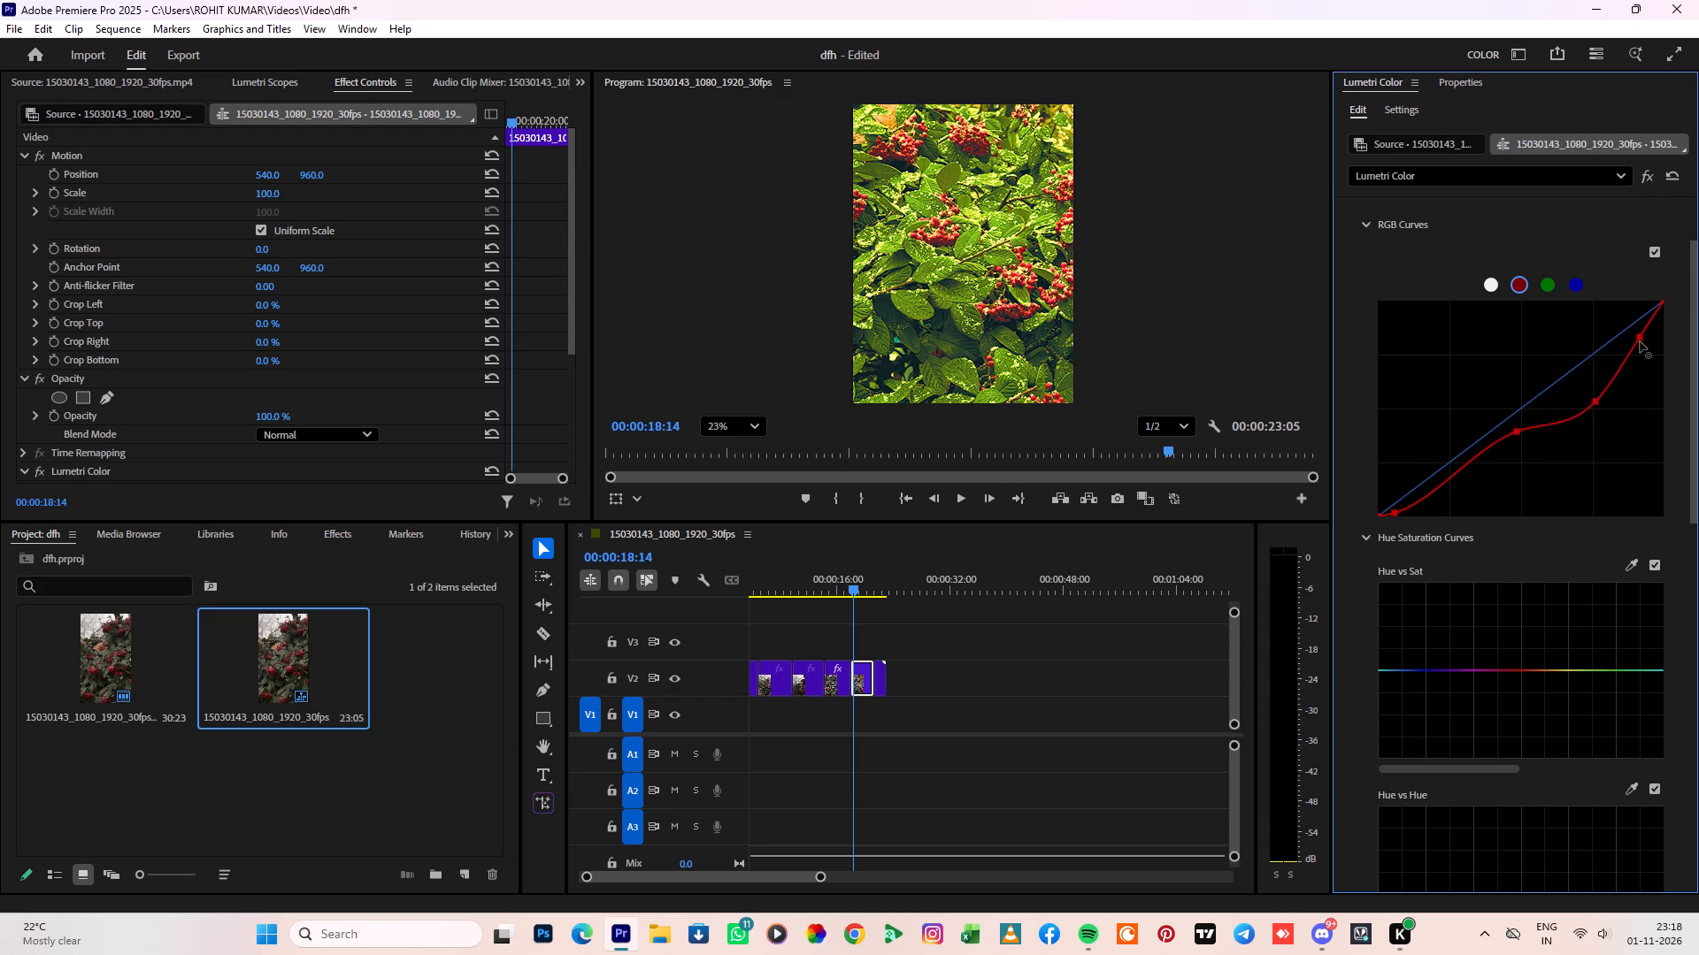
{"action": "left_click_drag", "start_coordinate": [1640, 340], "coordinate": [1603, 322]}
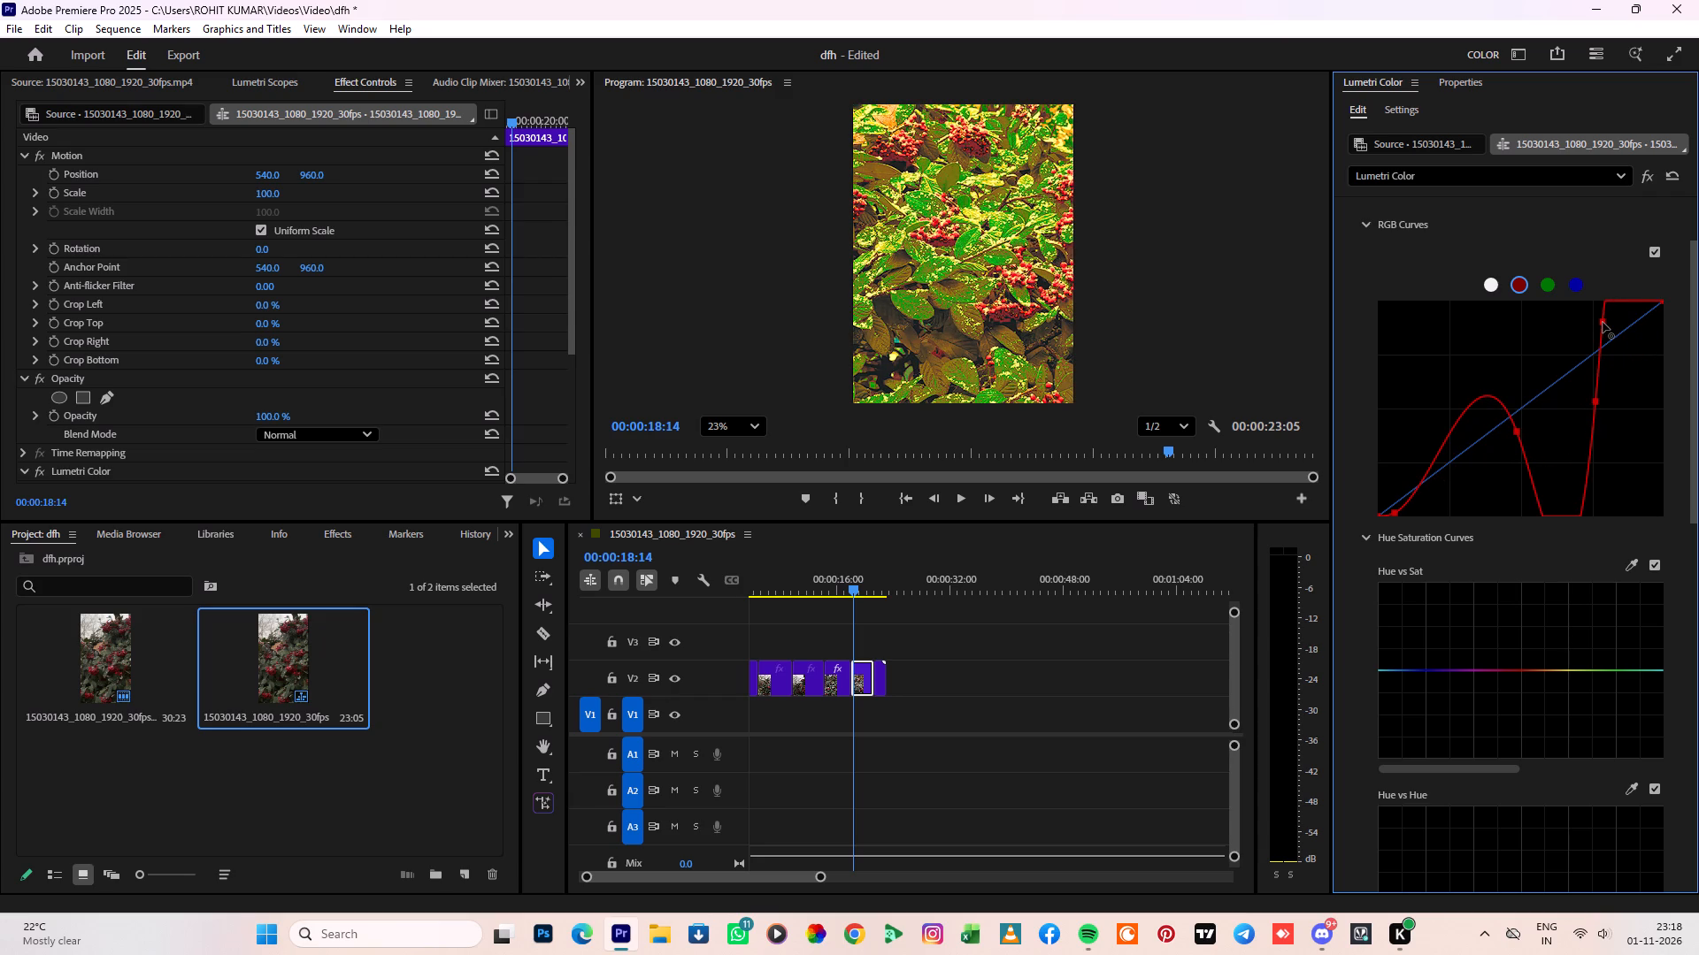
{"action": "left_click_drag", "start_coordinate": [1603, 322], "coordinate": [1619, 355]}
Add a midtone point to the green curve, place it slightly above the diagonal, and collapse the RGB Curves section.
{"action": "left_click", "coordinate": [1552, 288]}
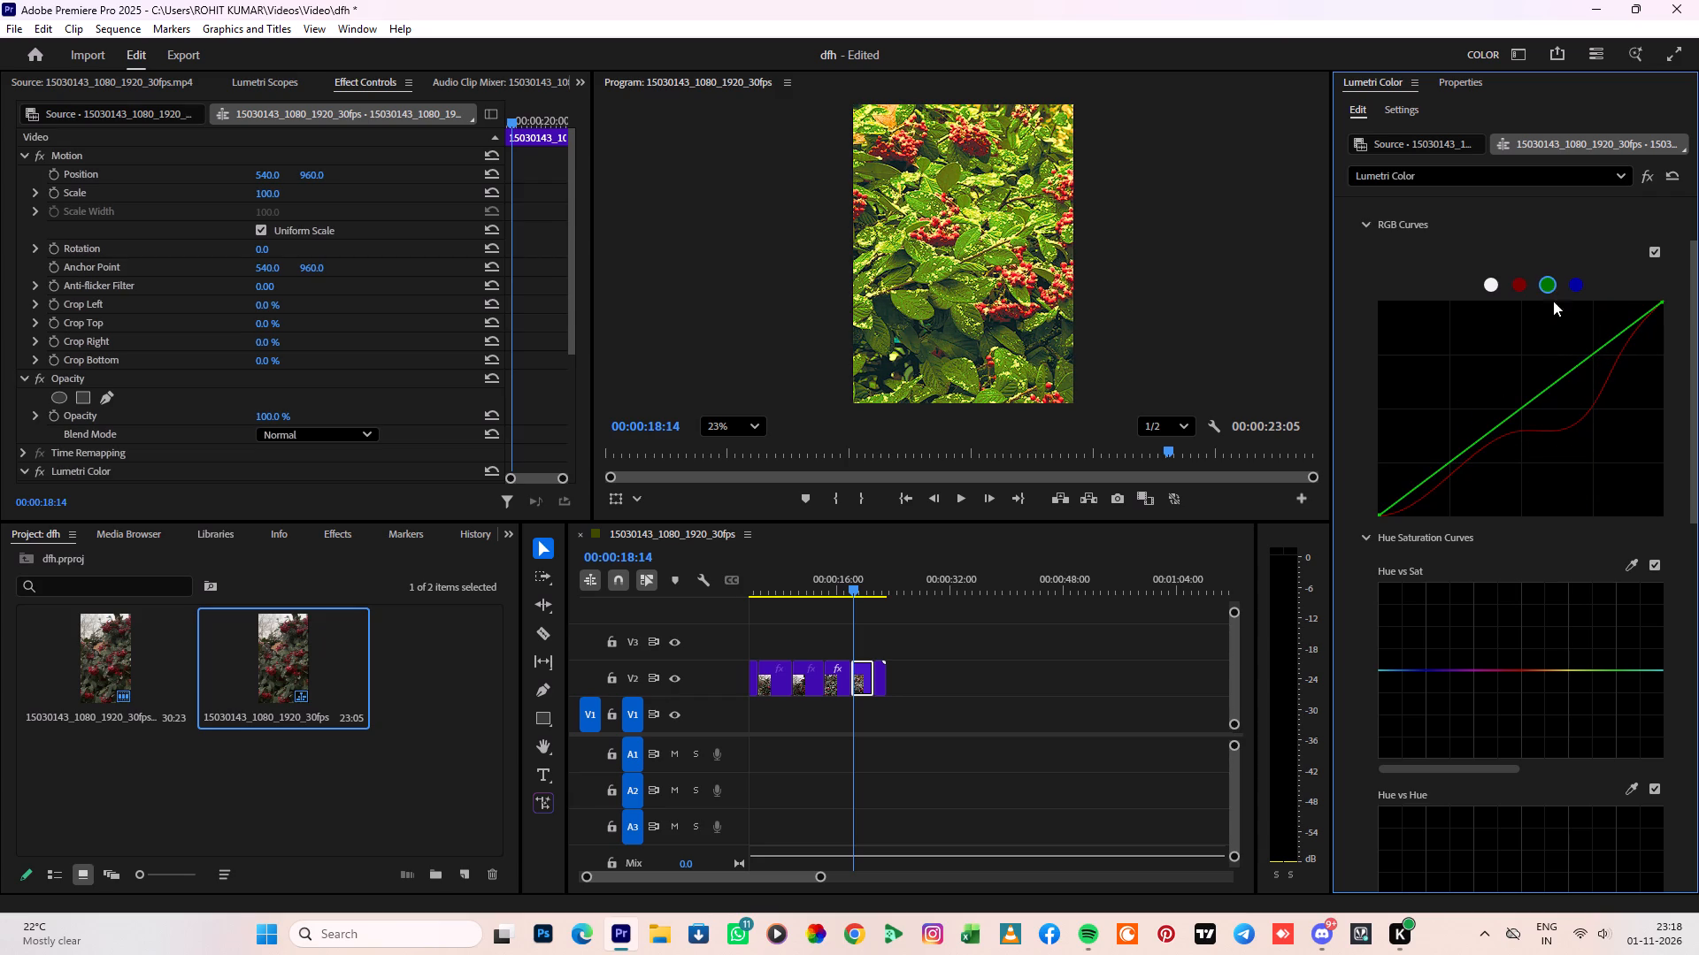
{"action": "left_click_drag", "start_coordinate": [1584, 363], "coordinate": [1564, 389]}
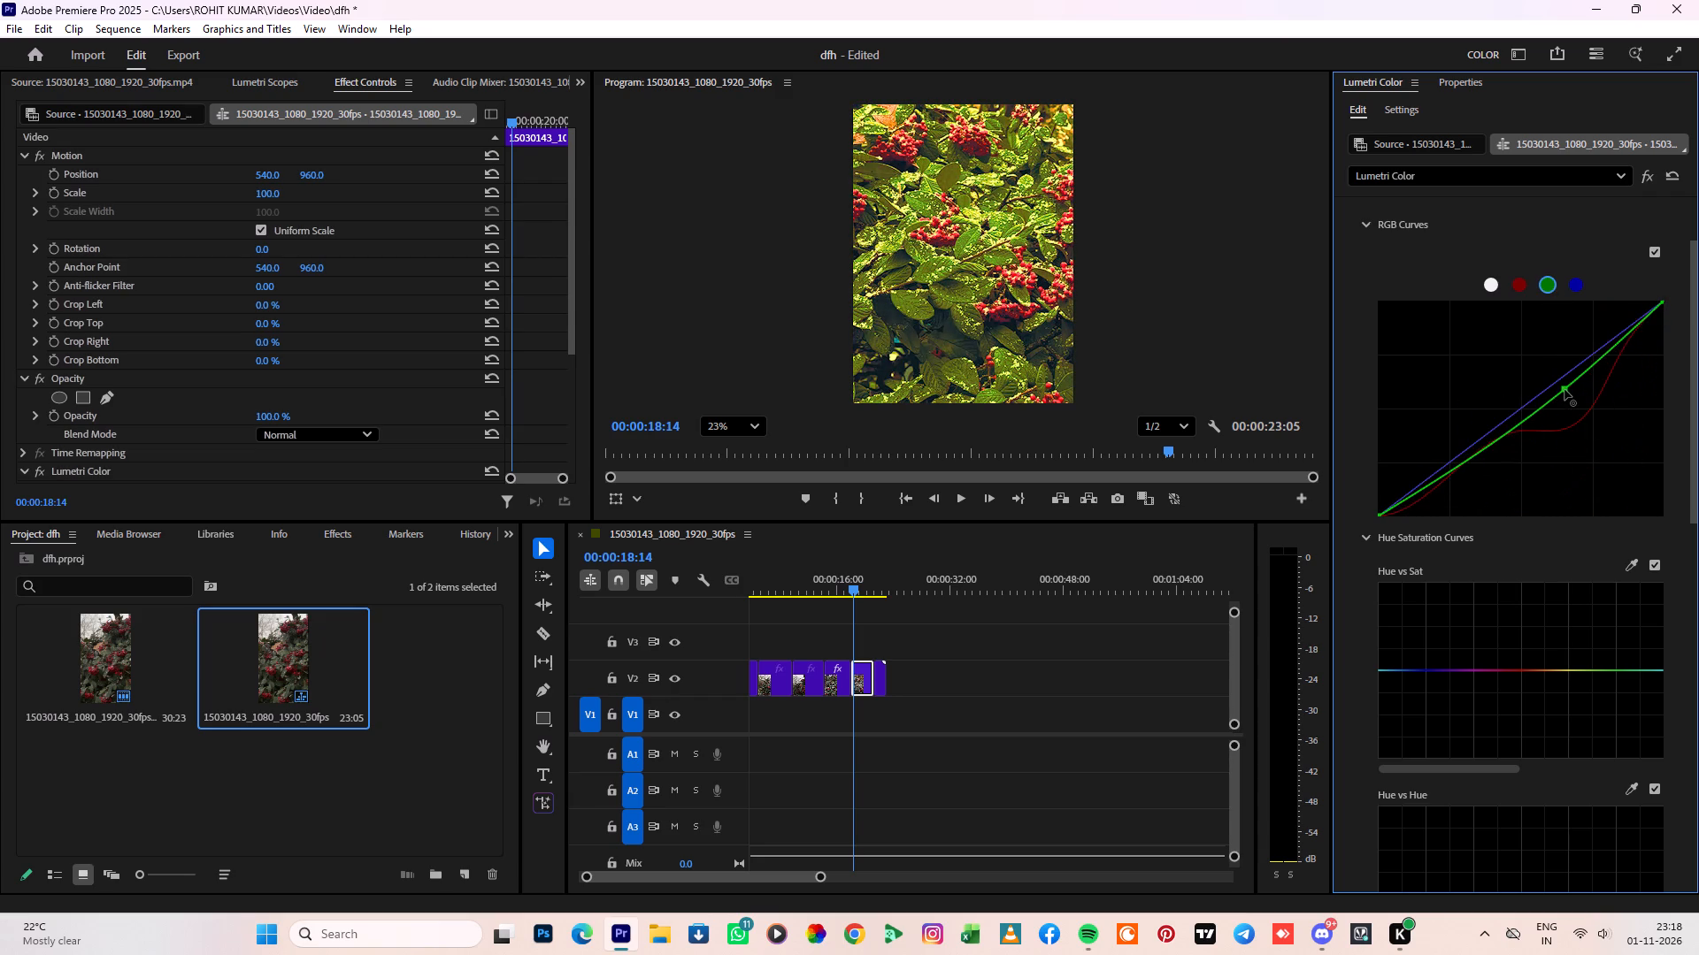
{"action": "left_click_drag", "start_coordinate": [1564, 389], "coordinate": [1470, 406]}
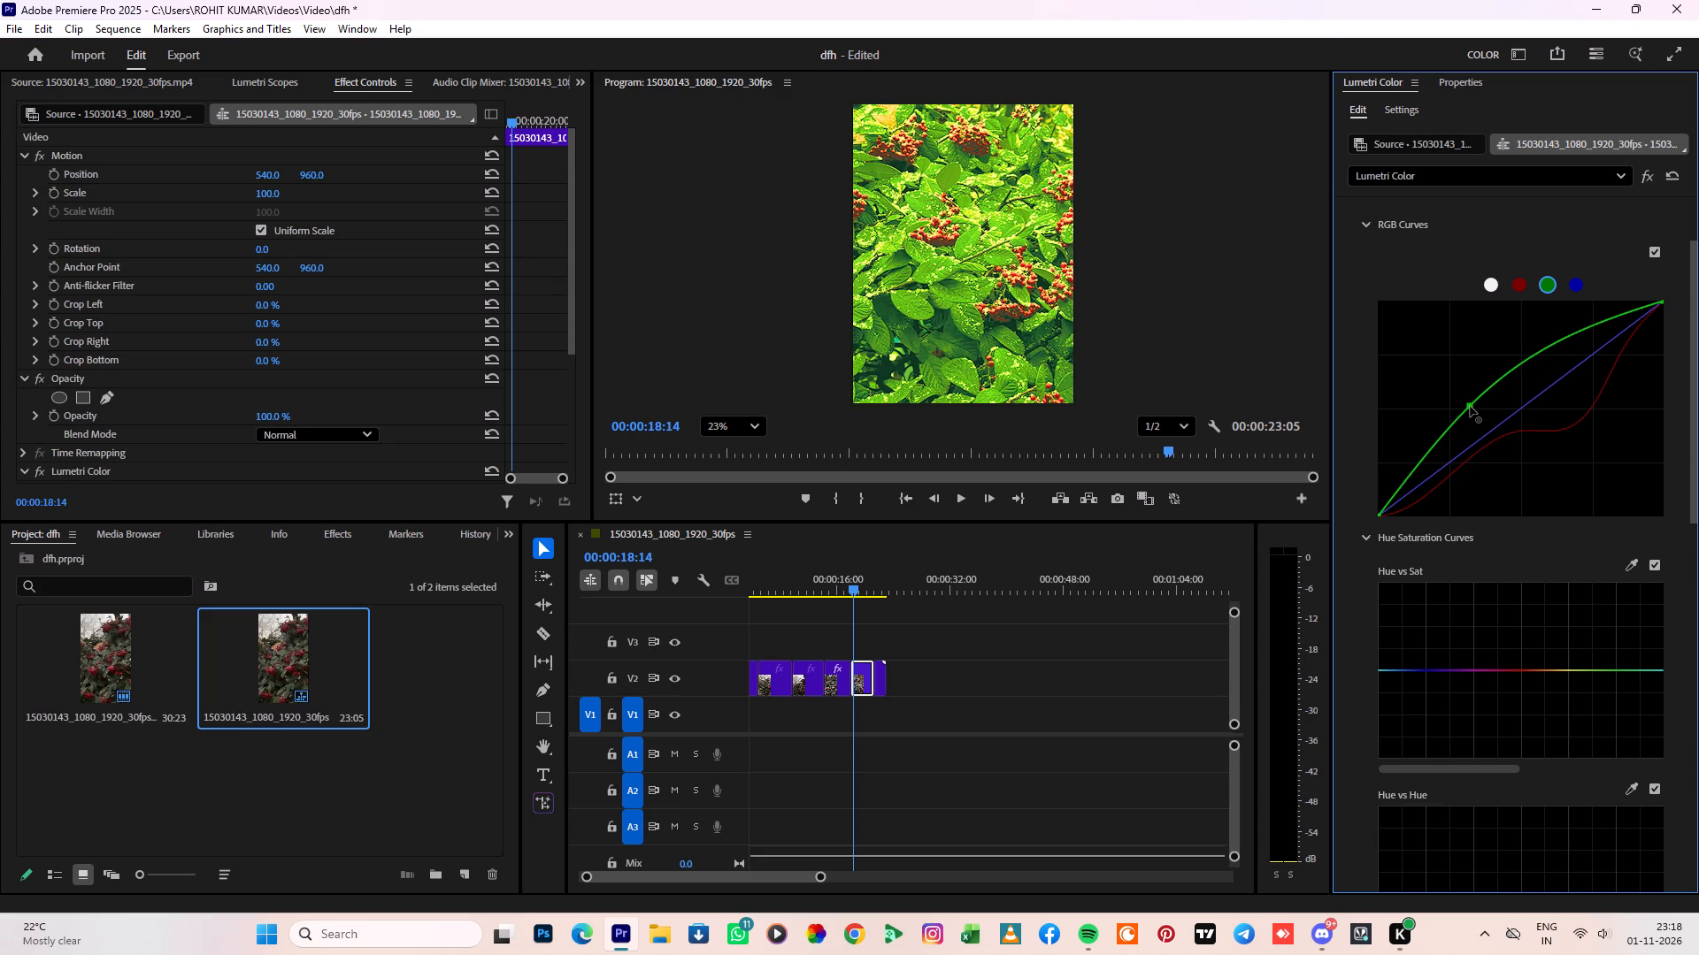
{"action": "left_click_drag", "start_coordinate": [1470, 406], "coordinate": [1498, 419]}
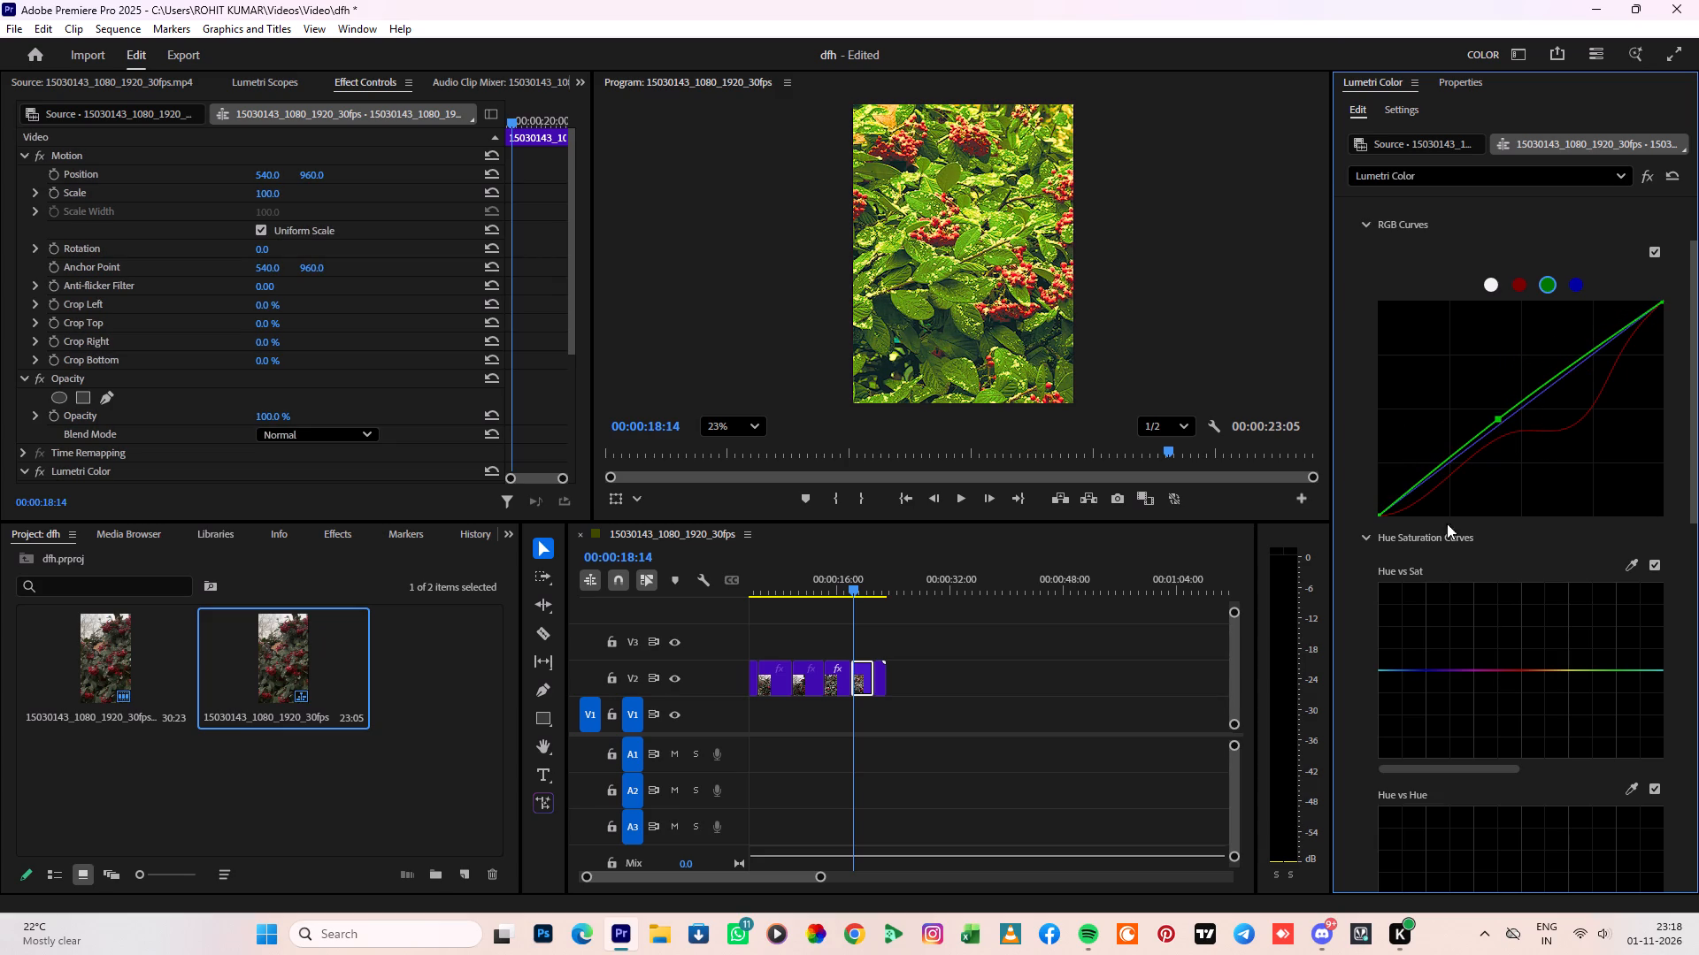
{"action": "left_click", "coordinate": [1364, 225]}
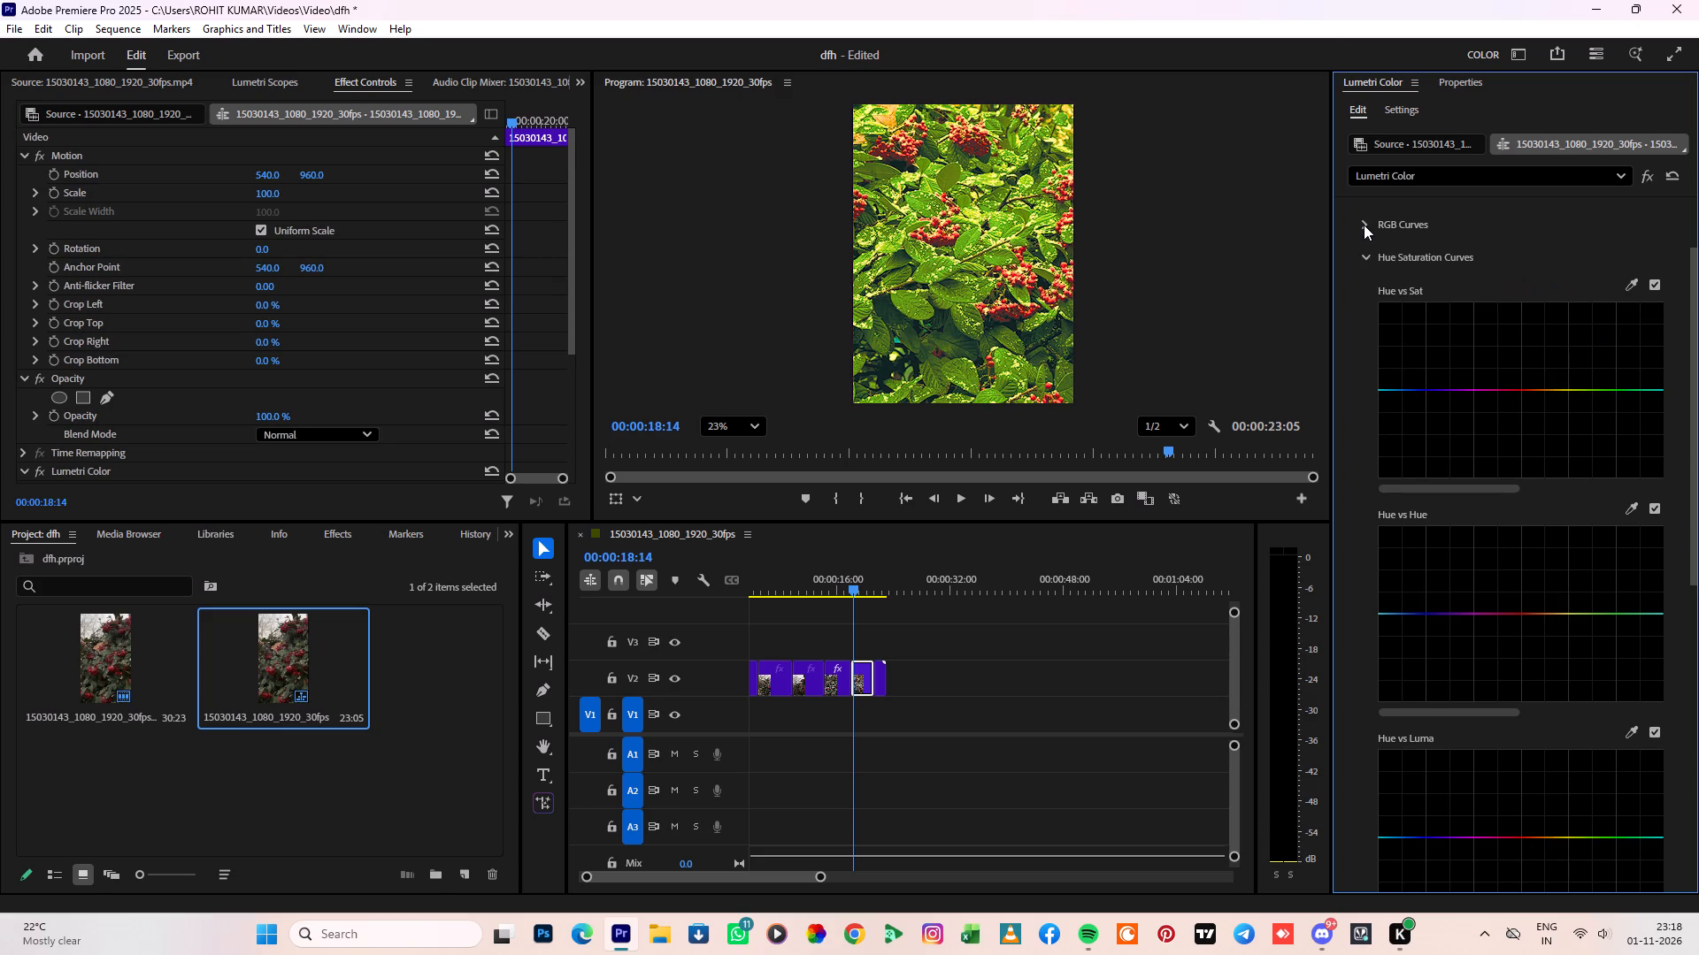
{"action": "left_click", "coordinate": [1364, 225]}
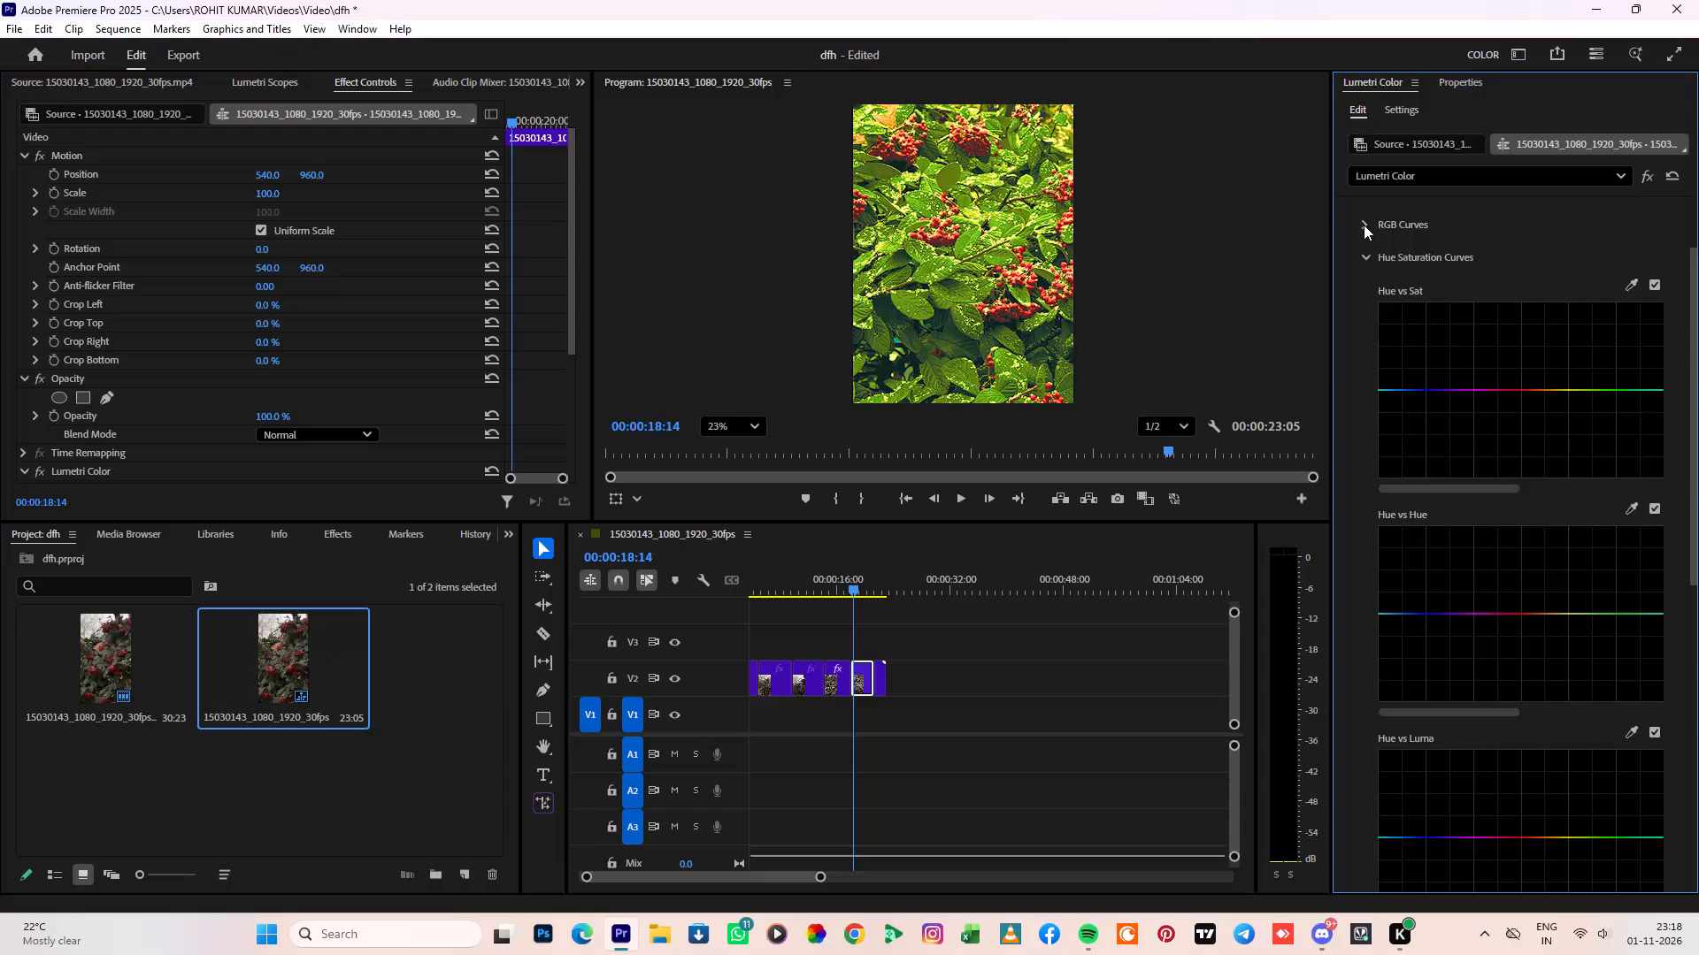
{"action": "left_click", "coordinate": [1364, 225]}
Sample the red berries for Hue vs Hue, pull the outer point down into purple, and set the two red points slightly below the baseline.
{"action": "scroll", "coordinate": [1388, 300], "scroll_direction": "down", "scroll_amount": 6}
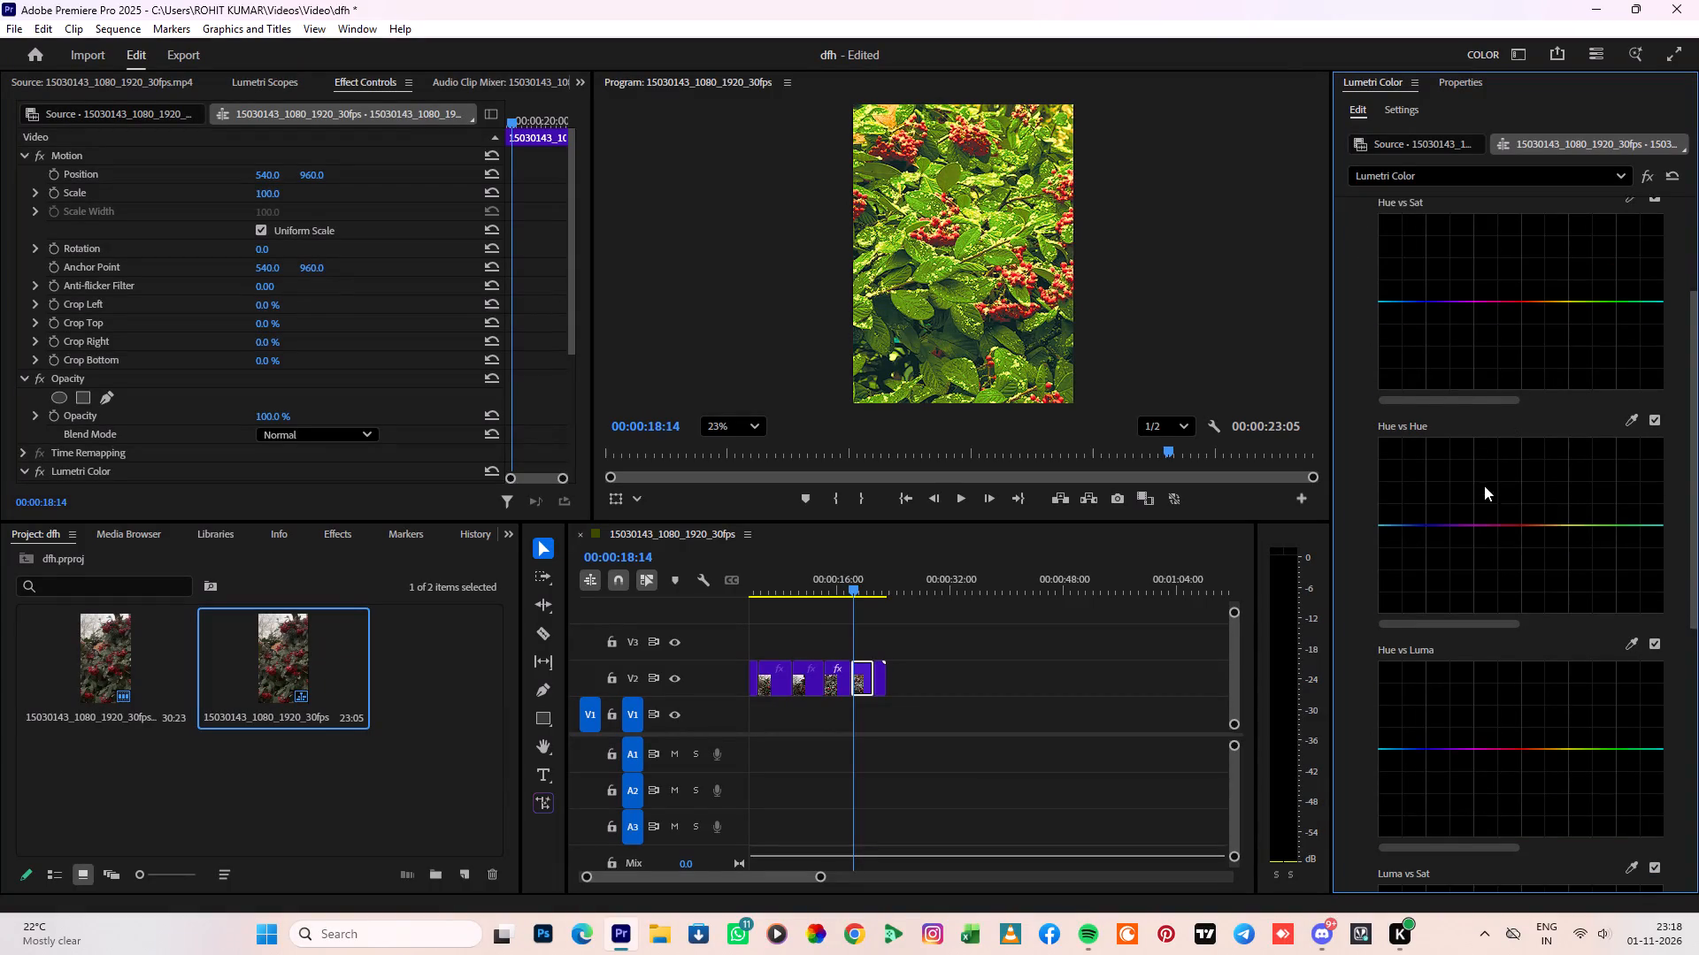
{"action": "scroll", "coordinate": [1484, 485], "scroll_direction": "down", "scroll_amount": 3}
{"action": "left_click_drag", "start_coordinate": [1496, 330], "coordinate": [1658, 329]}
{"action": "left_click", "coordinate": [1657, 329]}
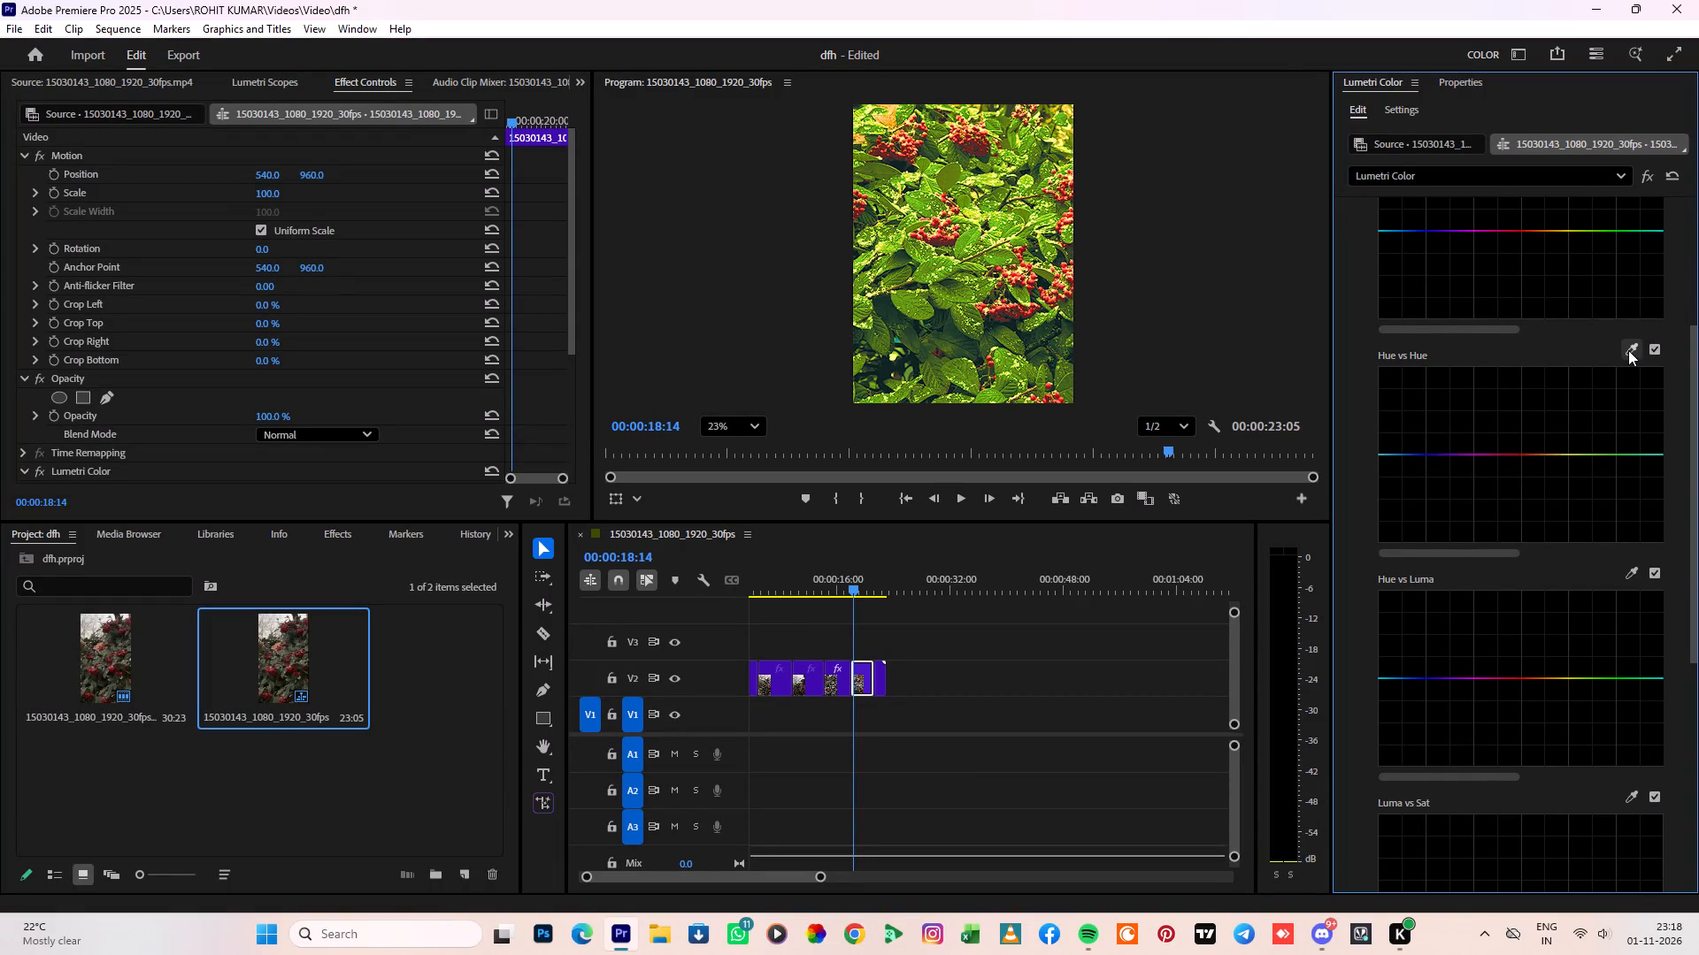
{"action": "left_click", "coordinate": [1629, 350]}
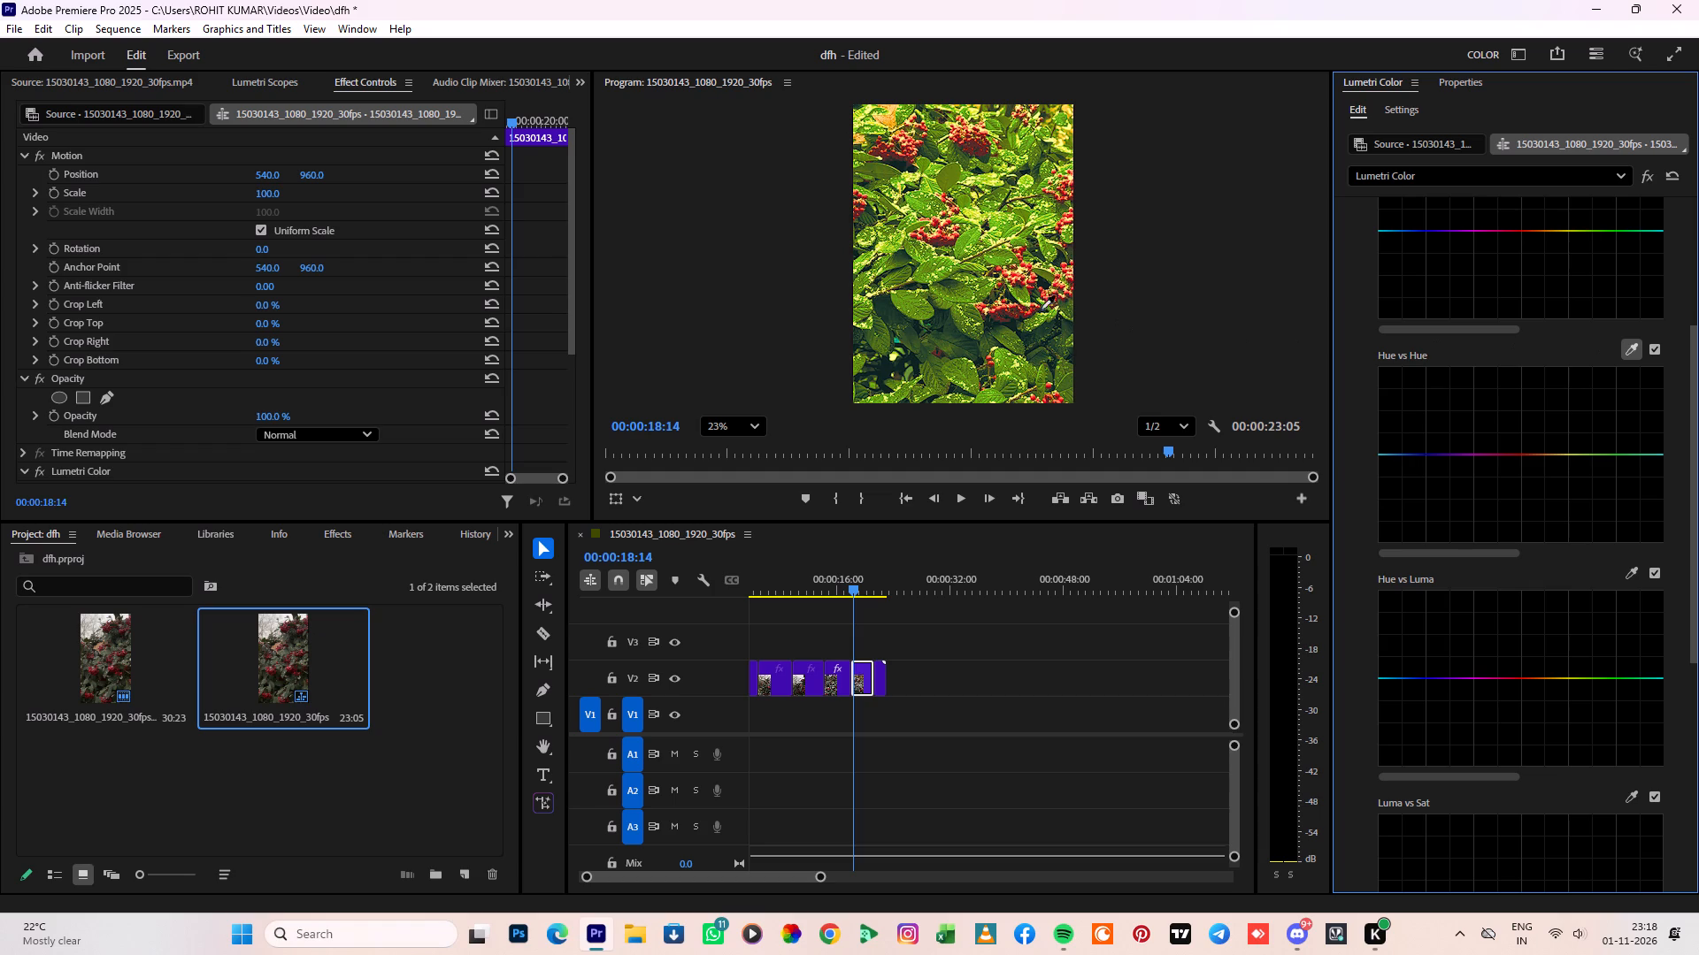
{"action": "left_click", "coordinate": [1011, 310]}
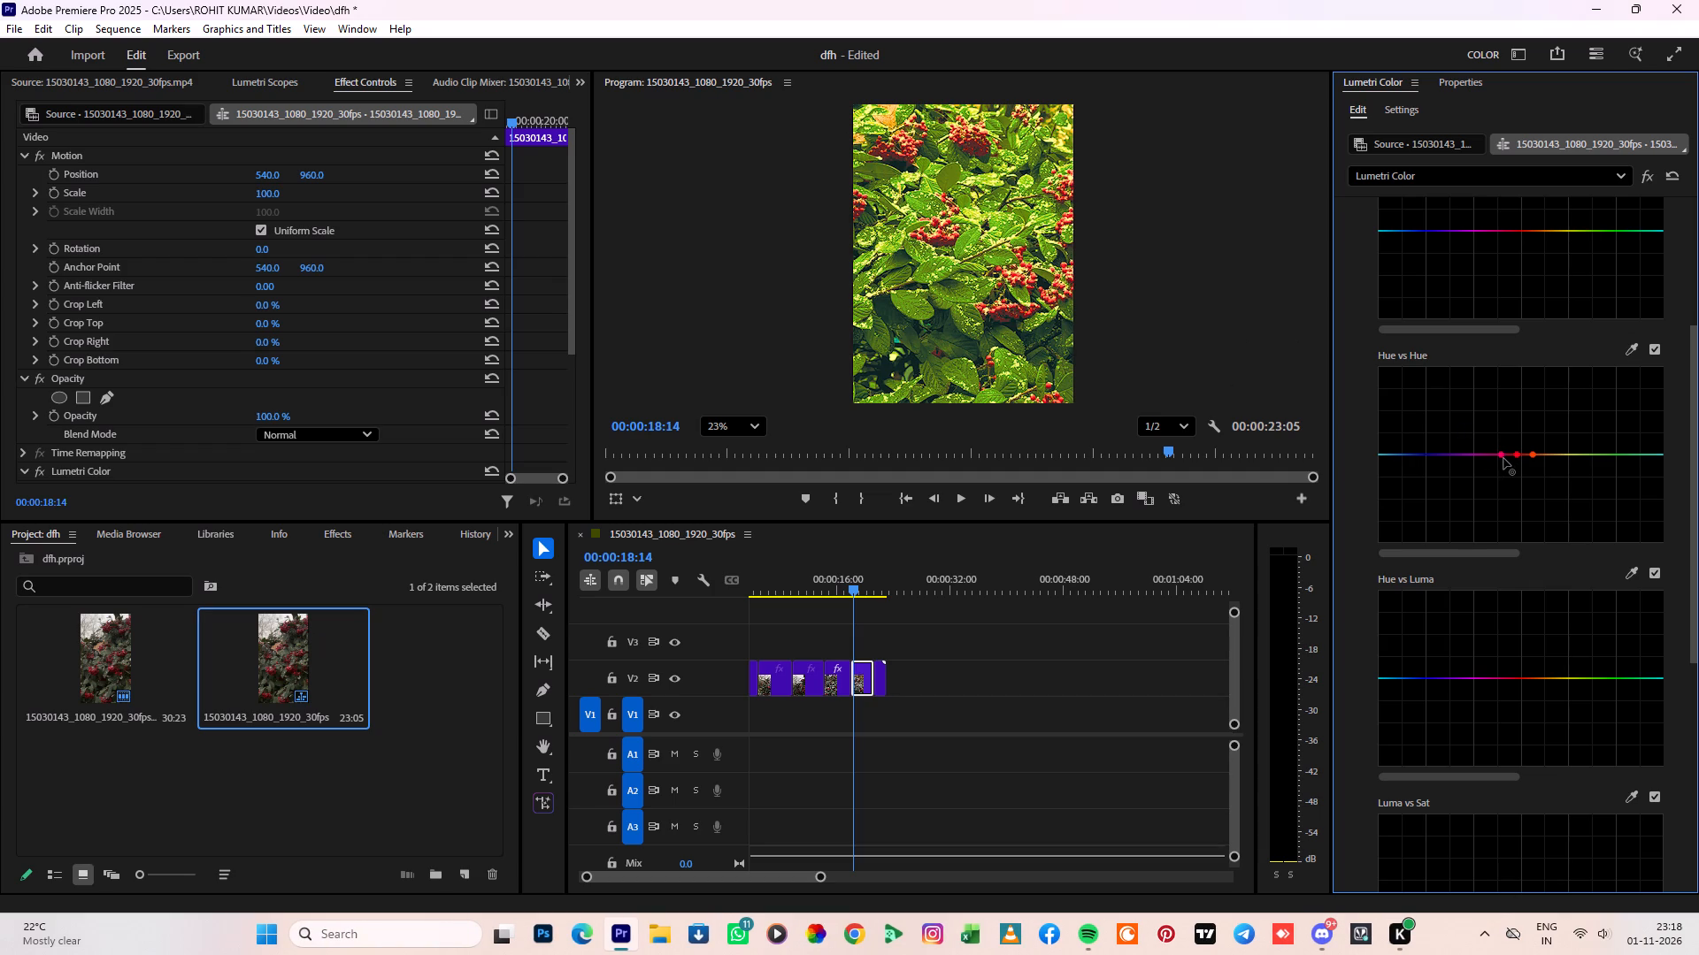
{"action": "left_click_drag", "start_coordinate": [1503, 456], "coordinate": [1505, 506]}
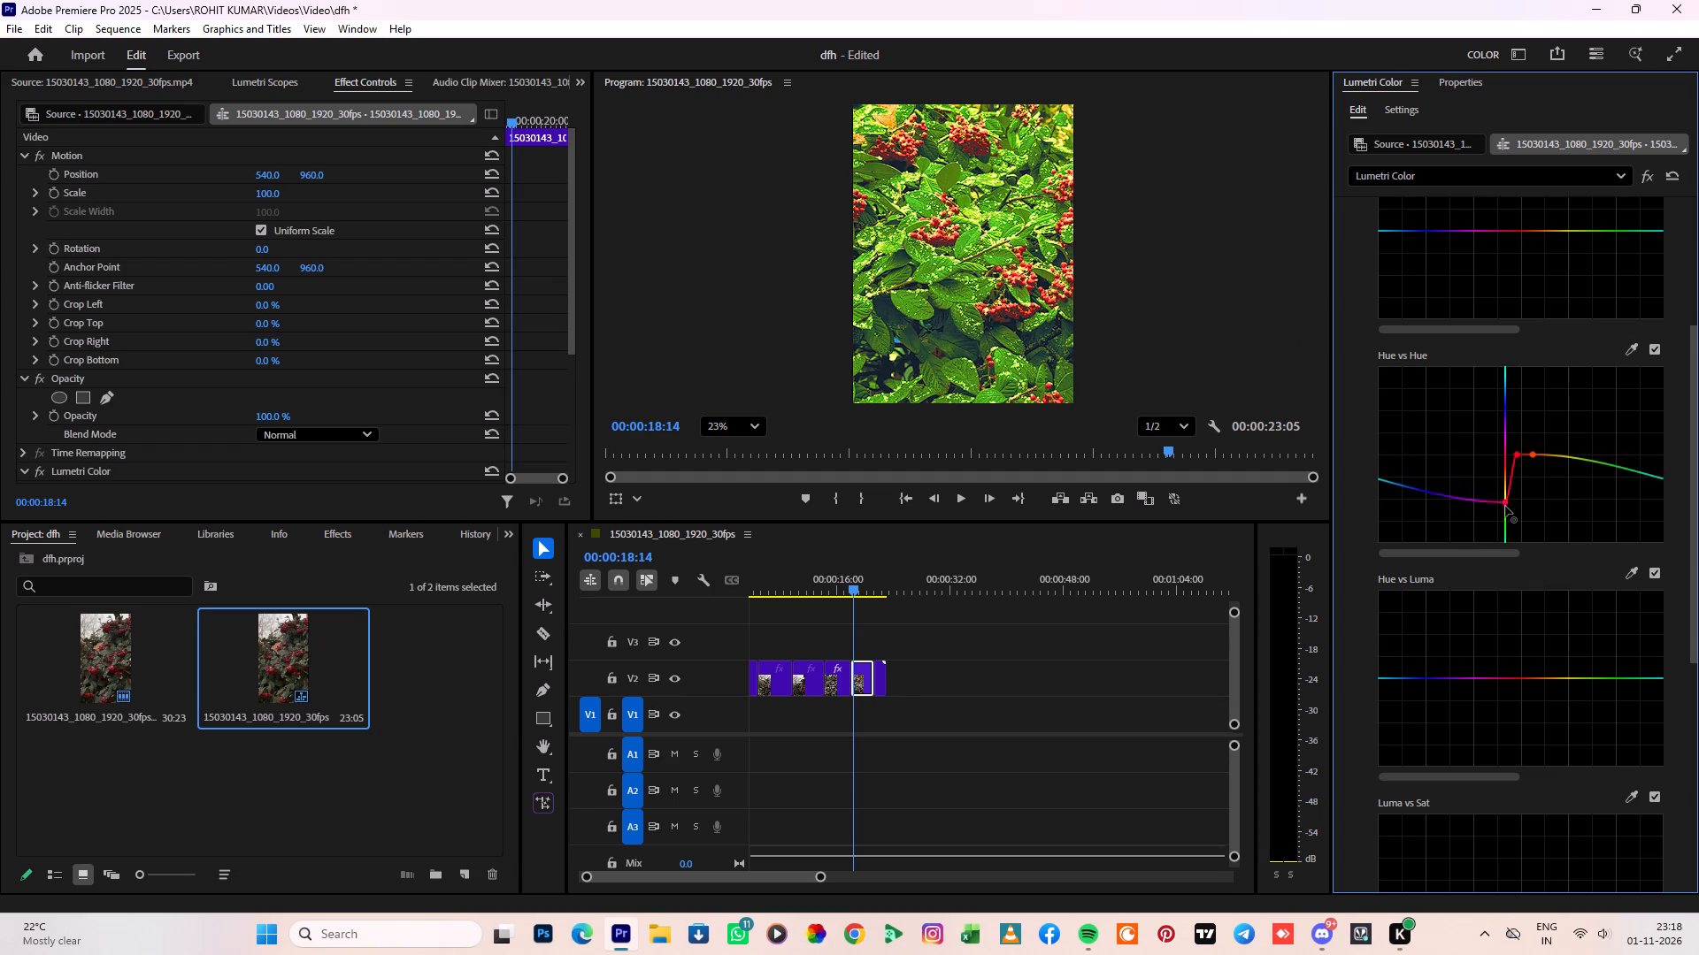
{"action": "left_click_drag", "start_coordinate": [1505, 506], "coordinate": [1457, 520]}
{"action": "left_click_drag", "start_coordinate": [1519, 455], "coordinate": [1507, 422]}
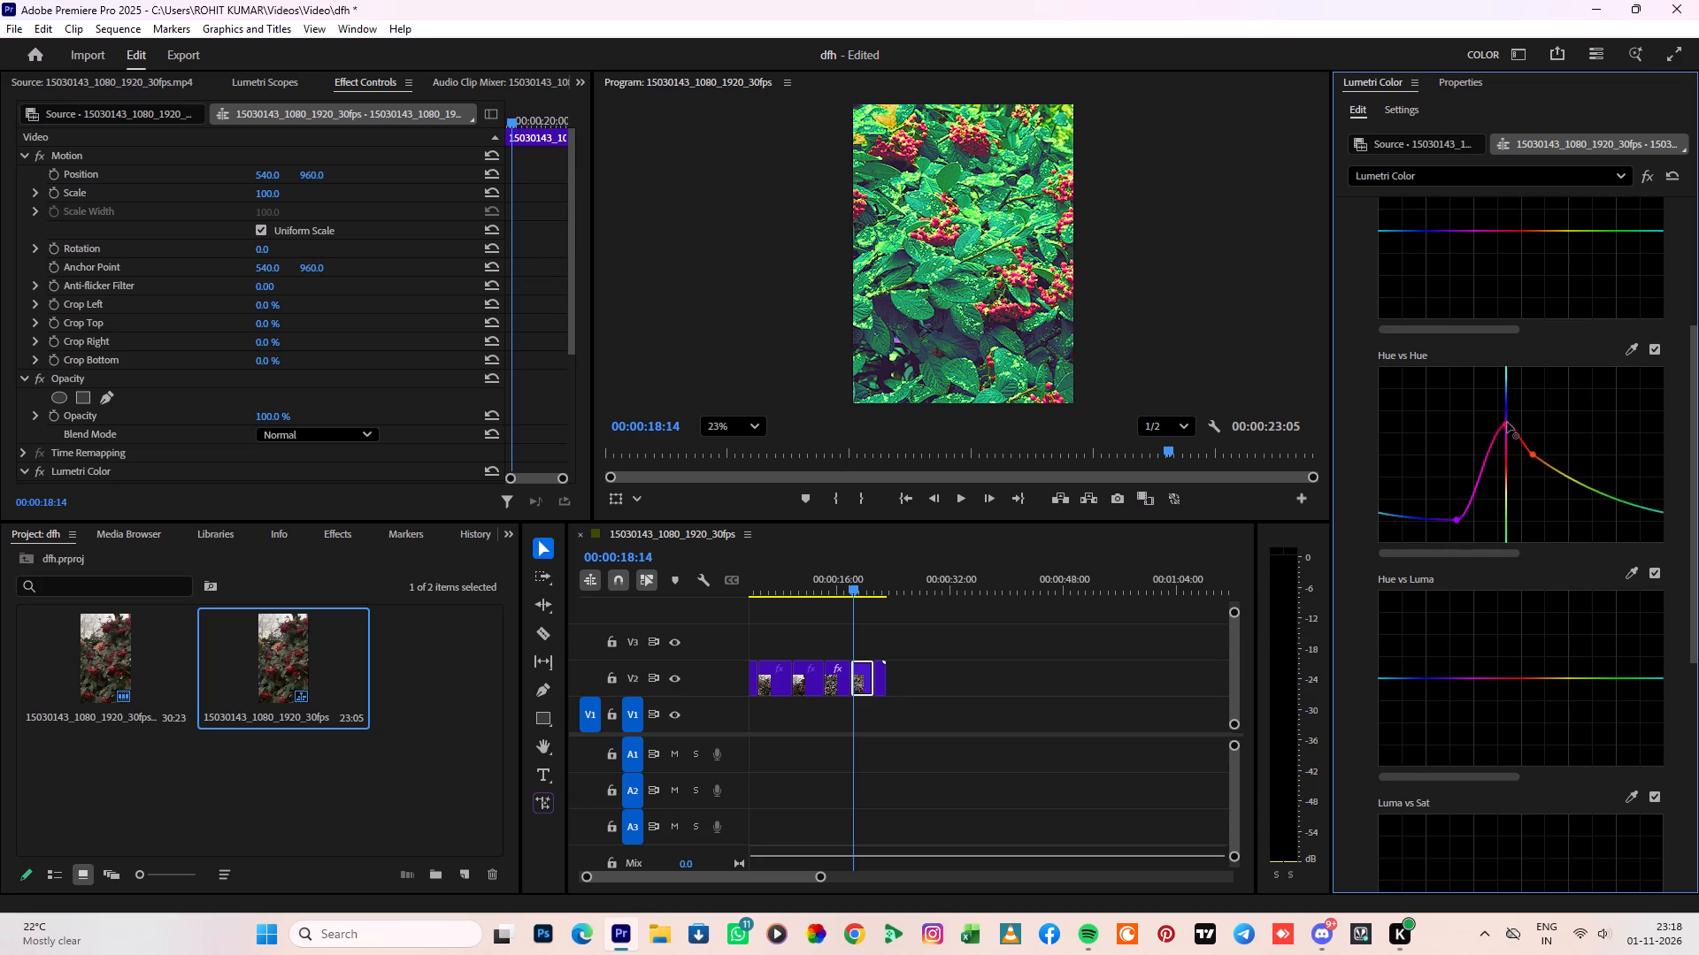
{"action": "left_click_drag", "start_coordinate": [1507, 422], "coordinate": [1505, 461]}
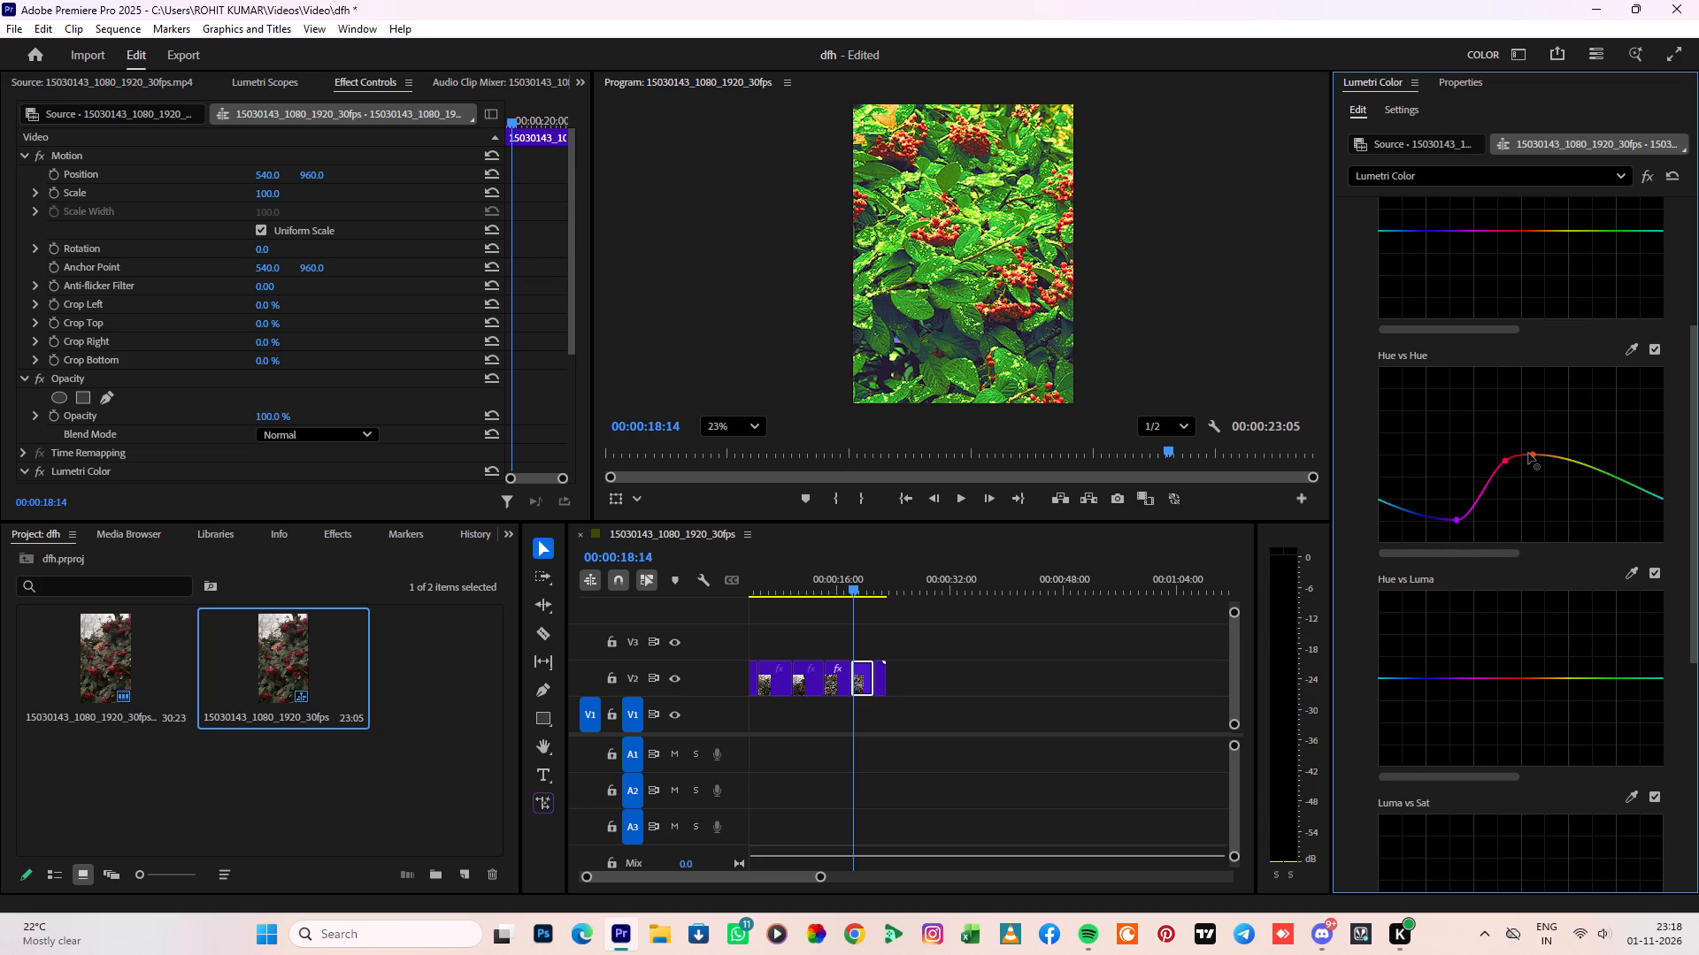
{"action": "left_click", "coordinate": [1531, 455]}
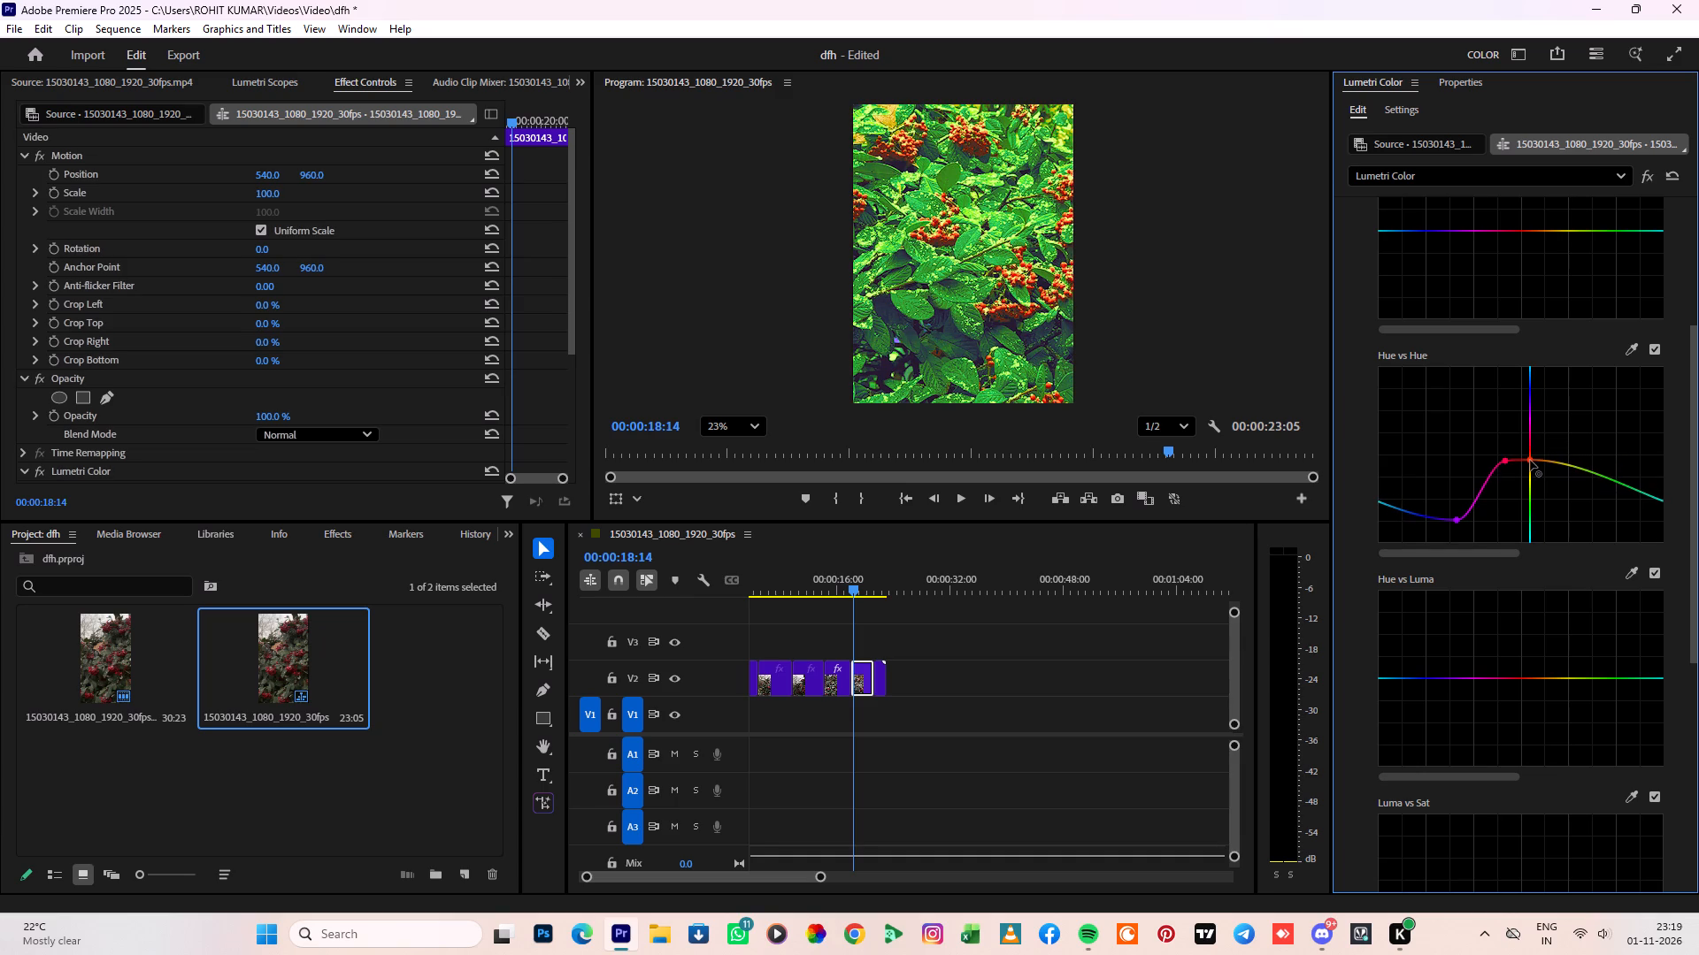
{"action": "left_click", "coordinate": [1552, 527]}
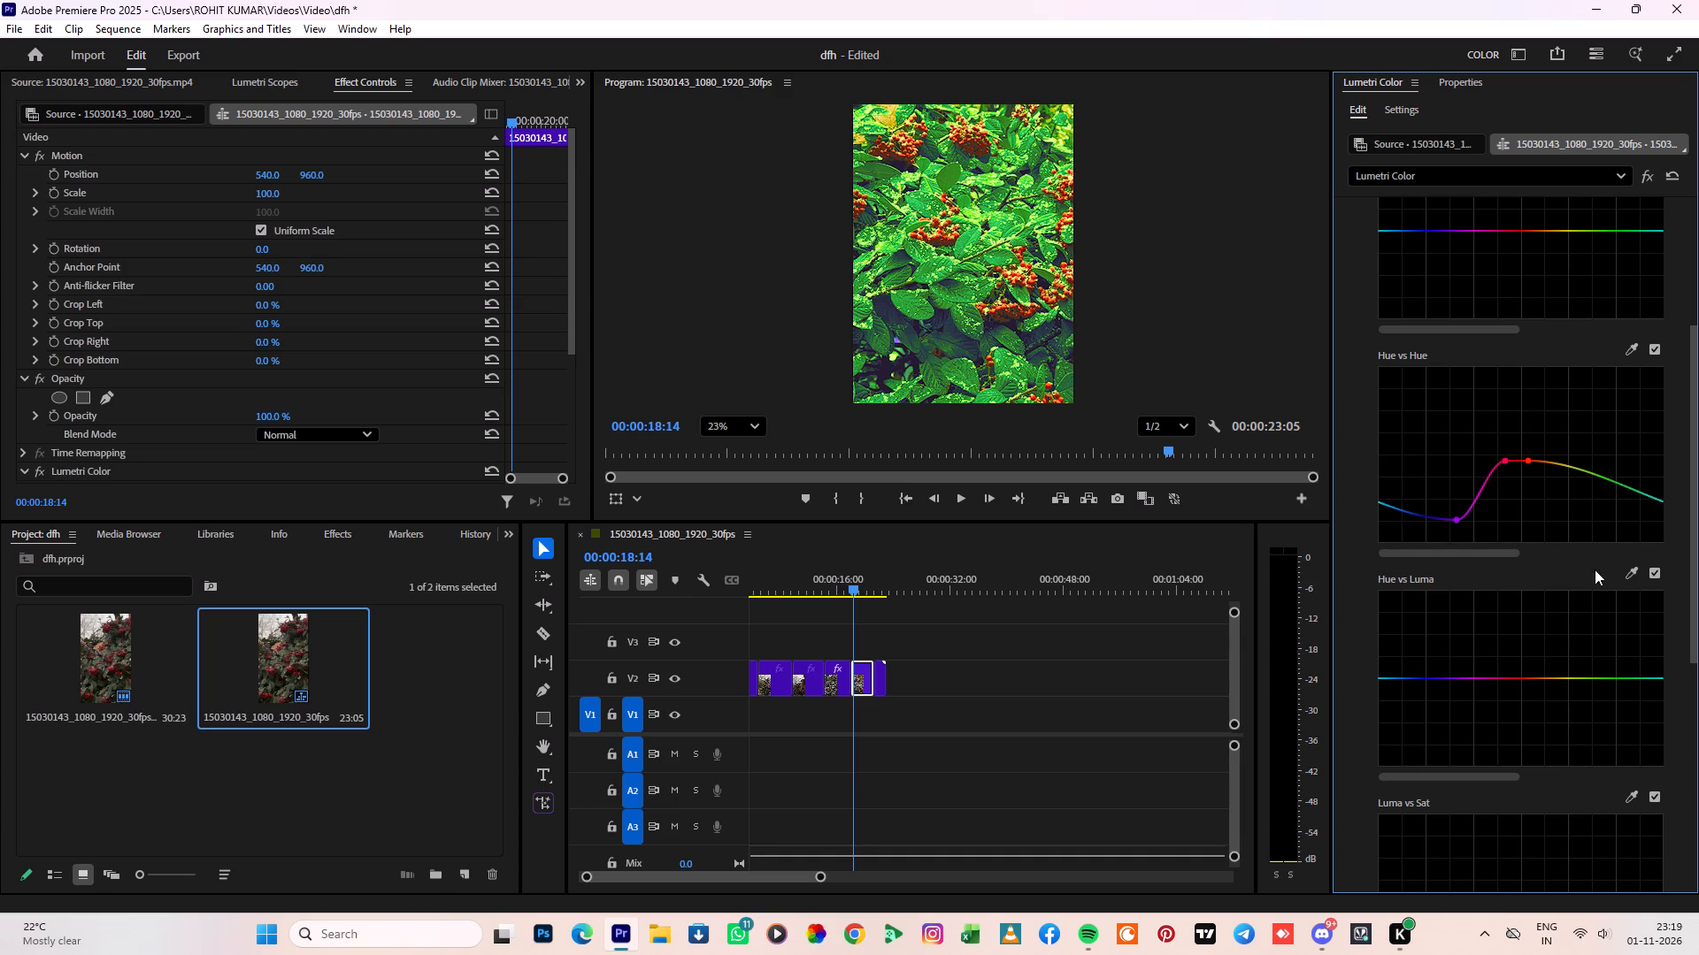
Sample the green leaves for Hue vs Luma, setting the outer points in pink and green above the baseline and the middle yellow point below it.
{"action": "left_click", "coordinate": [1634, 565]}
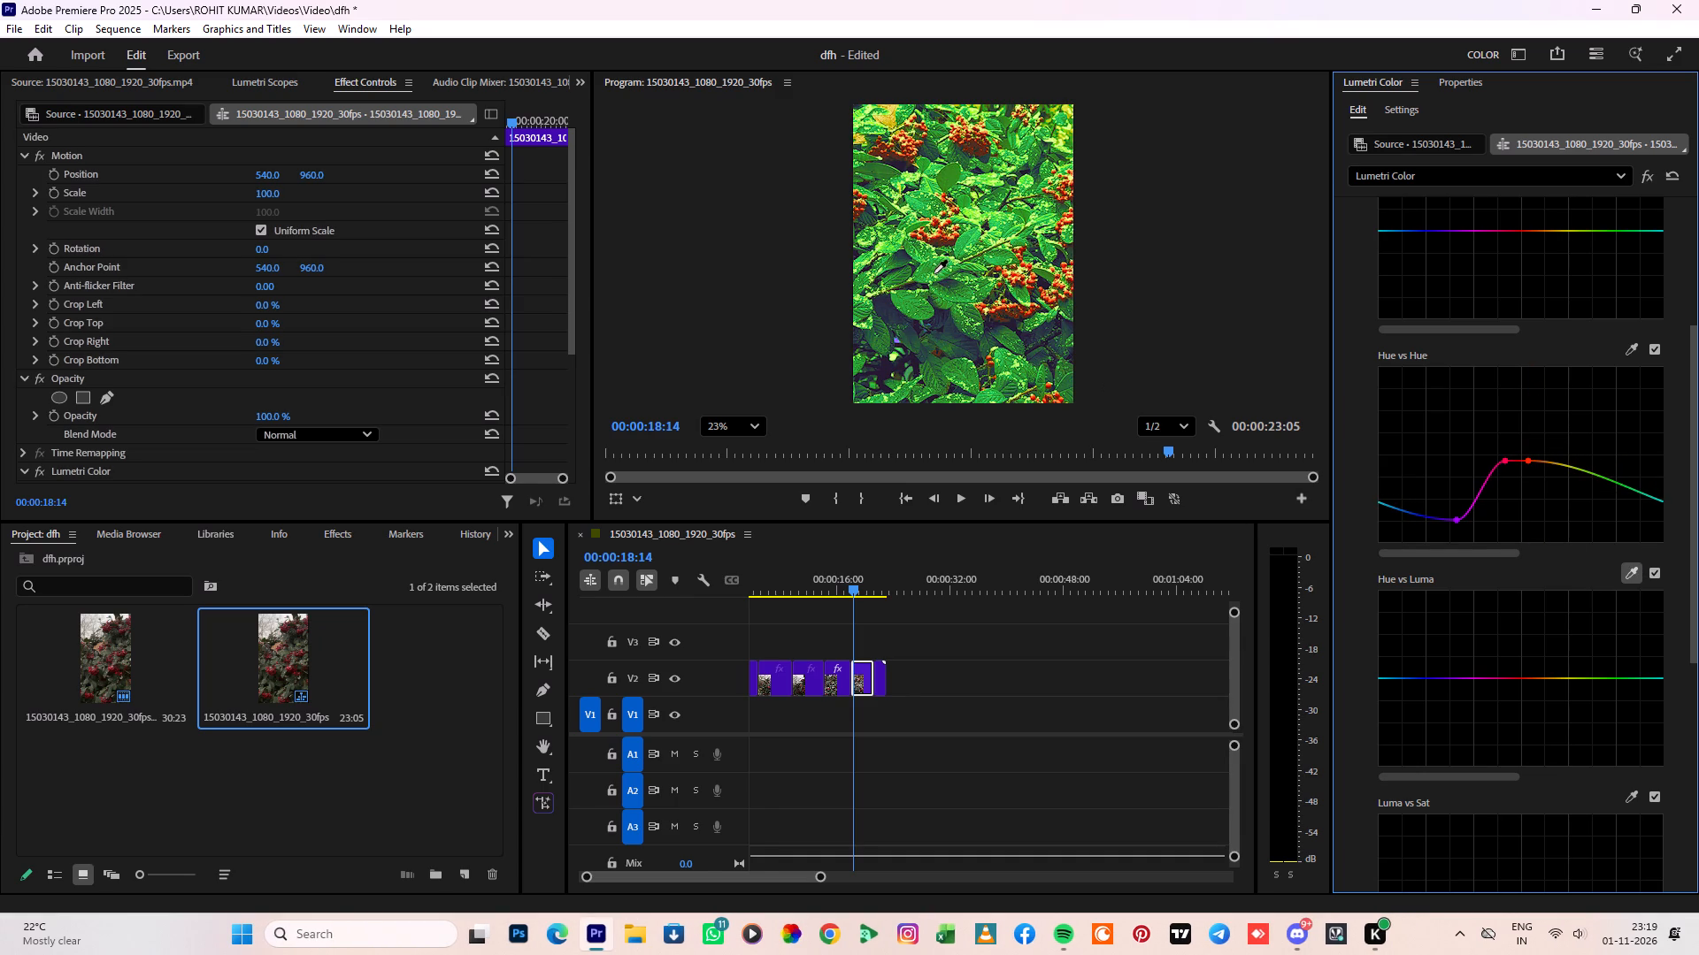
{"action": "left_click", "coordinate": [929, 270]}
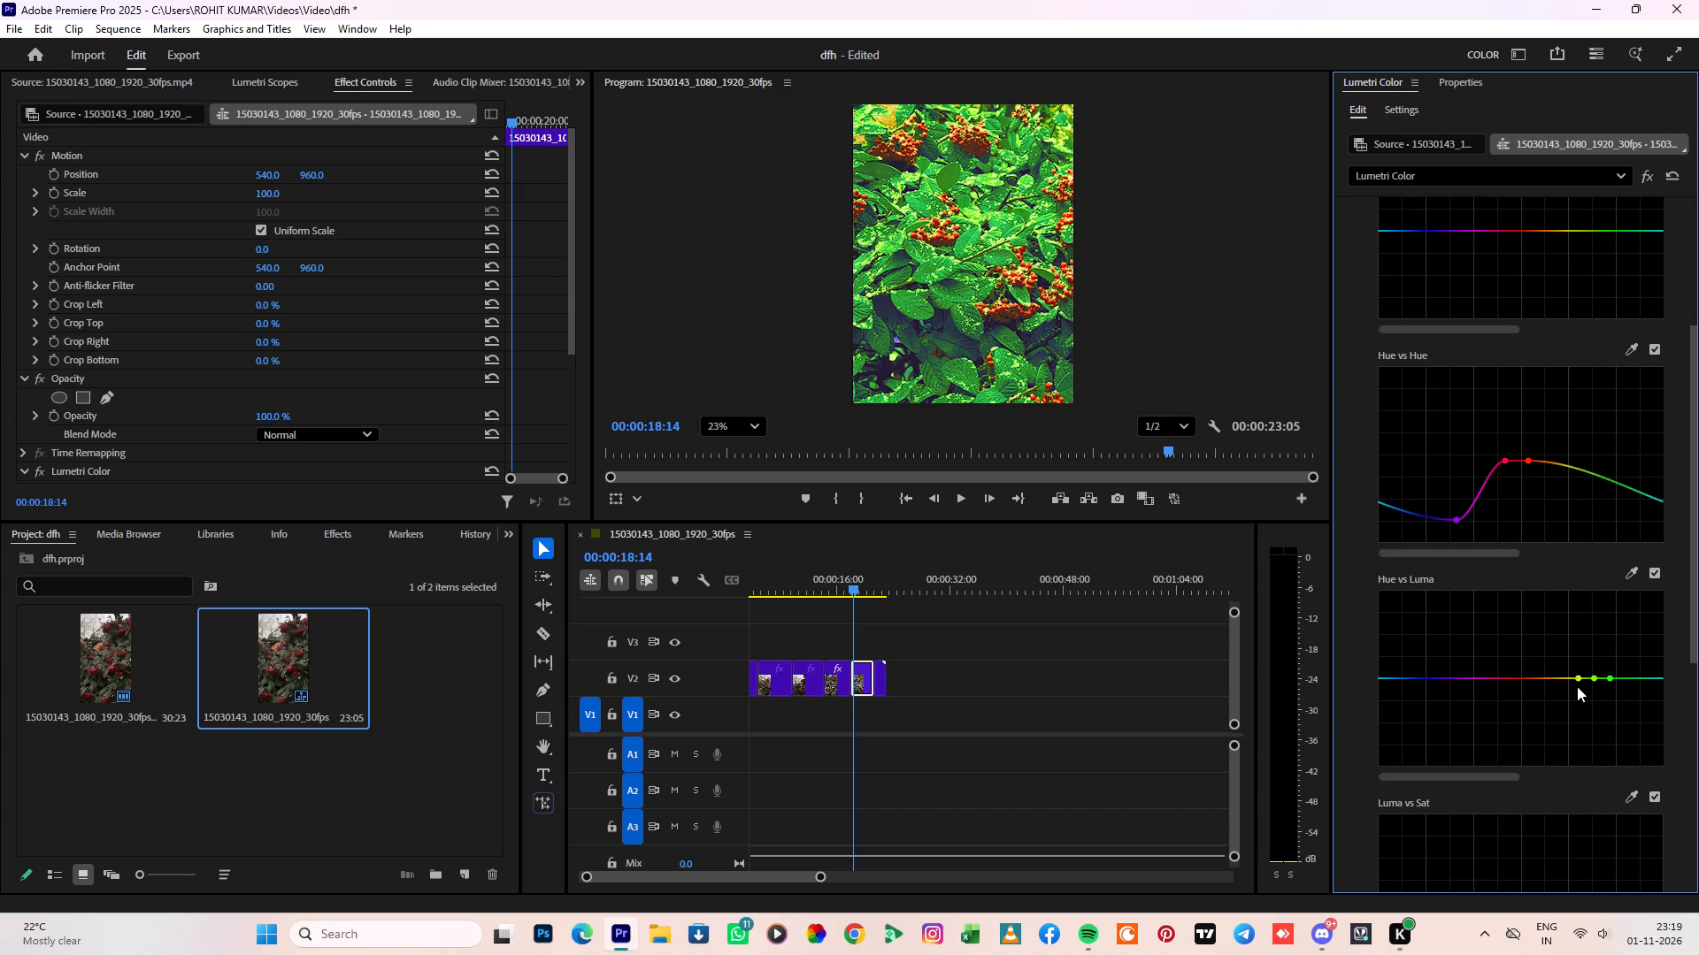
{"action": "left_click_drag", "start_coordinate": [1579, 677], "coordinate": [1533, 695]}
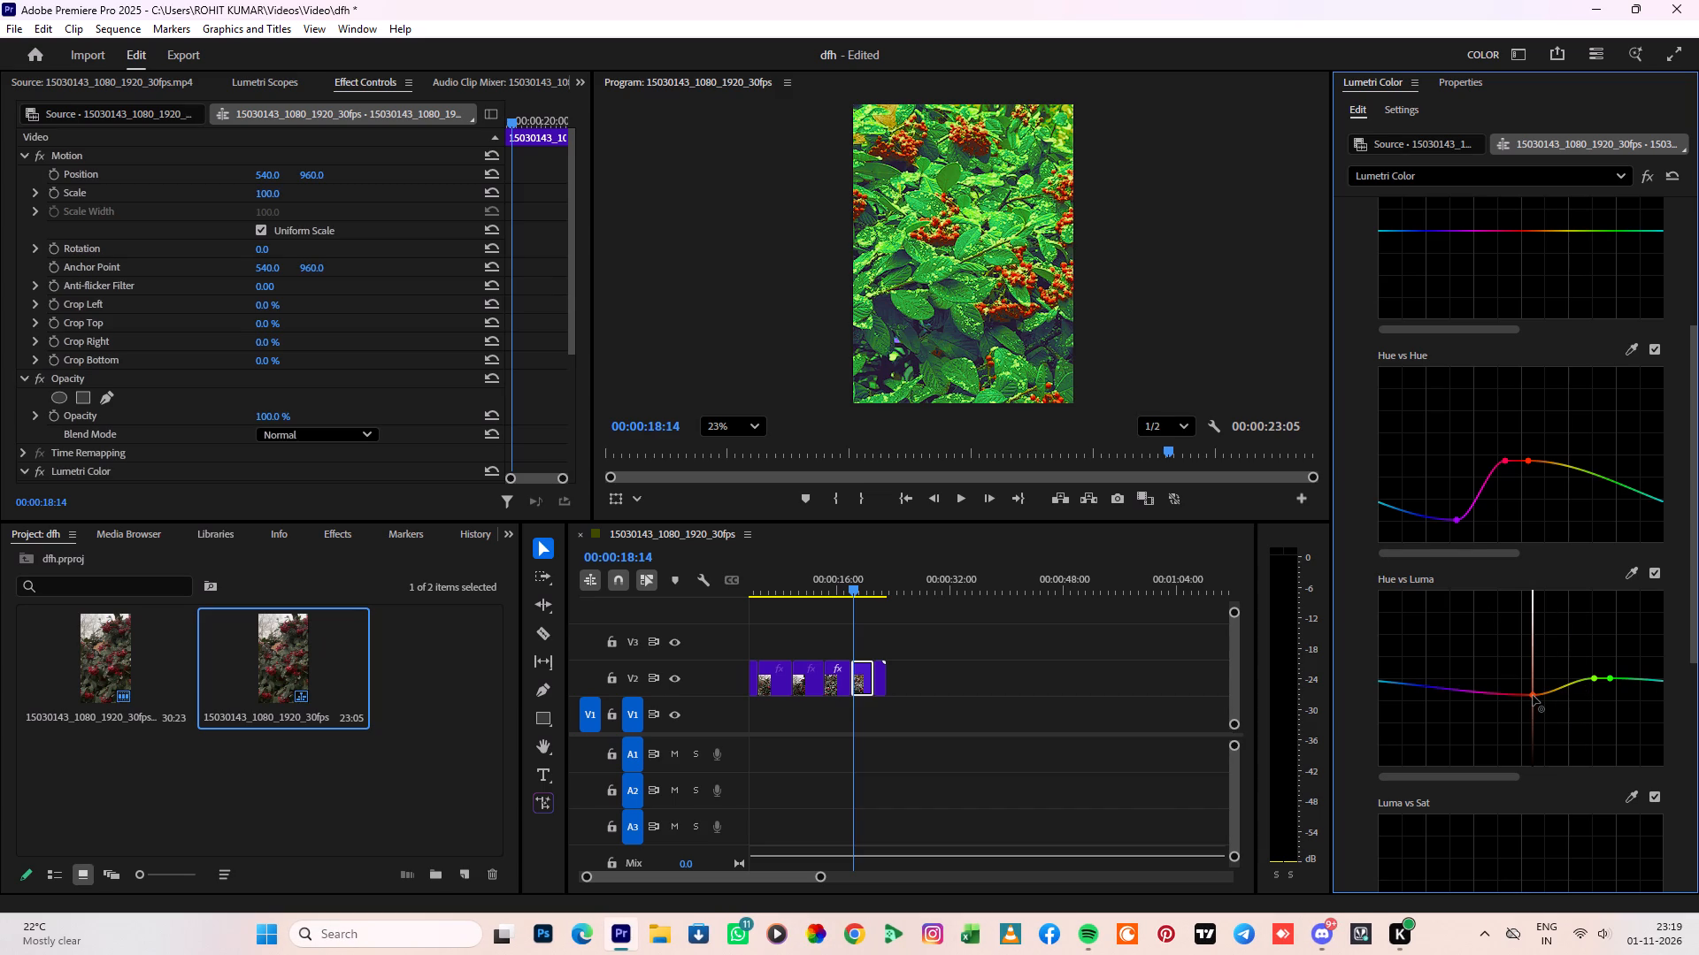
{"action": "left_click_drag", "start_coordinate": [1533, 695], "coordinate": [1493, 649]}
{"action": "left_click_drag", "start_coordinate": [1595, 676], "coordinate": [1595, 675]}
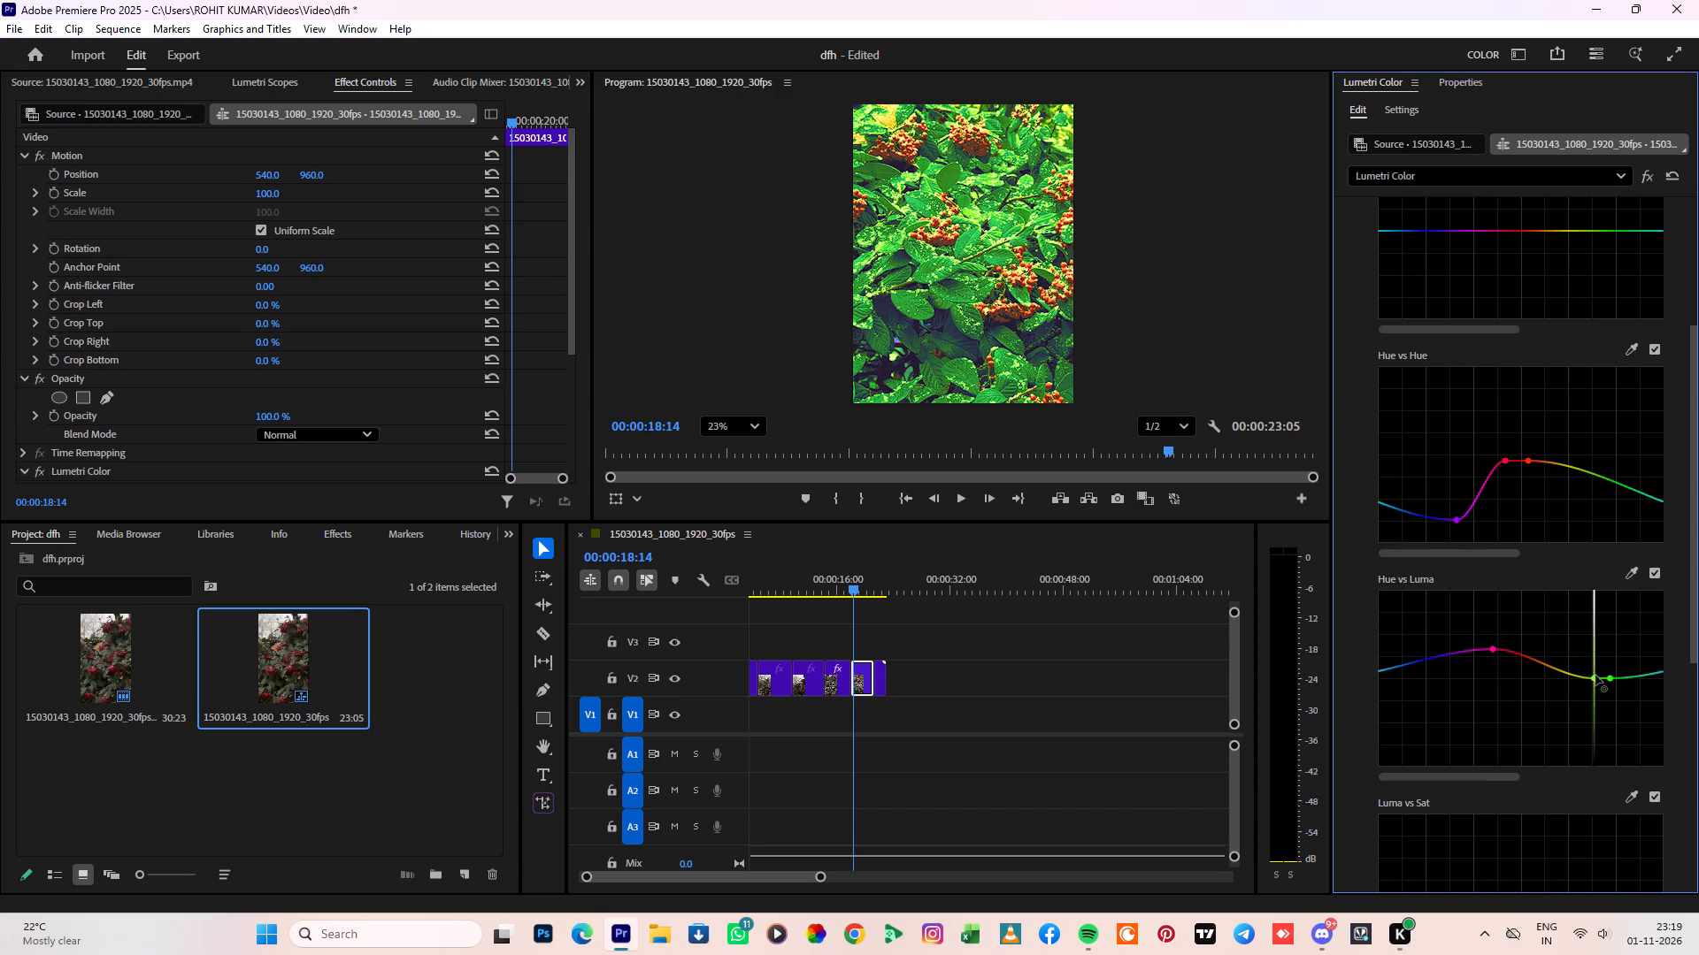
{"action": "left_click_drag", "start_coordinate": [1595, 675], "coordinate": [1585, 713]}
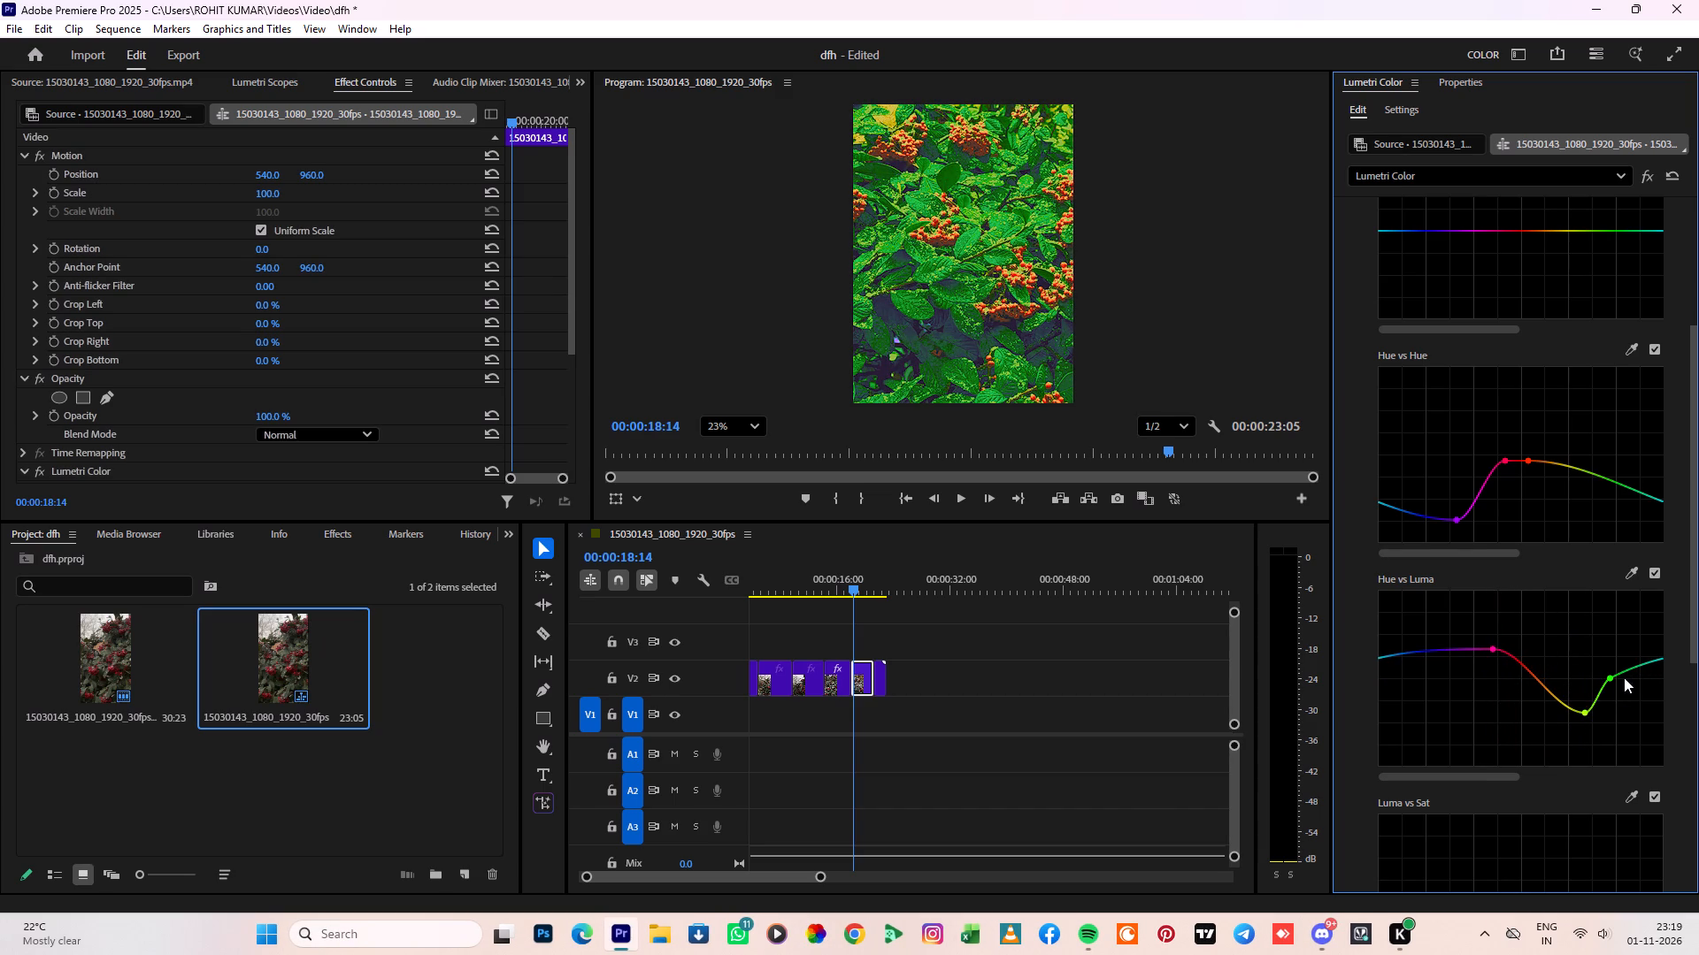
{"action": "left_click_drag", "start_coordinate": [1611, 679], "coordinate": [1636, 719]}
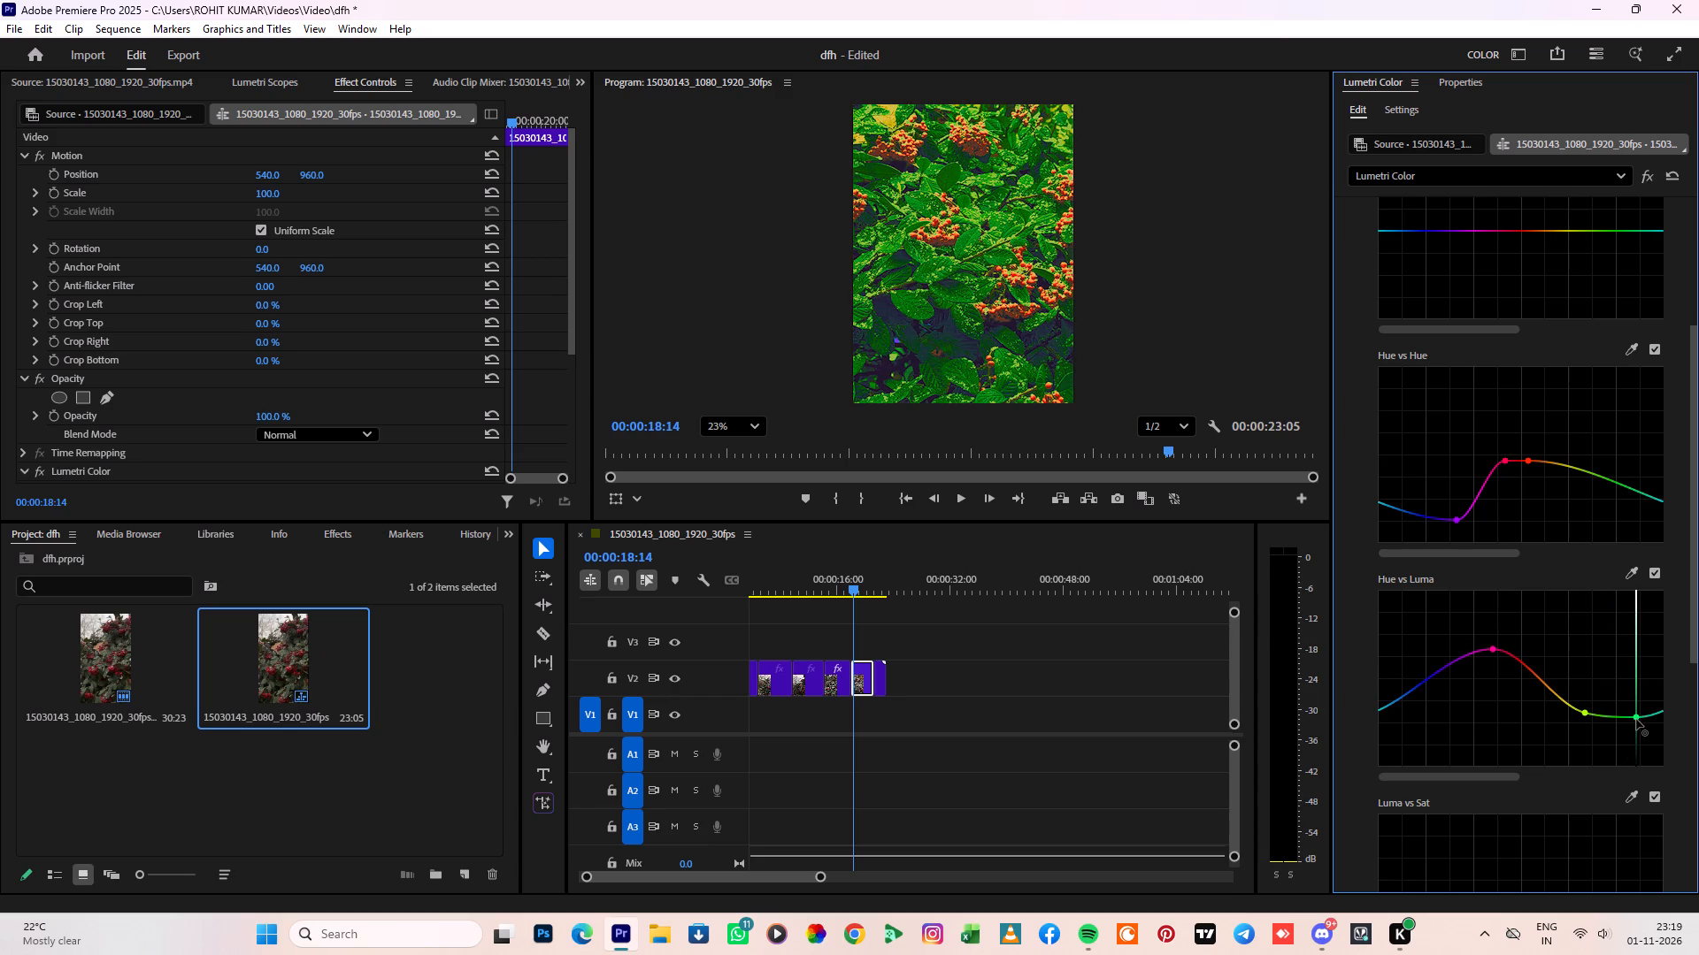
{"action": "left_click_drag", "start_coordinate": [1636, 719], "coordinate": [1626, 650]}
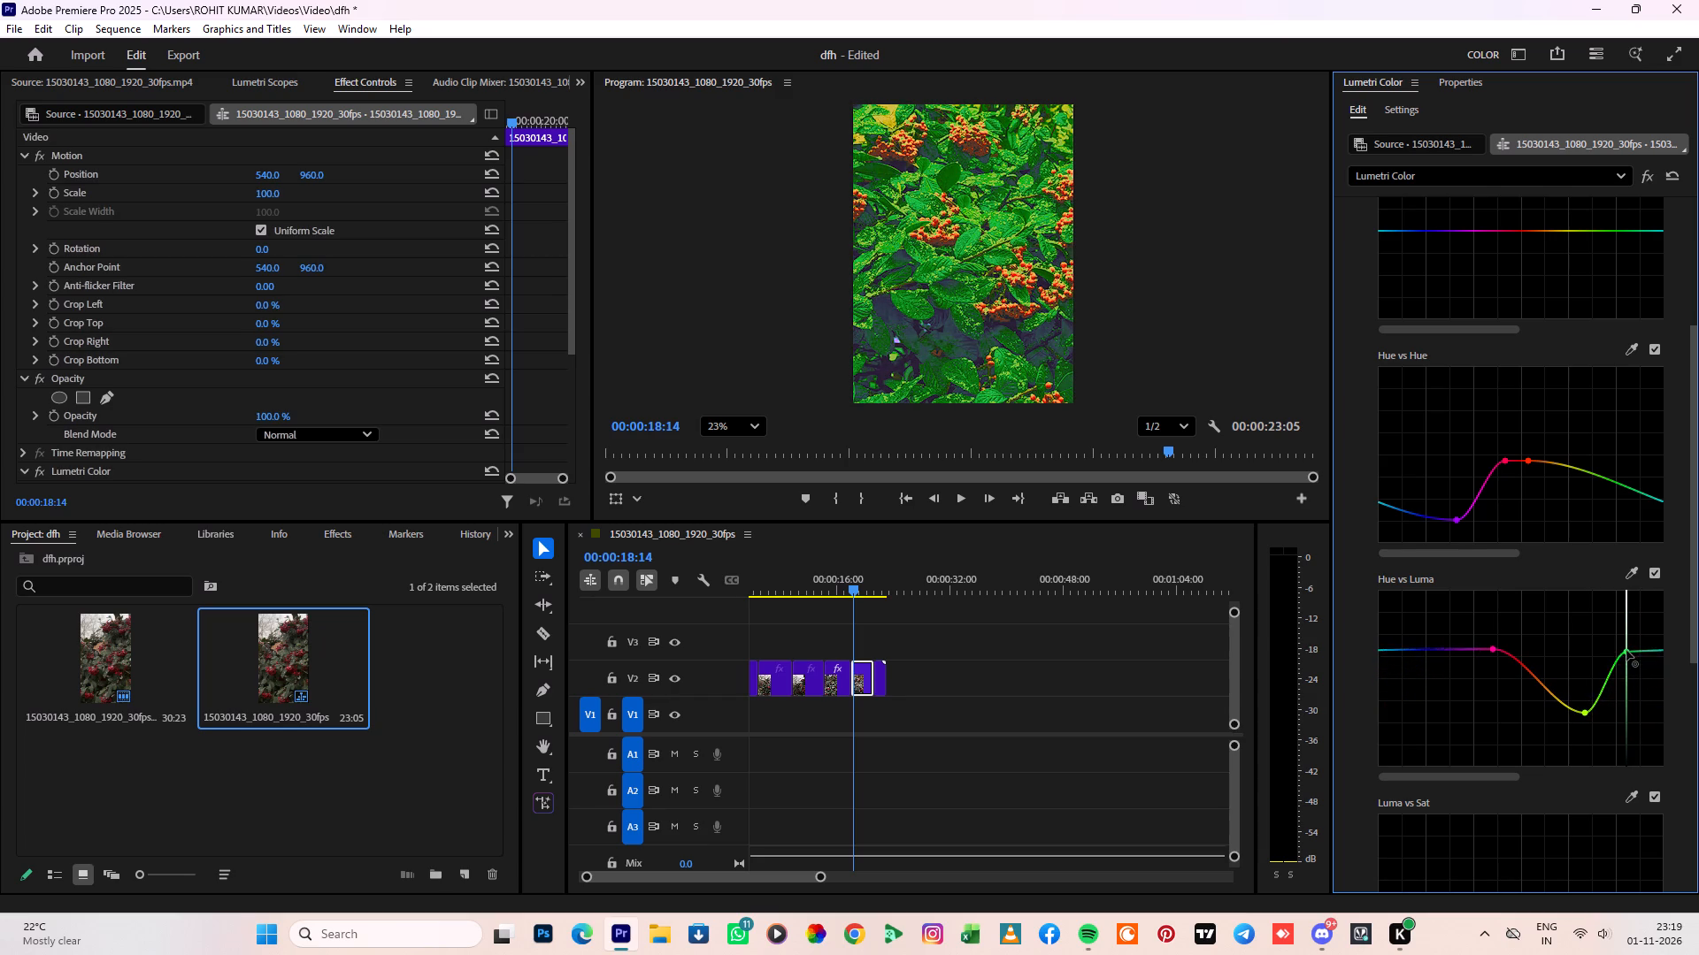
{"action": "left_click_drag", "start_coordinate": [1626, 650], "coordinate": [1619, 652]}
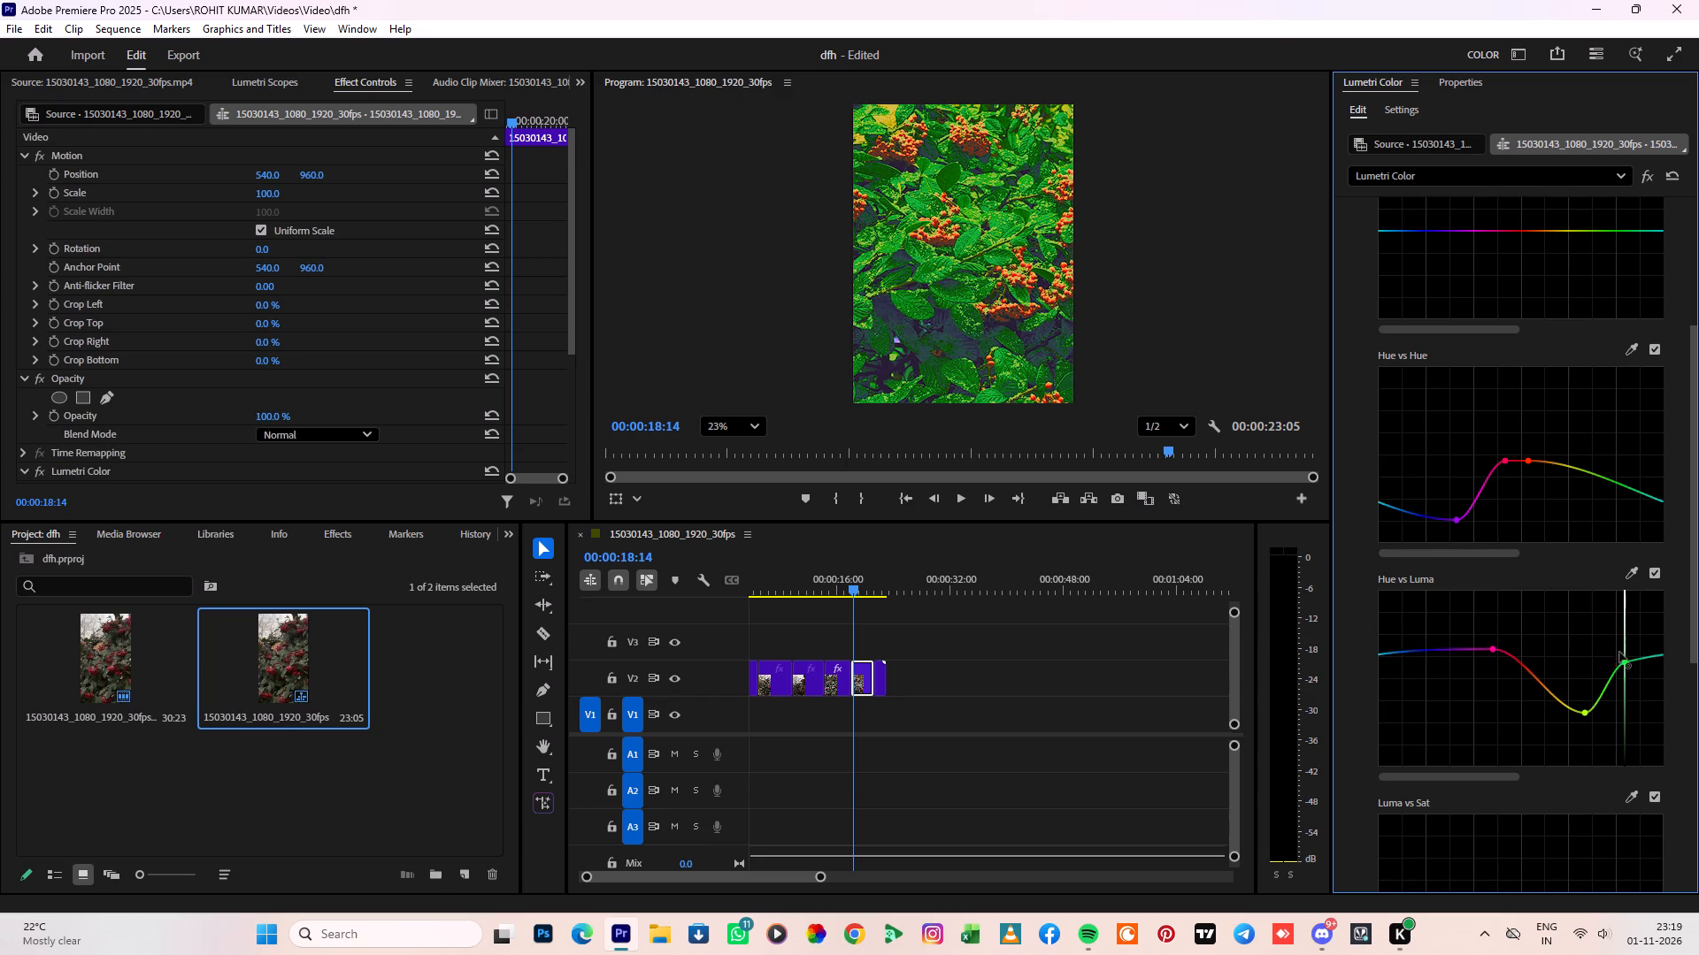
{"action": "left_click_drag", "start_coordinate": [1619, 652], "coordinate": [1618, 643]}
Sample the dark gap between leaves for Luma vs Sat, raise the darkest and brightest points above the baseline, and pull the middle point below.
{"action": "scroll", "coordinate": [1612, 664], "scroll_direction": "down", "scroll_amount": 4}
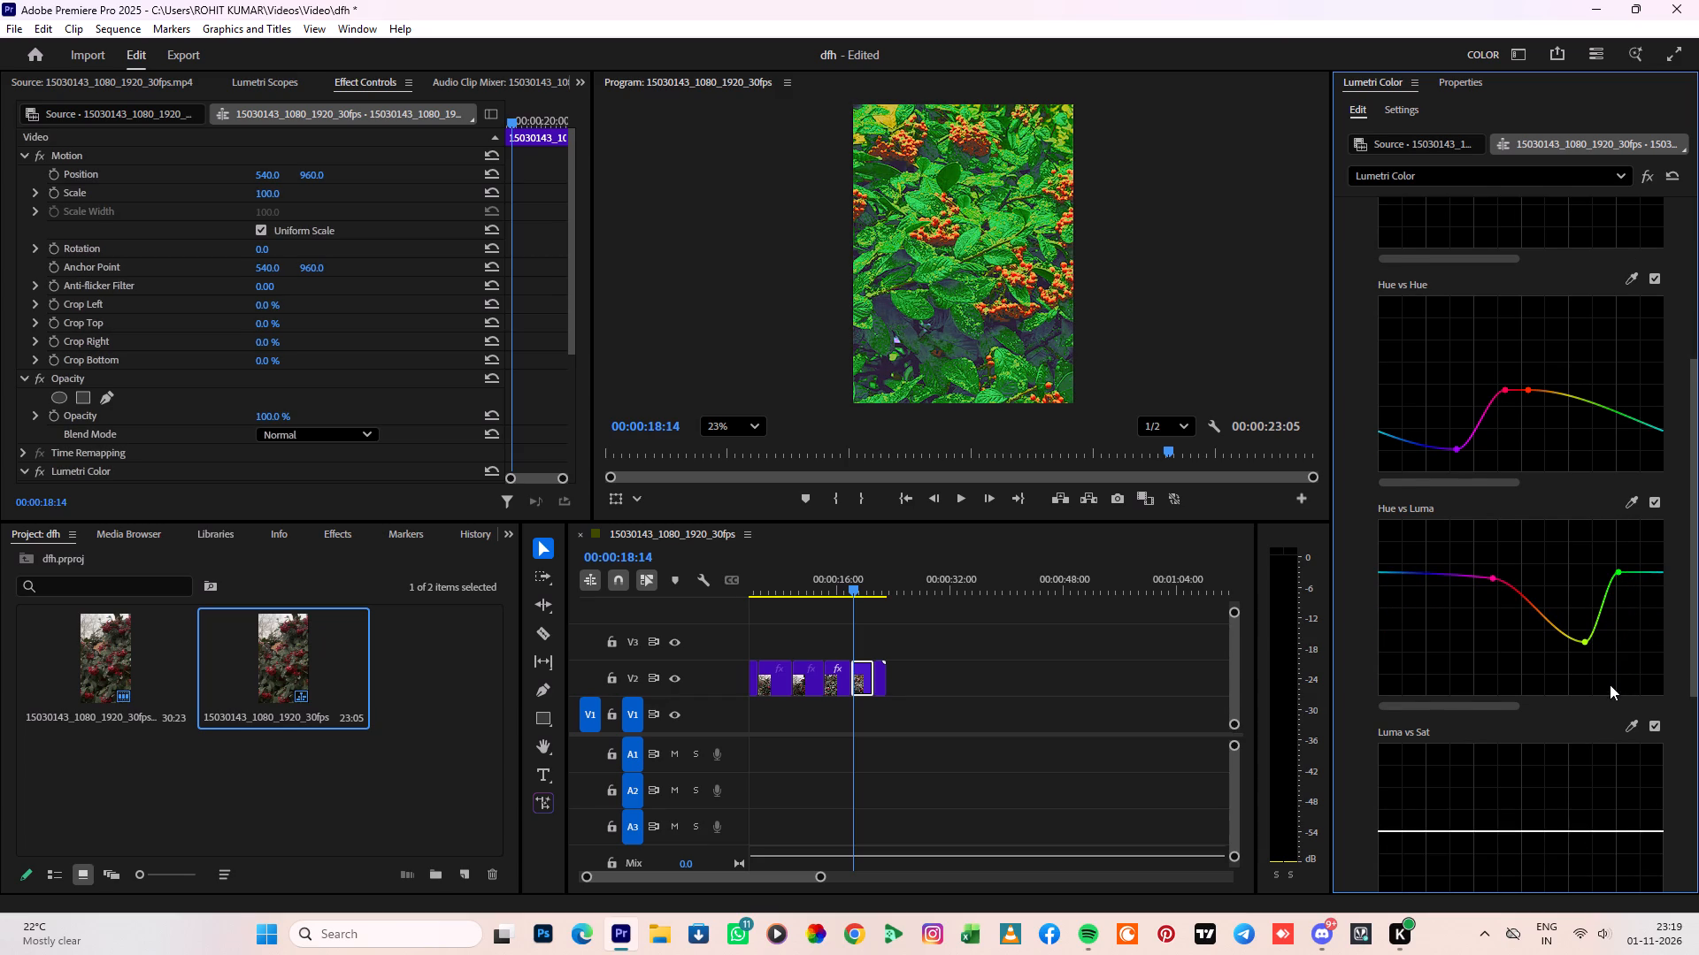
{"action": "scroll", "coordinate": [1610, 684], "scroll_direction": "down", "scroll_amount": 1}
{"action": "left_click", "coordinate": [1637, 707]}
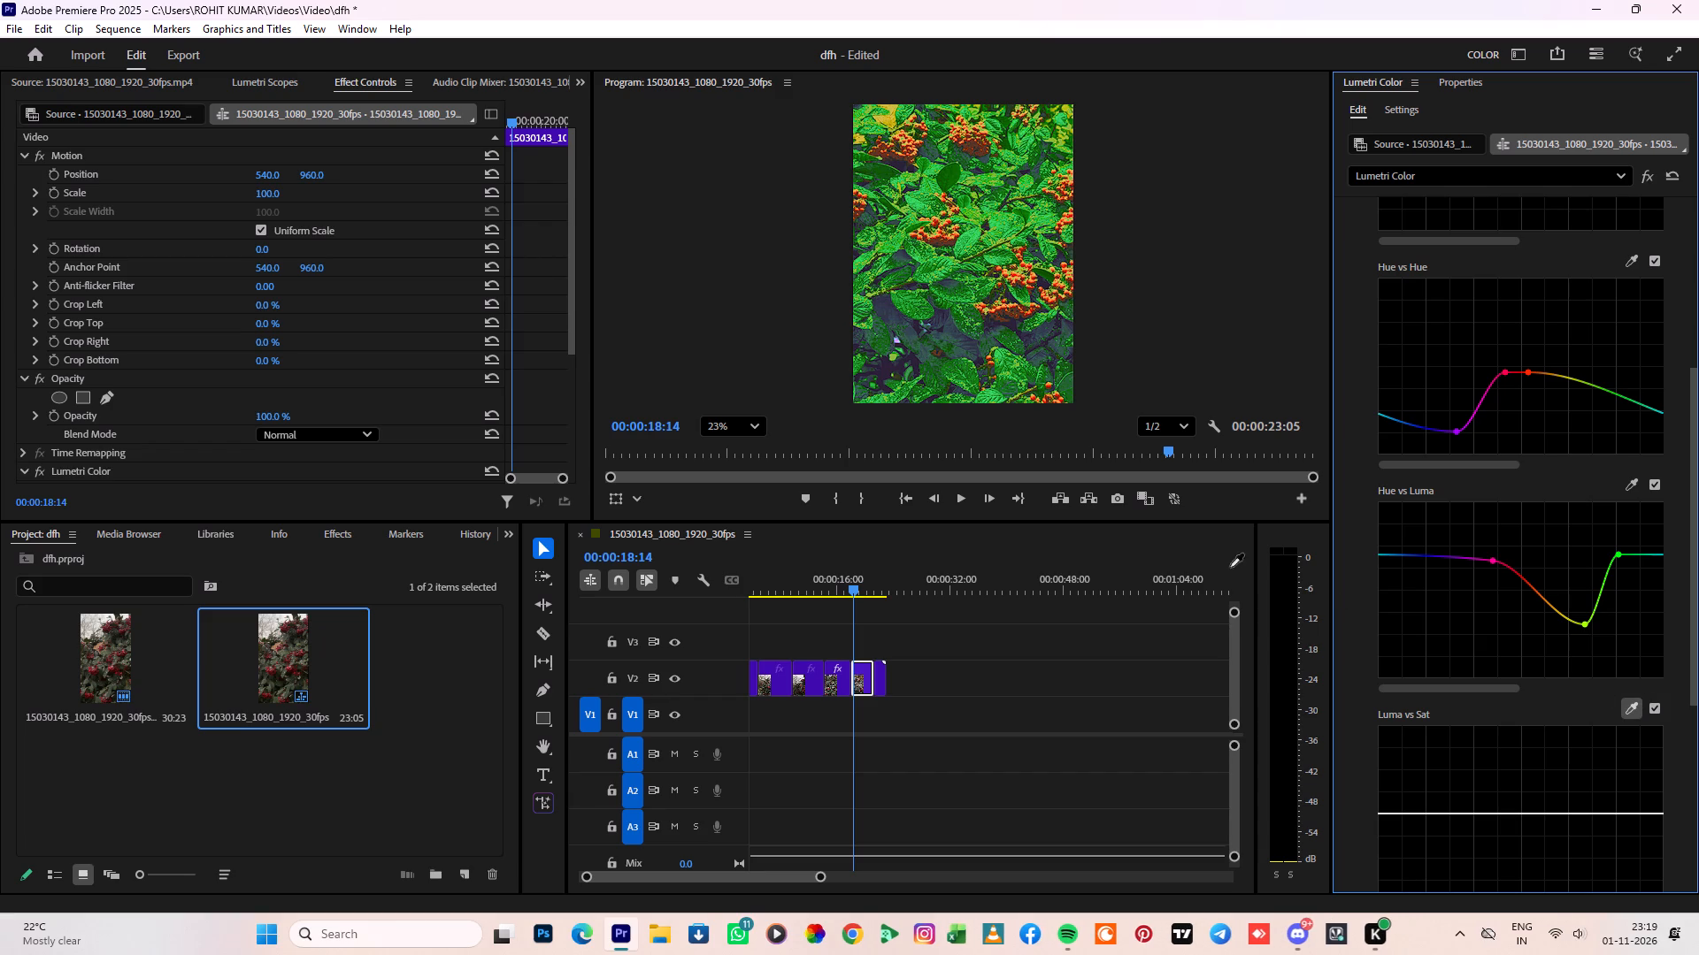
{"action": "left_click", "coordinate": [944, 344]}
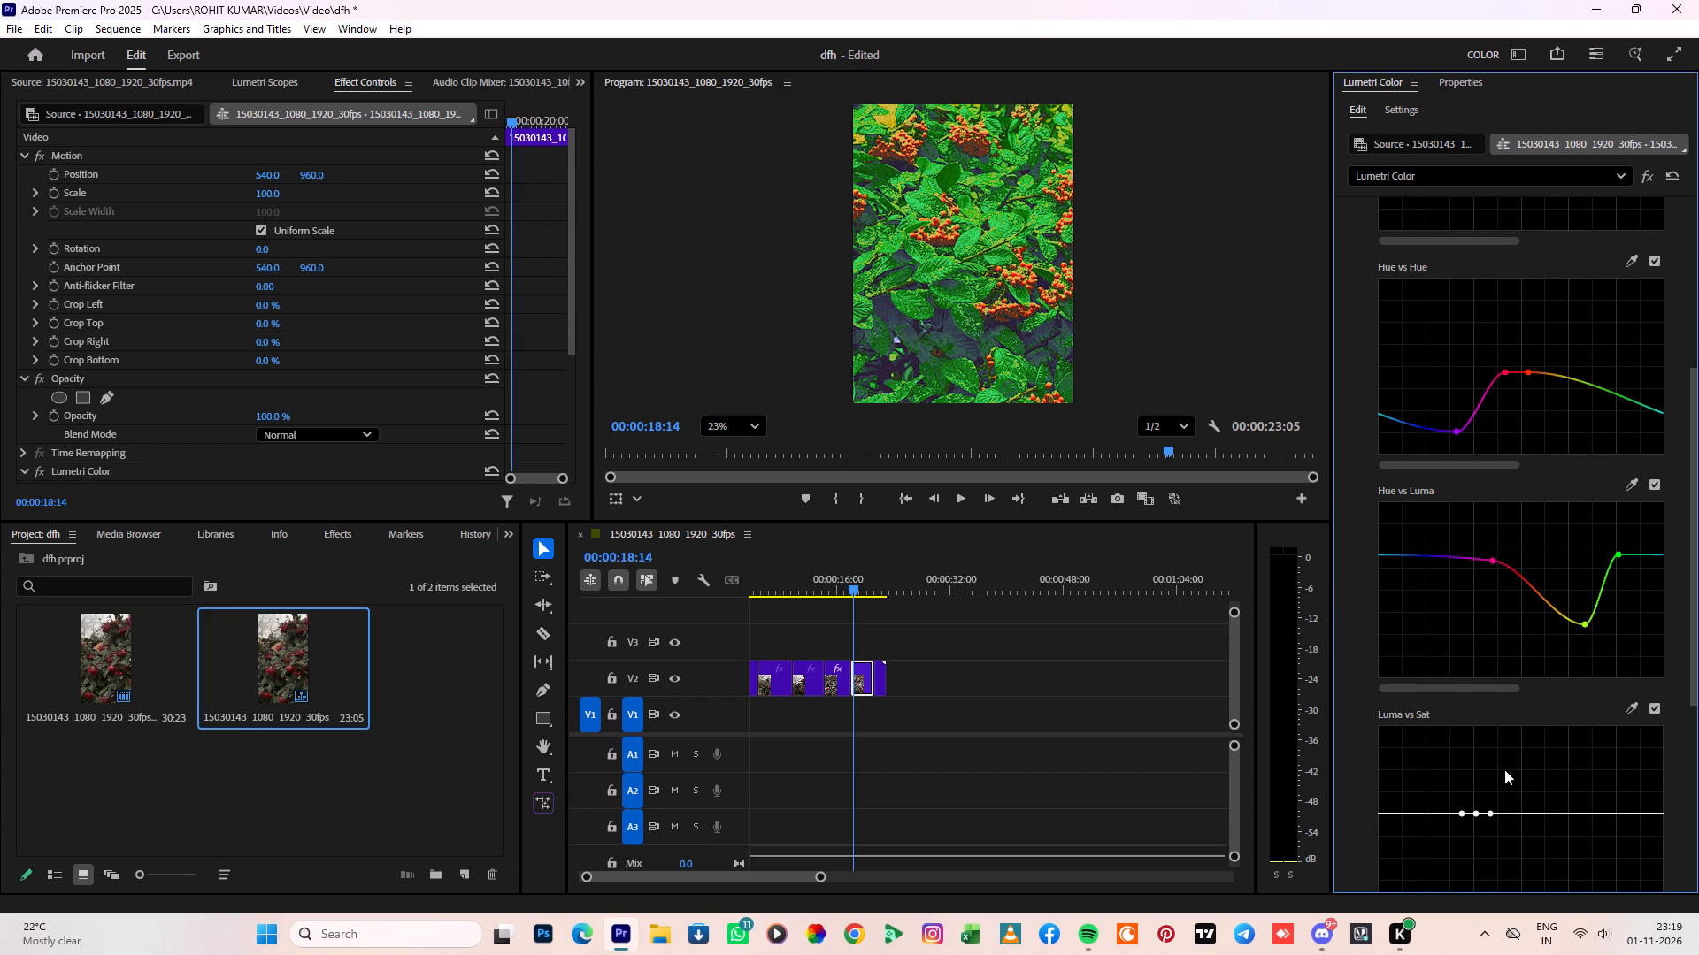
{"action": "left_click_drag", "start_coordinate": [1495, 814], "coordinate": [1496, 840]}
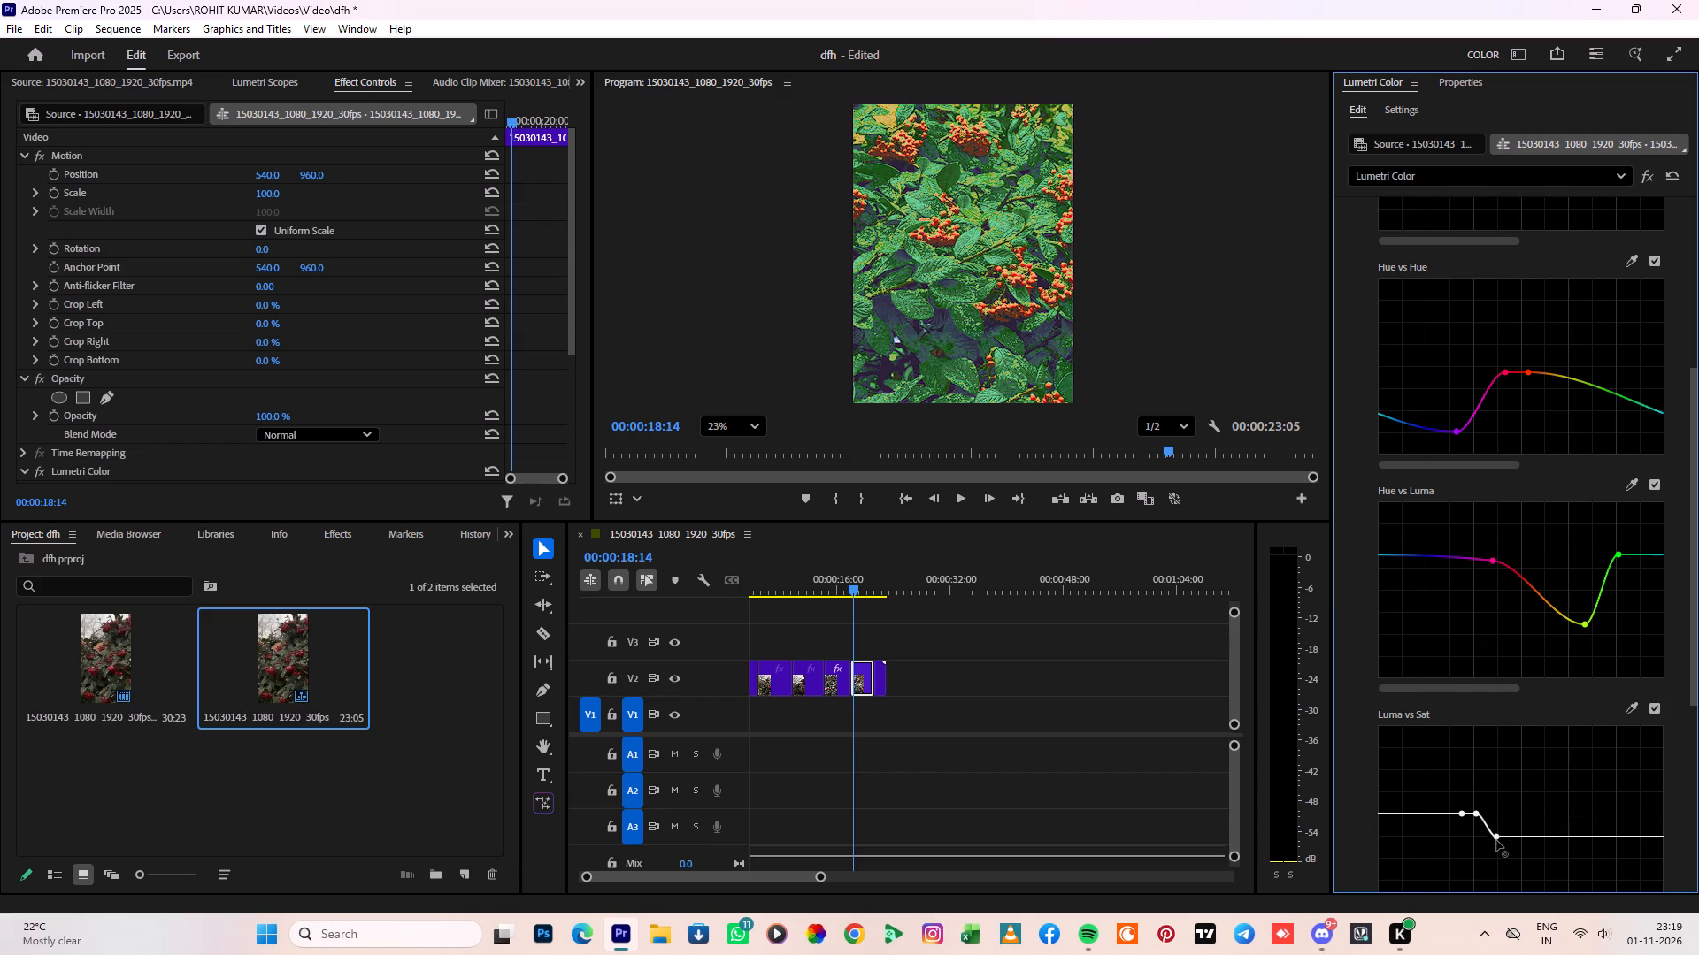
{"action": "left_click_drag", "start_coordinate": [1496, 840], "coordinate": [1538, 784]}
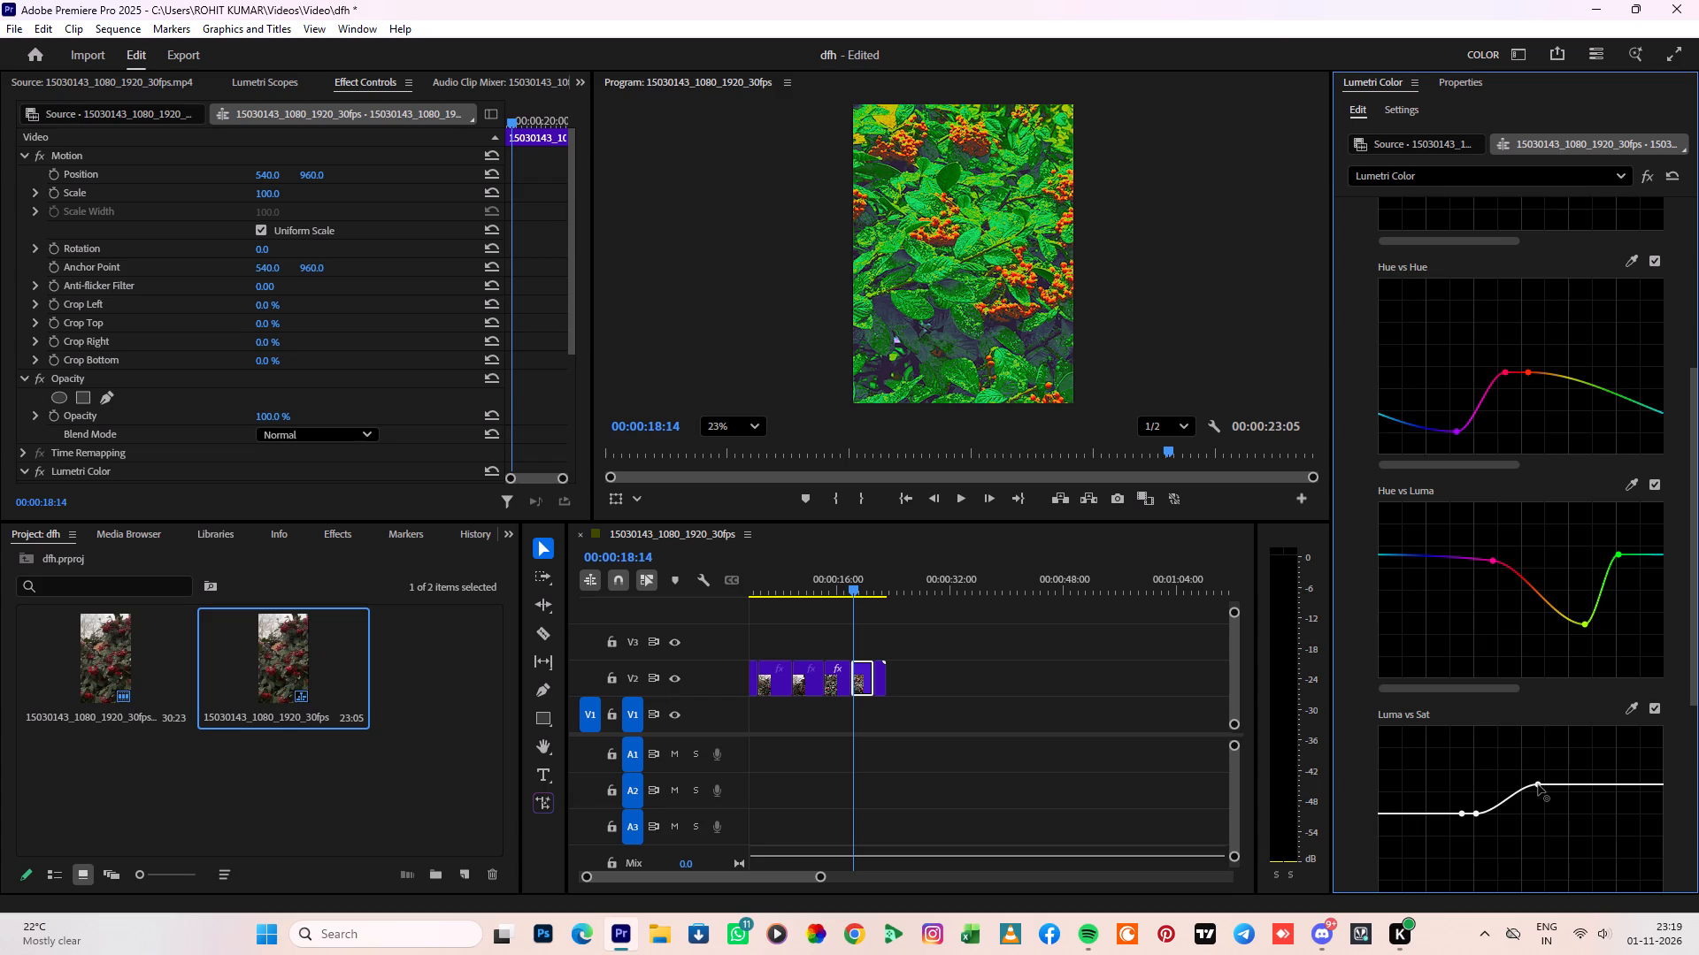
{"action": "left_click_drag", "start_coordinate": [1538, 784], "coordinate": [1539, 798]}
{"action": "left_click_drag", "start_coordinate": [1476, 811], "coordinate": [1485, 837]}
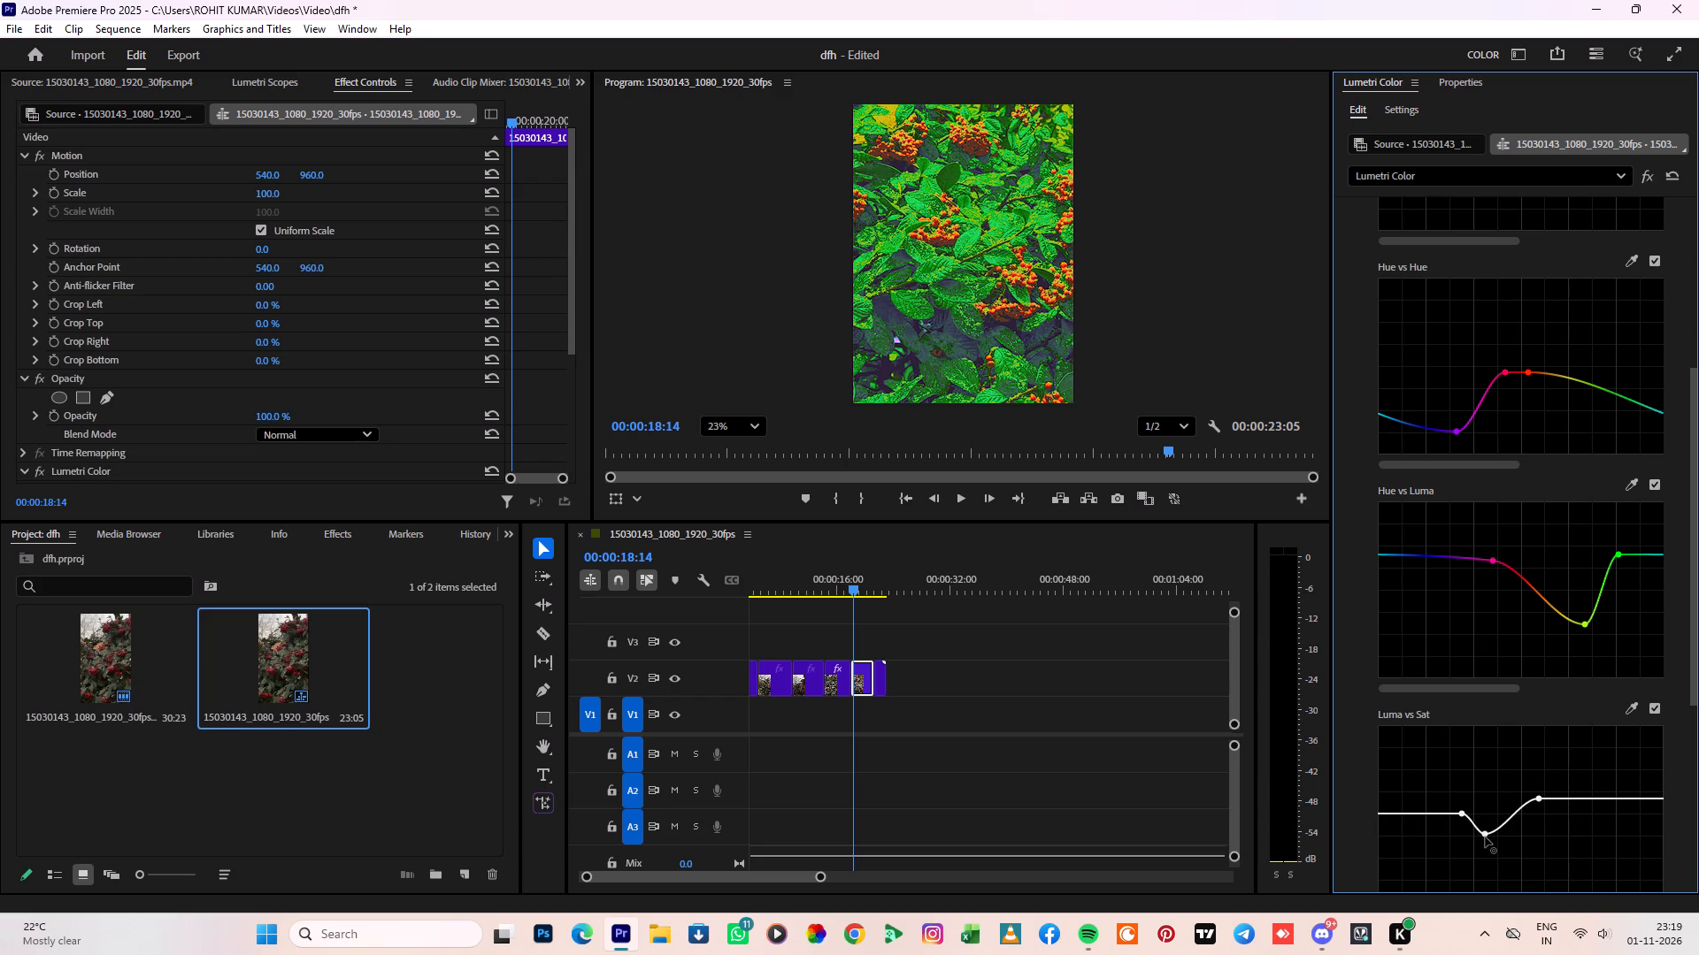
{"action": "left_click_drag", "start_coordinate": [1485, 837], "coordinate": [1485, 843]}
{"action": "left_click_drag", "start_coordinate": [1464, 814], "coordinate": [1468, 788]}
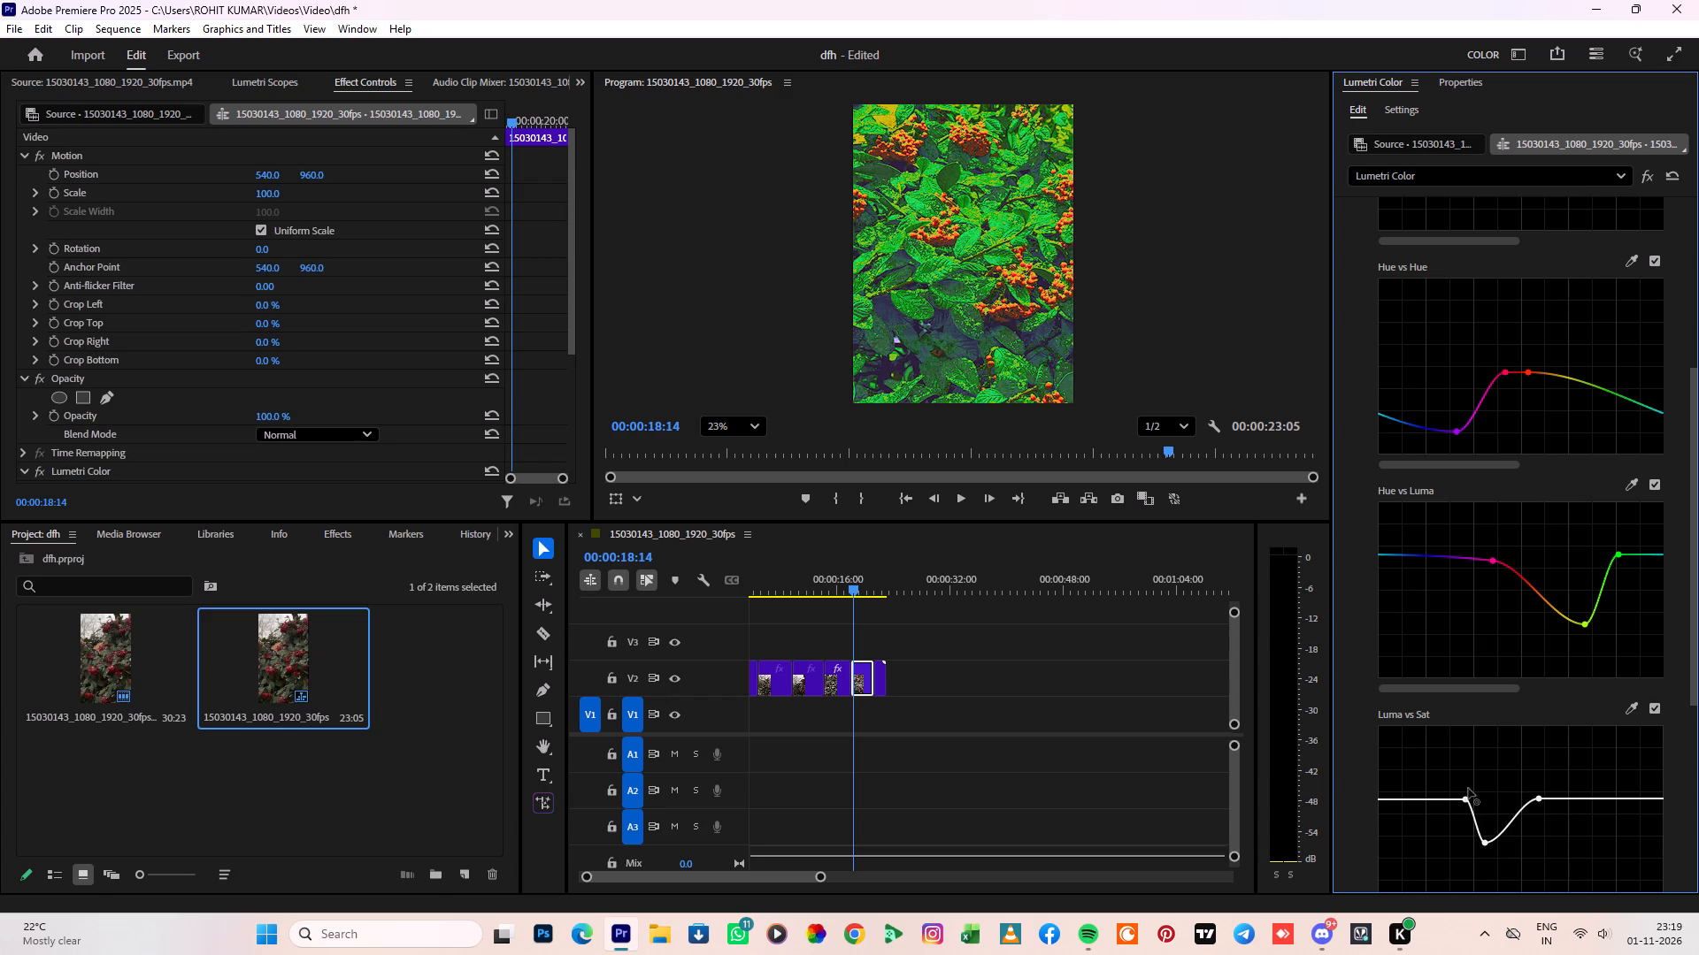
{"action": "left_click_drag", "start_coordinate": [1468, 788], "coordinate": [1428, 777]}
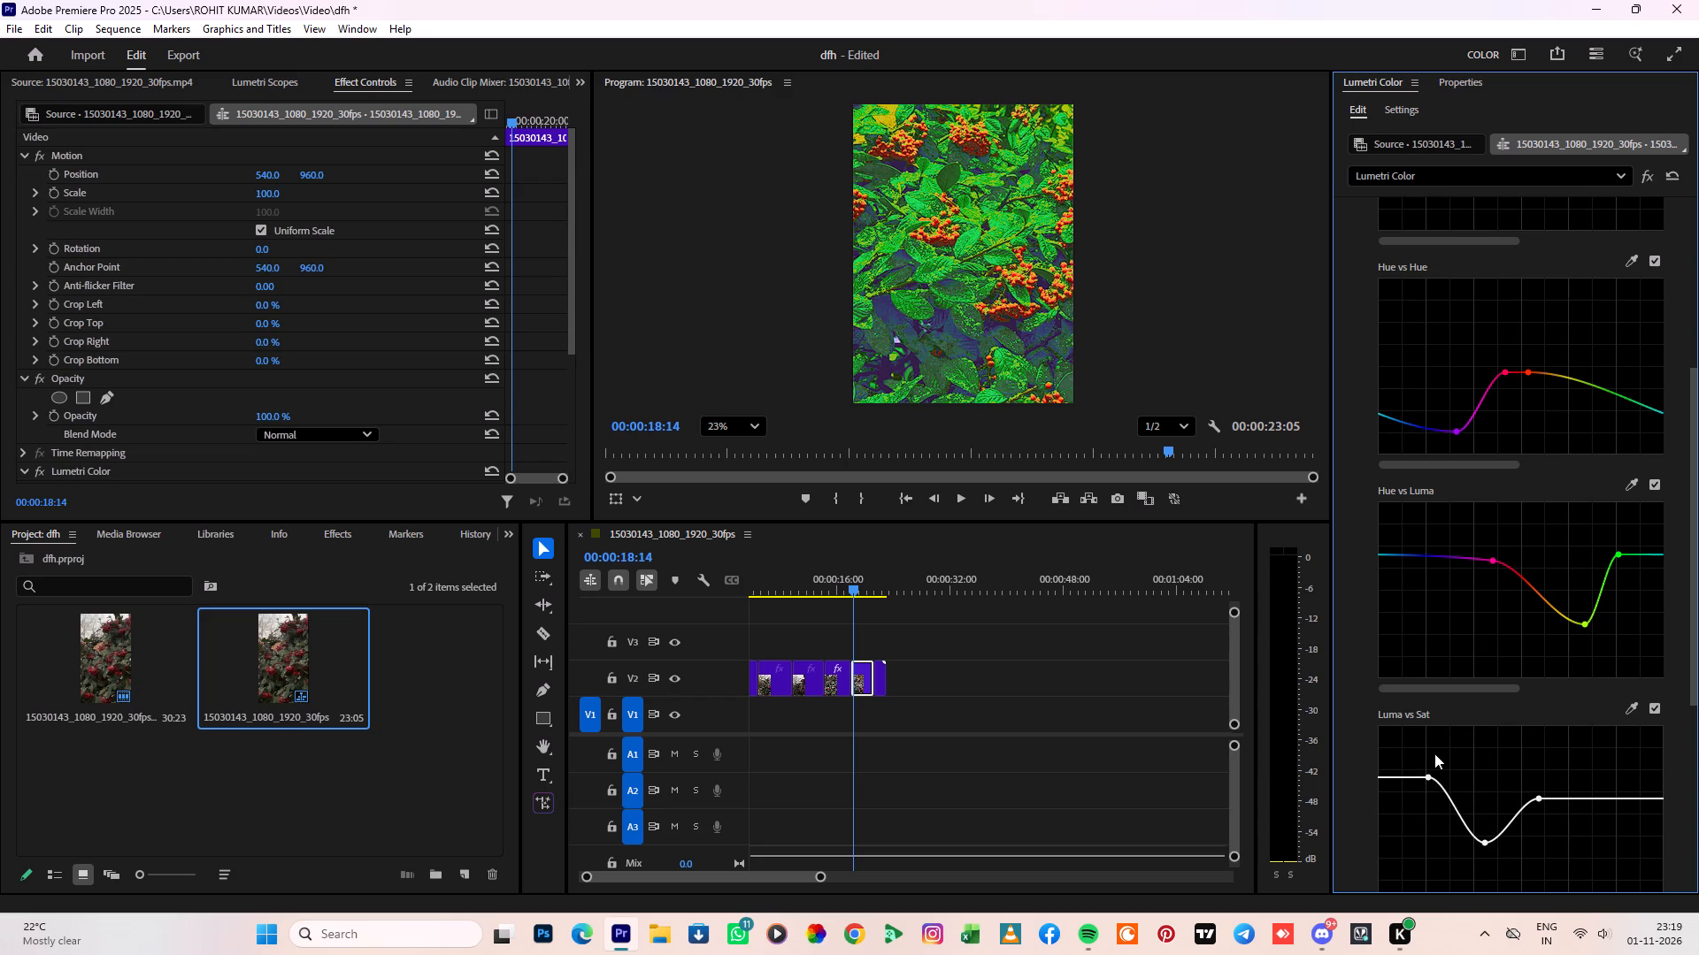
Sample the dark gap for Sat vs Sat, lower the two least-saturated points below the baseline, and raise the third point near the graph's top.
{"action": "scroll", "coordinate": [1581, 702], "scroll_direction": "down", "scroll_amount": 8}
{"action": "scroll", "coordinate": [1478, 807], "scroll_direction": "down", "scroll_amount": 5}
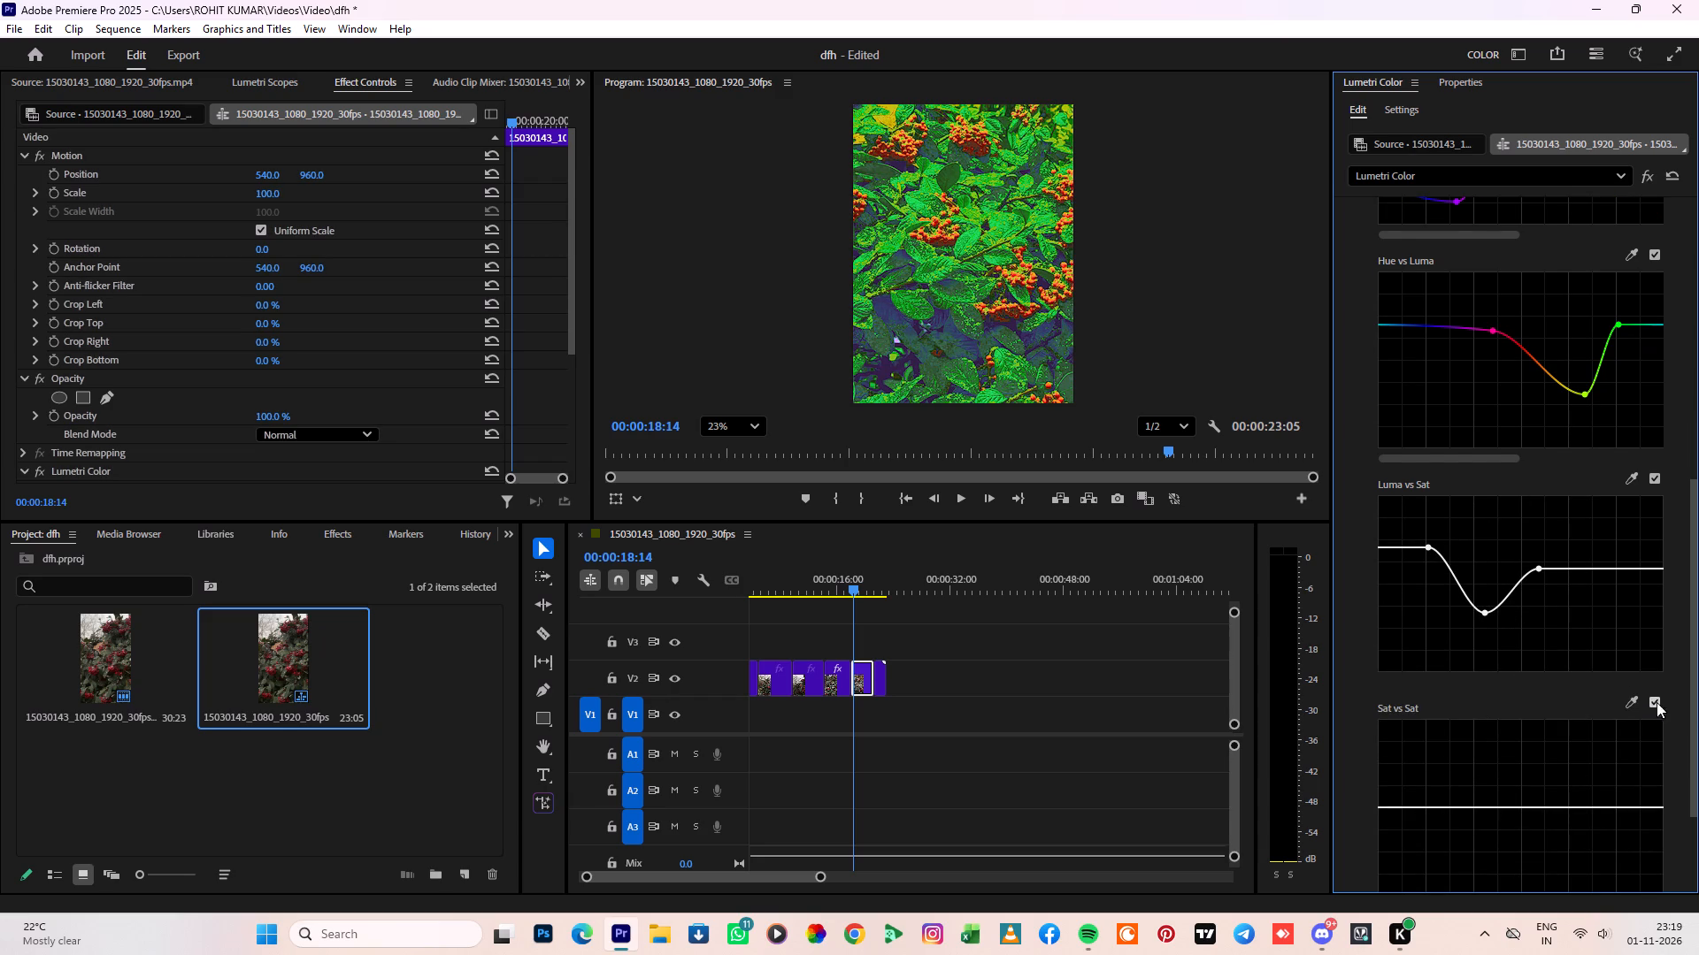
{"action": "left_click", "coordinate": [1626, 704]}
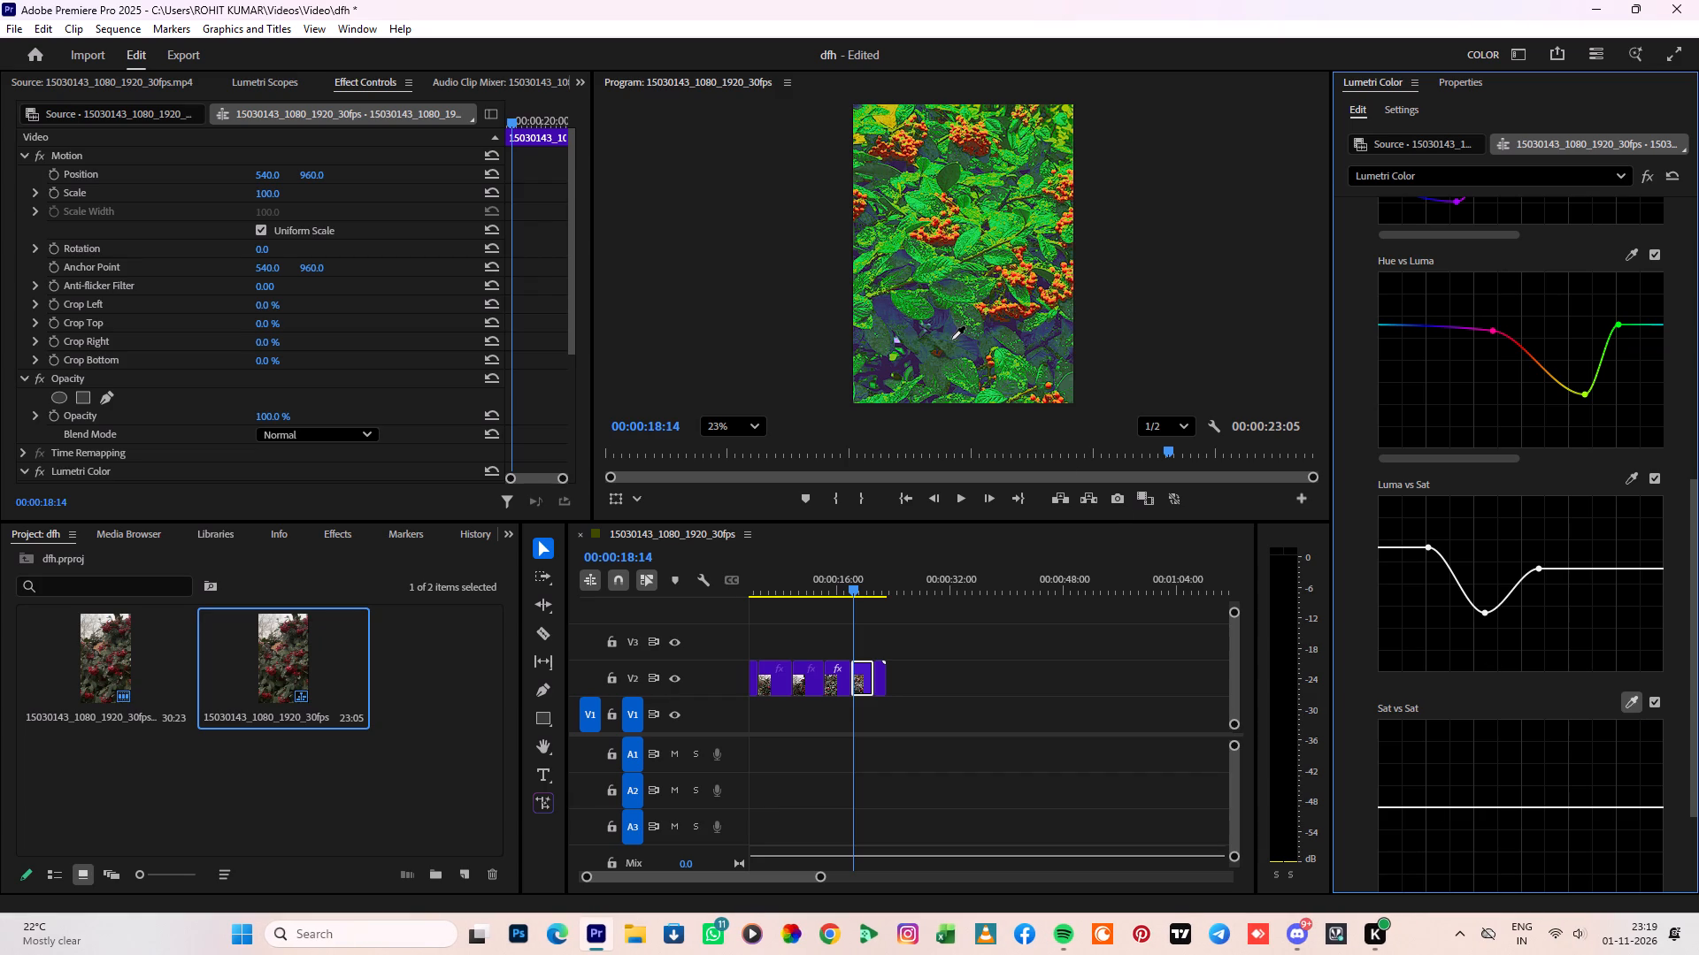
{"action": "left_click", "coordinate": [951, 340]}
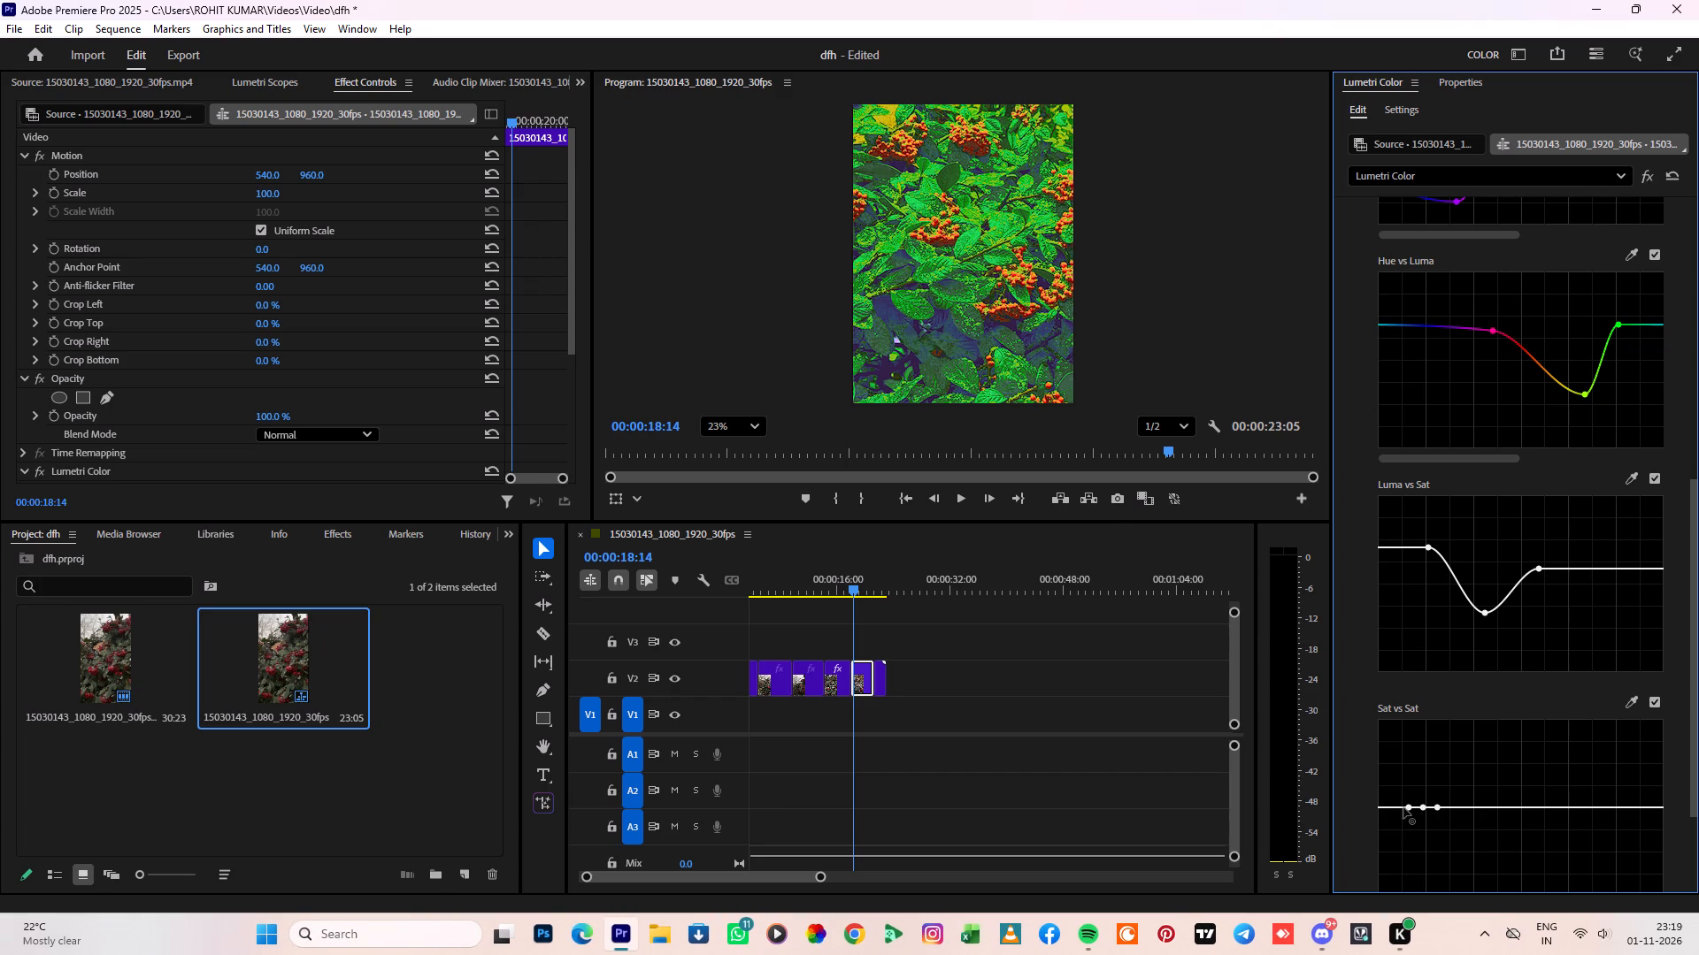
{"action": "left_click_drag", "start_coordinate": [1412, 807], "coordinate": [1403, 842]}
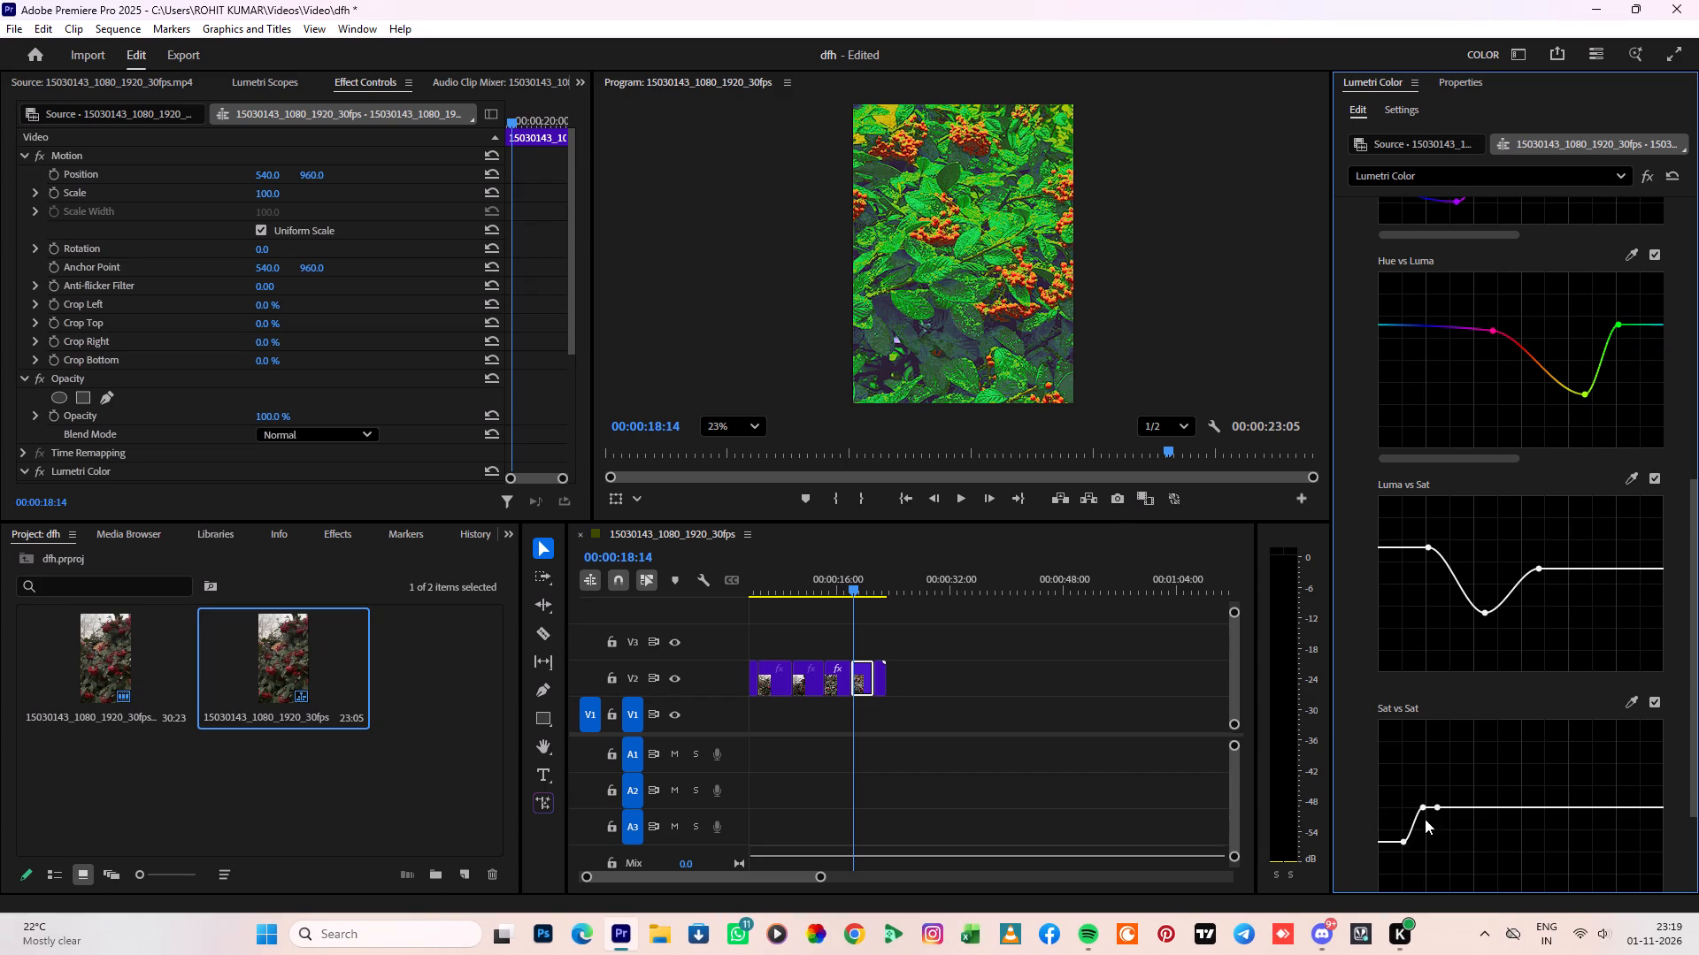
{"action": "left_click_drag", "start_coordinate": [1424, 806], "coordinate": [1425, 826]}
{"action": "left_click_drag", "start_coordinate": [1436, 806], "coordinate": [1514, 859]}
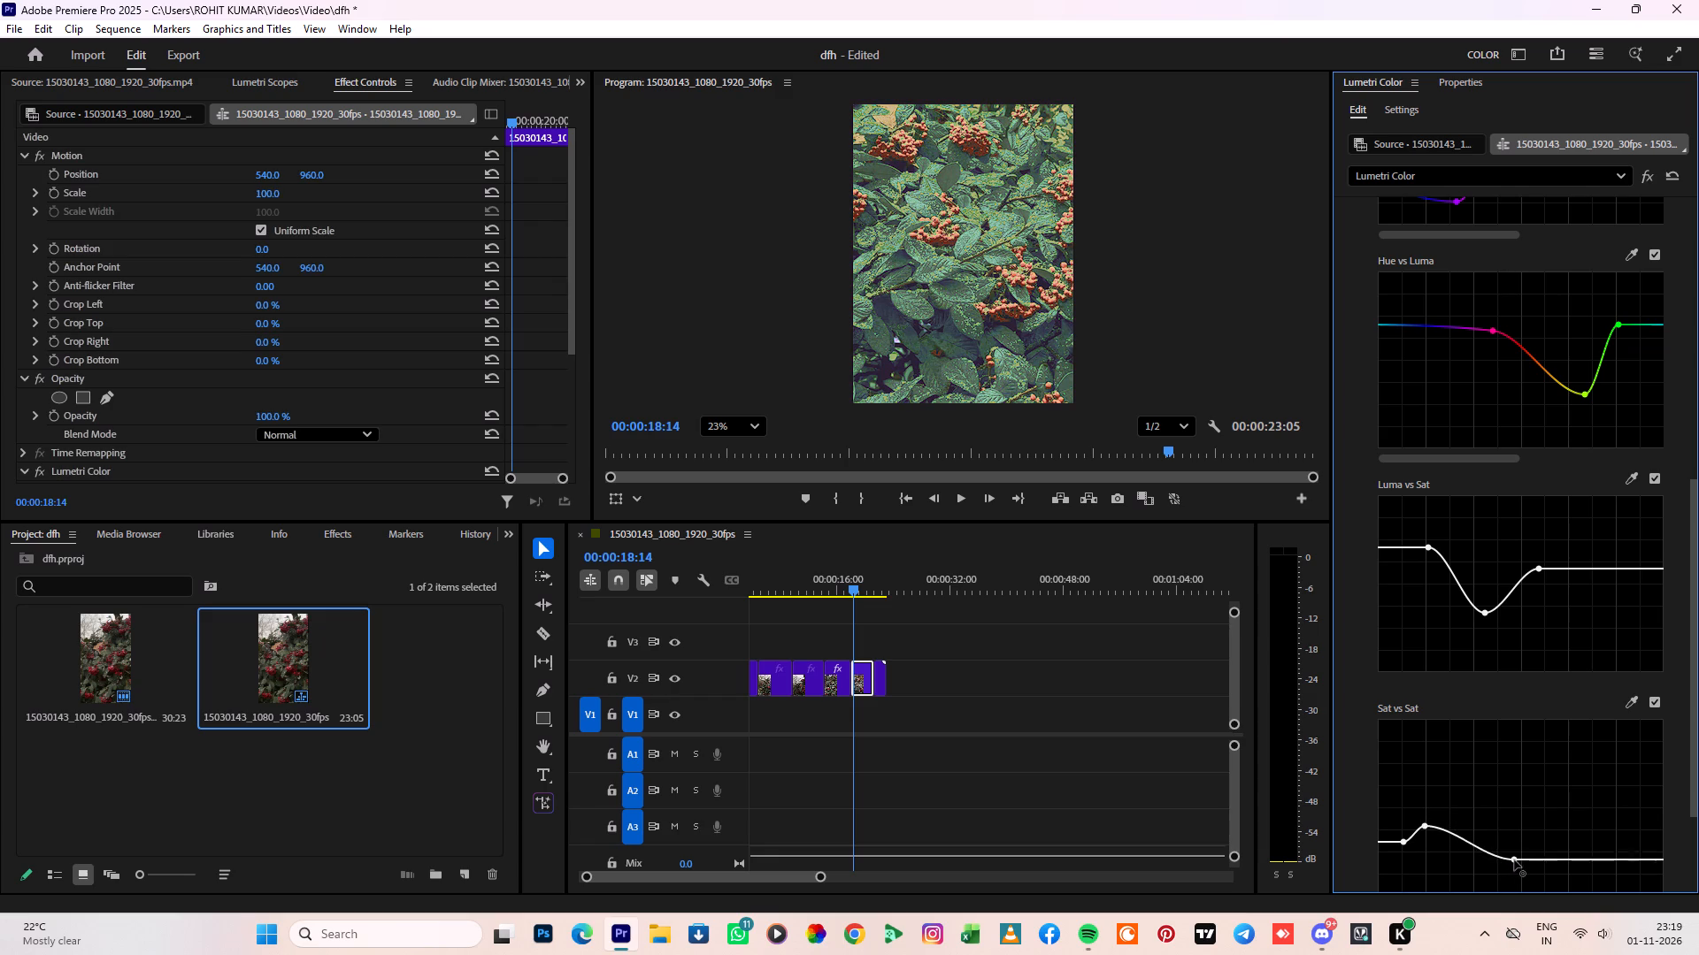
{"action": "left_click_drag", "start_coordinate": [1514, 859], "coordinate": [1503, 732]}
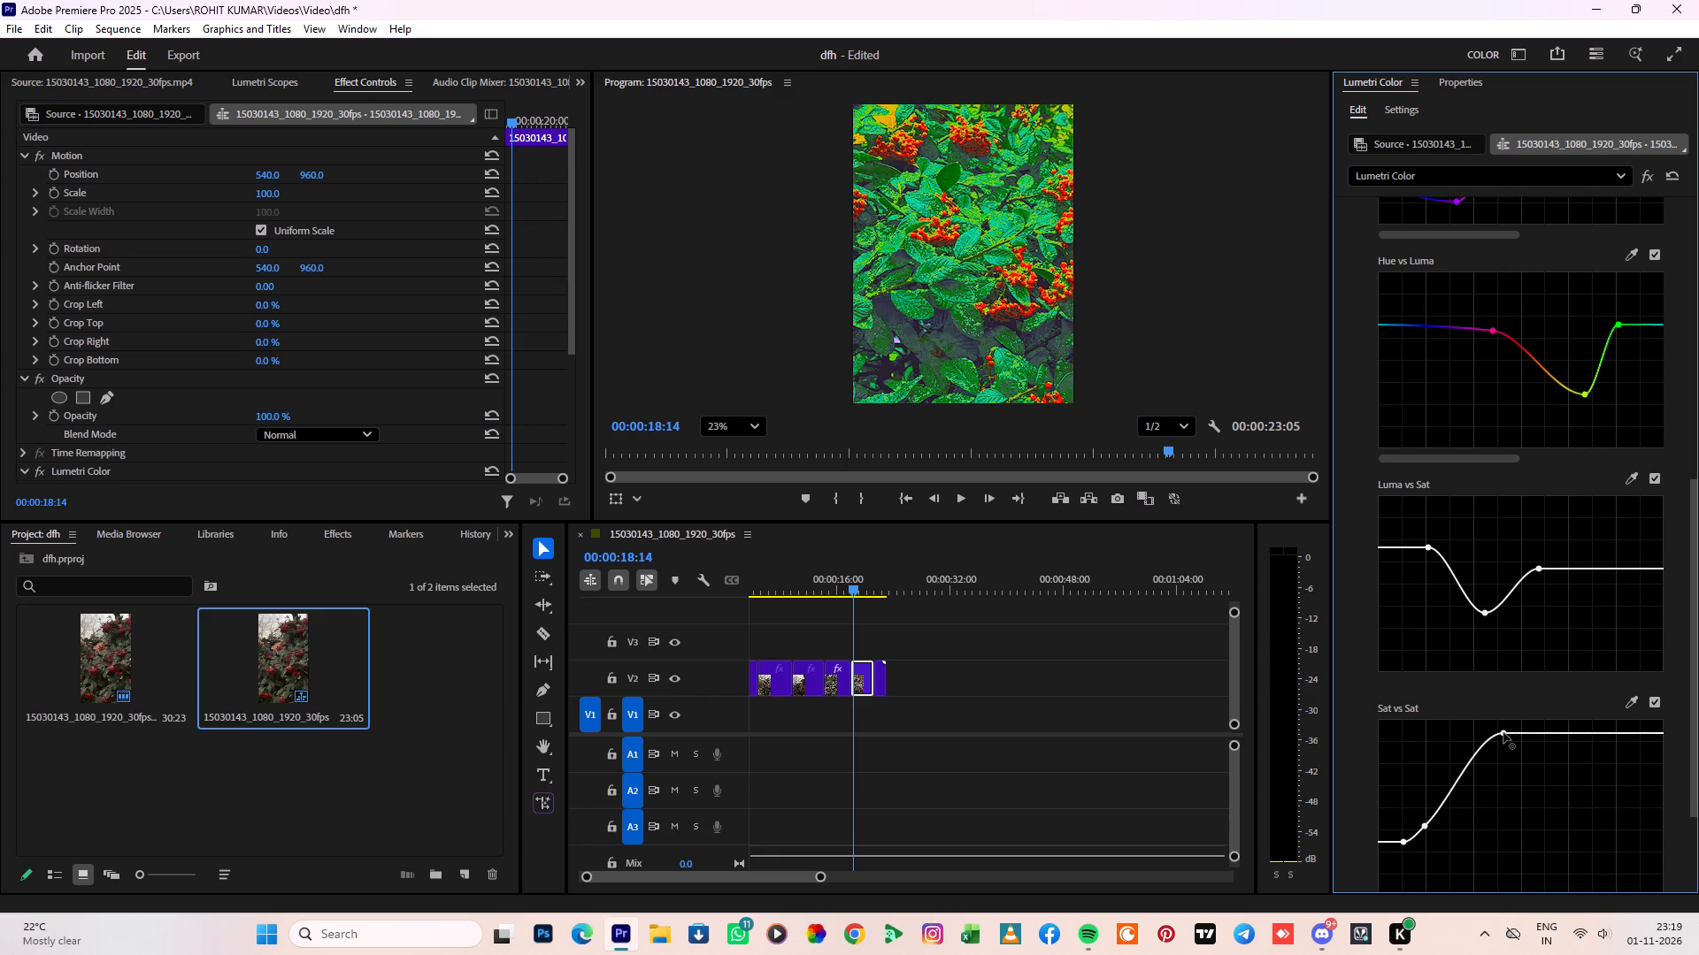
{"action": "left_click_drag", "start_coordinate": [1503, 732], "coordinate": [1477, 737]}
In Color Wheels & Match, lower the shadows' luminance, lower the midtones slightly, and raise the highlights to maximum.
{"action": "scroll", "coordinate": [1476, 738], "scroll_direction": "down", "scroll_amount": 11}
{"action": "left_click", "coordinate": [1442, 757]}
{"action": "left_click", "coordinate": [1400, 767]}
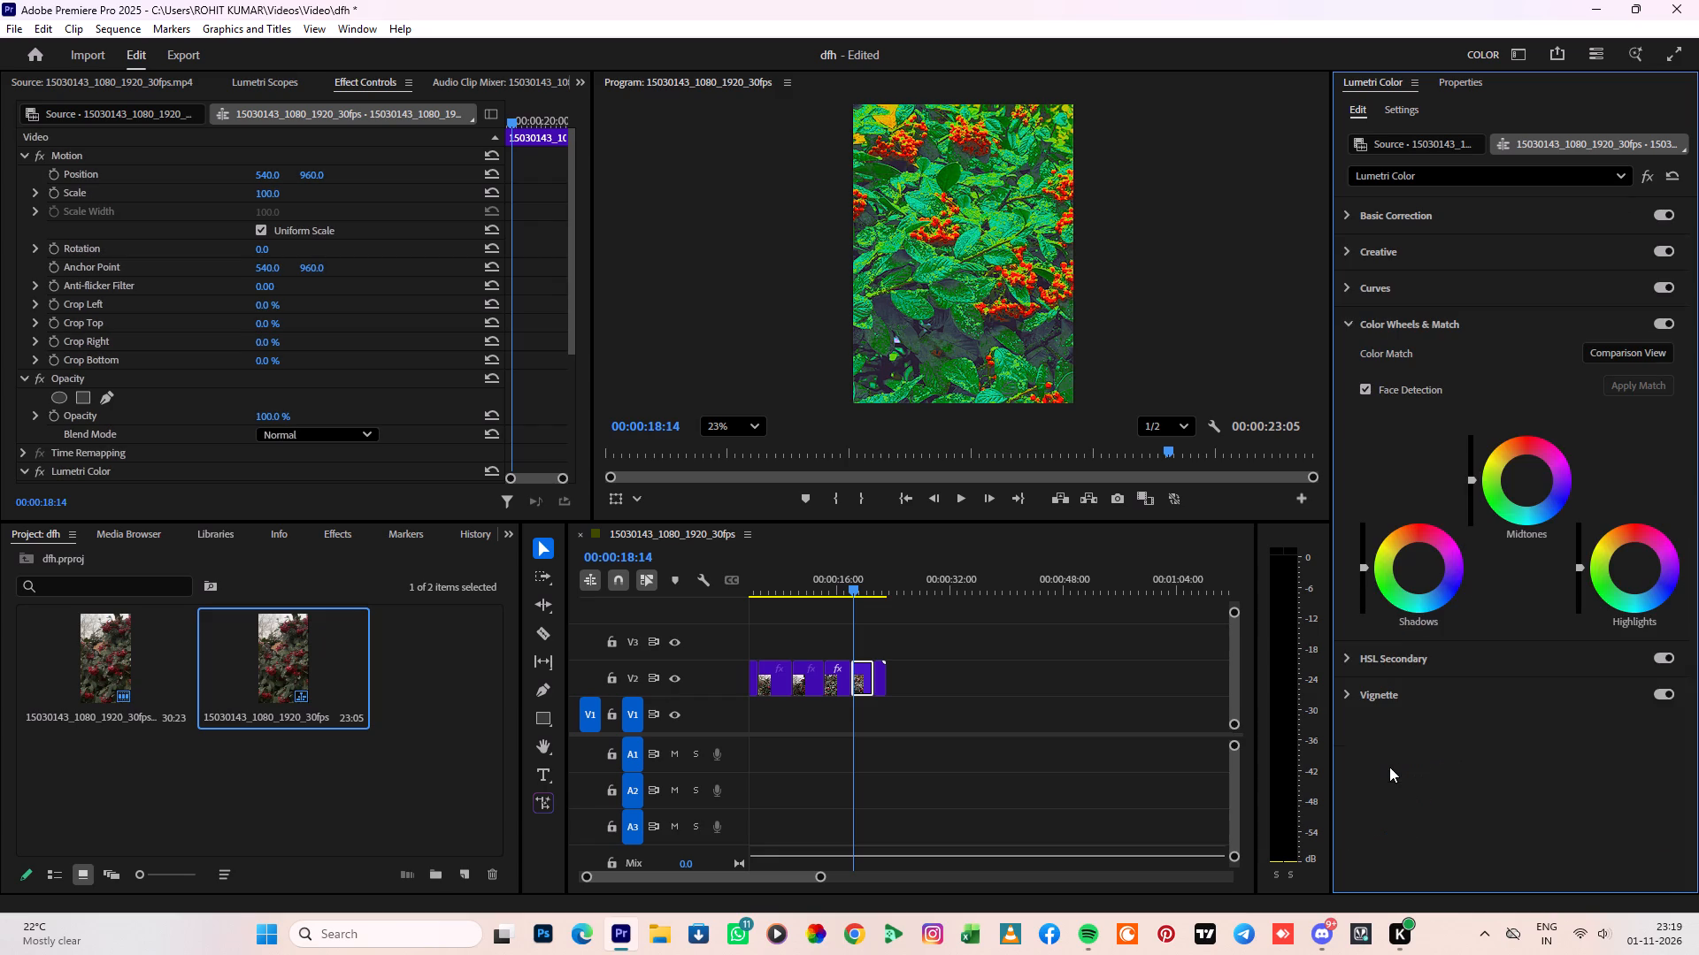
{"action": "left_click_drag", "start_coordinate": [1362, 566], "coordinate": [1390, 783]}
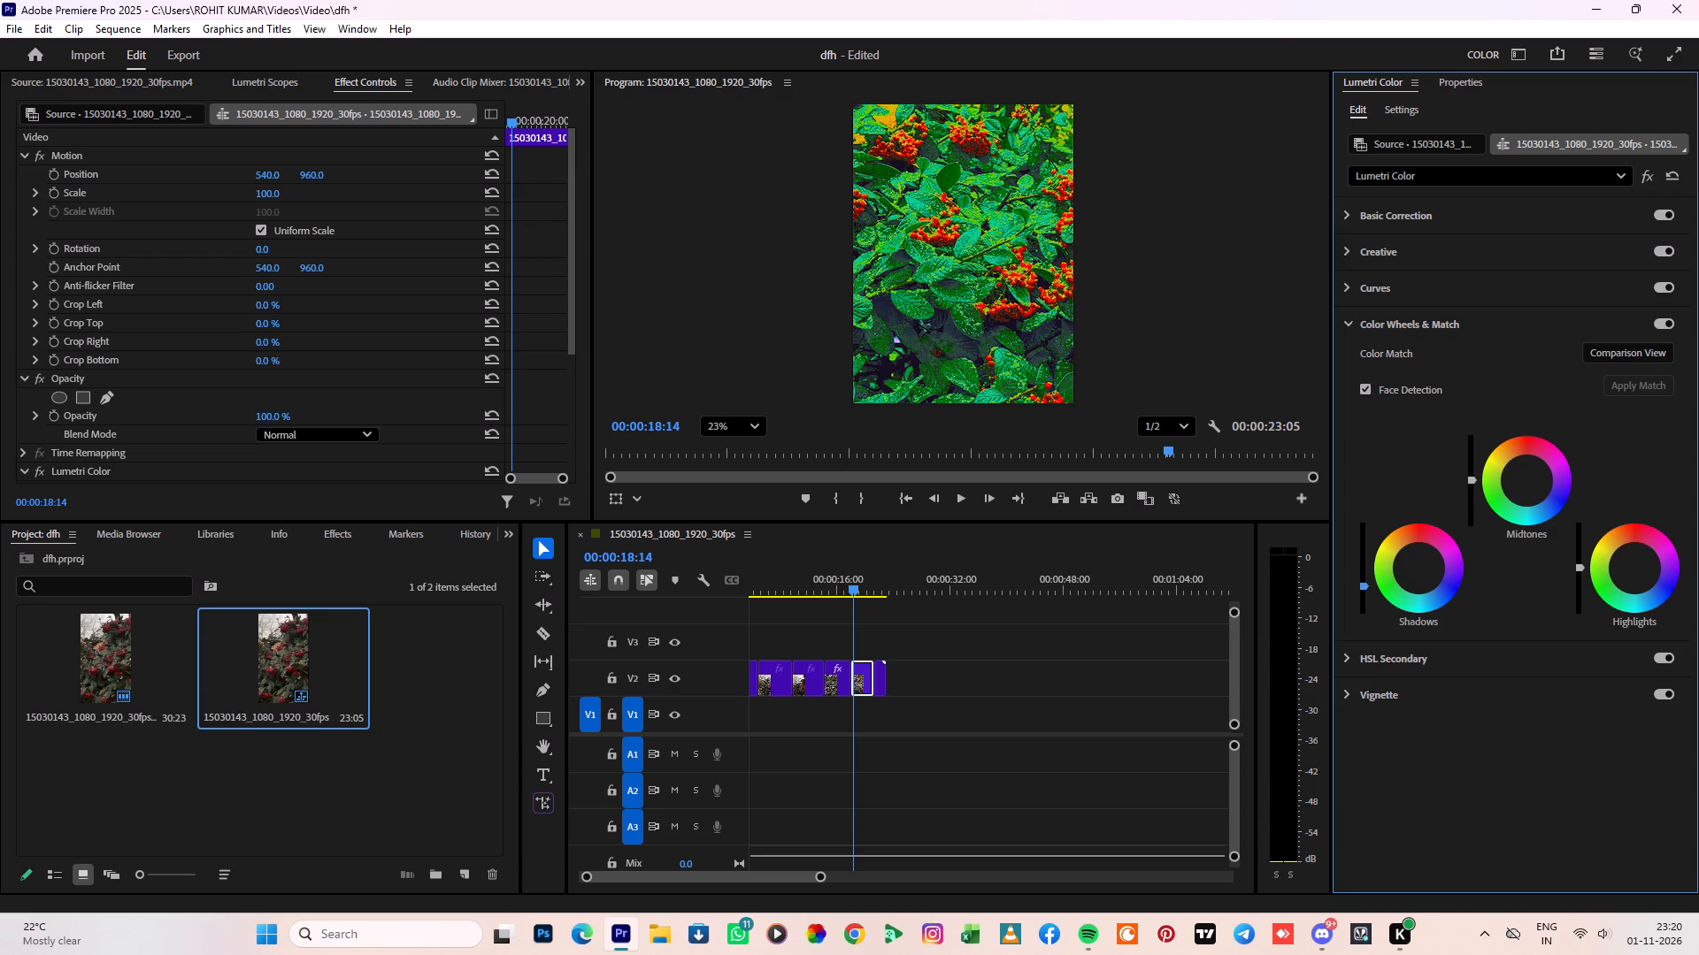
{"action": "left_click_drag", "start_coordinate": [1390, 783], "coordinate": [1400, 813]}
{"action": "left_click_drag", "start_coordinate": [1470, 480], "coordinate": [1493, 592]}
{"action": "left_click_drag", "start_coordinate": [1583, 567], "coordinate": [1581, 484]}
{"action": "left_click_drag", "start_coordinate": [1581, 484], "coordinate": [1589, 115]}
In HSL Secondary's Refine settings, set Denoise to 45.1 and Blur to 17.7.
{"action": "scroll", "coordinate": [1499, 951], "scroll_direction": "down", "scroll_amount": 4}
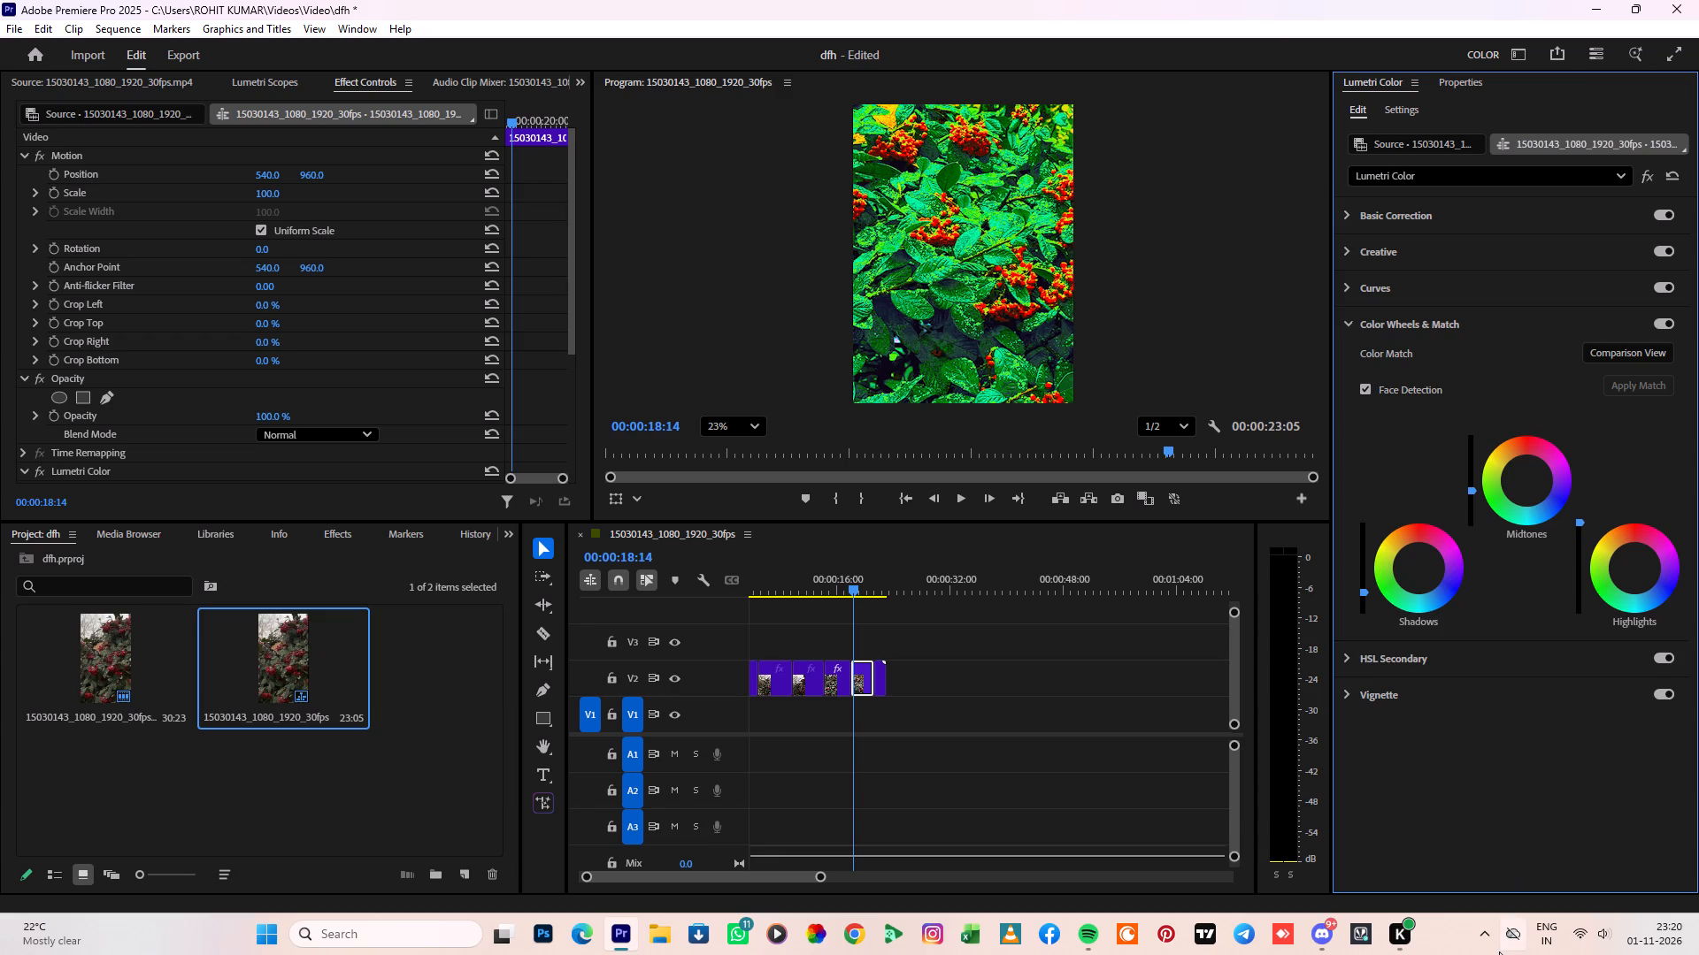
{"action": "scroll", "coordinate": [1313, 869], "scroll_direction": "down", "scroll_amount": 5}
{"action": "scroll", "coordinate": [1379, 836], "scroll_direction": "down", "scroll_amount": 4}
{"action": "scroll", "coordinate": [1397, 673], "scroll_direction": "down", "scroll_amount": 1}
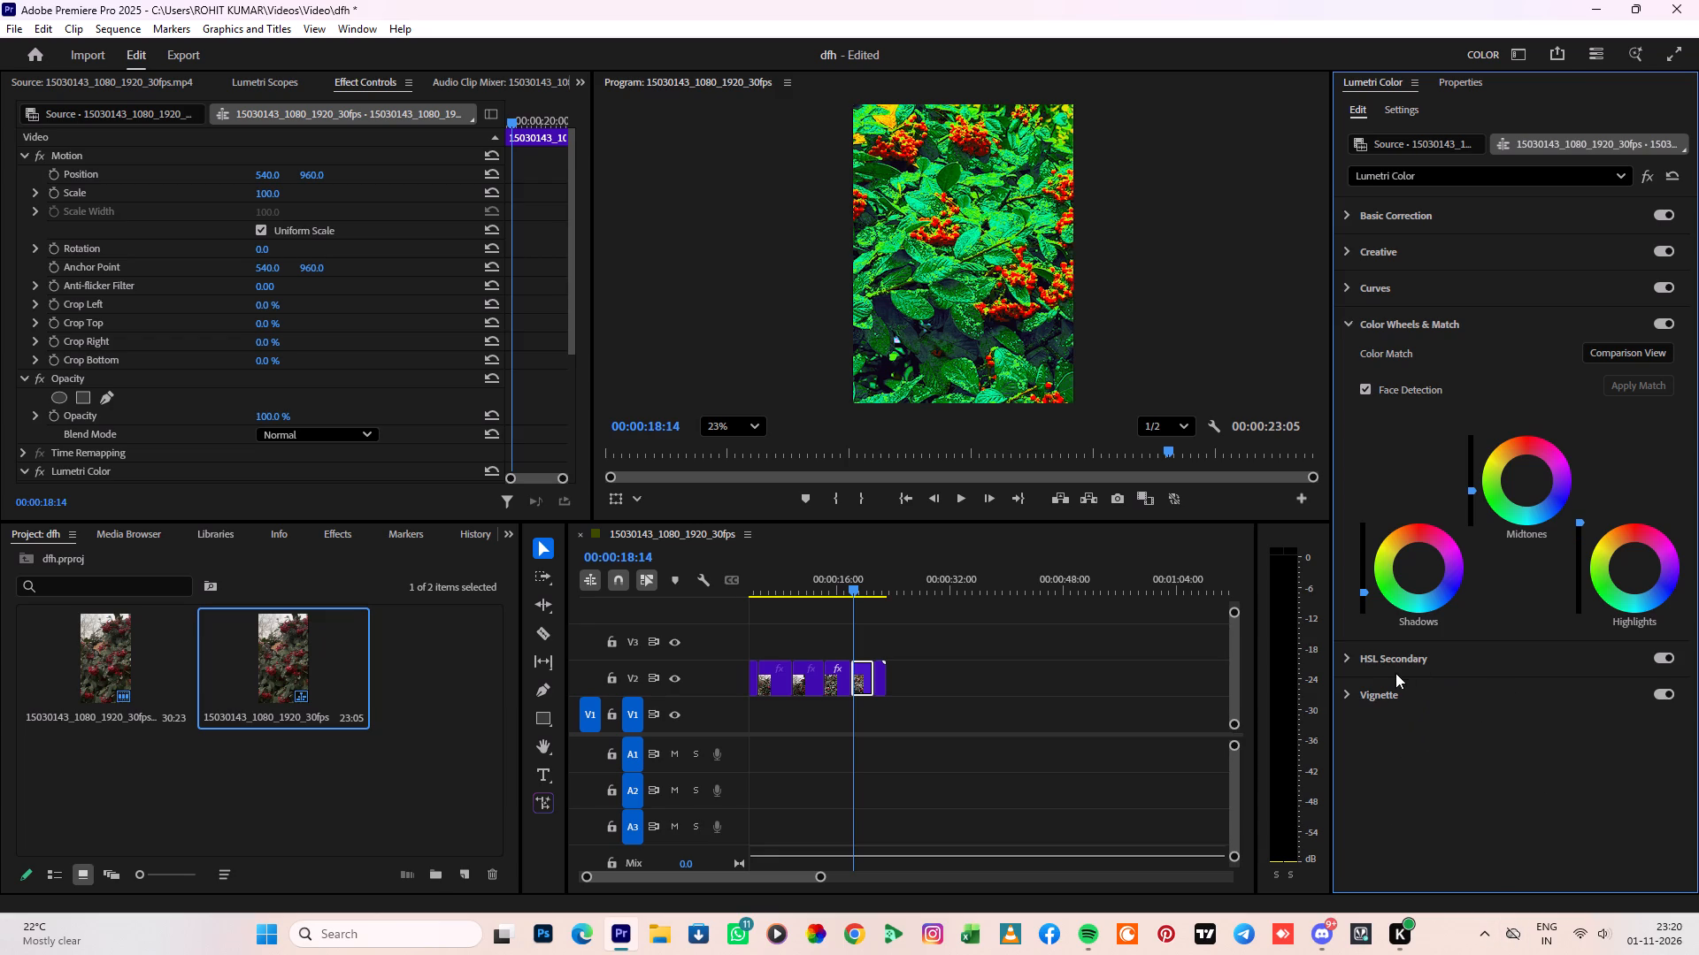
{"action": "left_click", "coordinate": [1384, 662]}
{"action": "left_click_drag", "start_coordinate": [1449, 677], "coordinate": [1534, 694]}
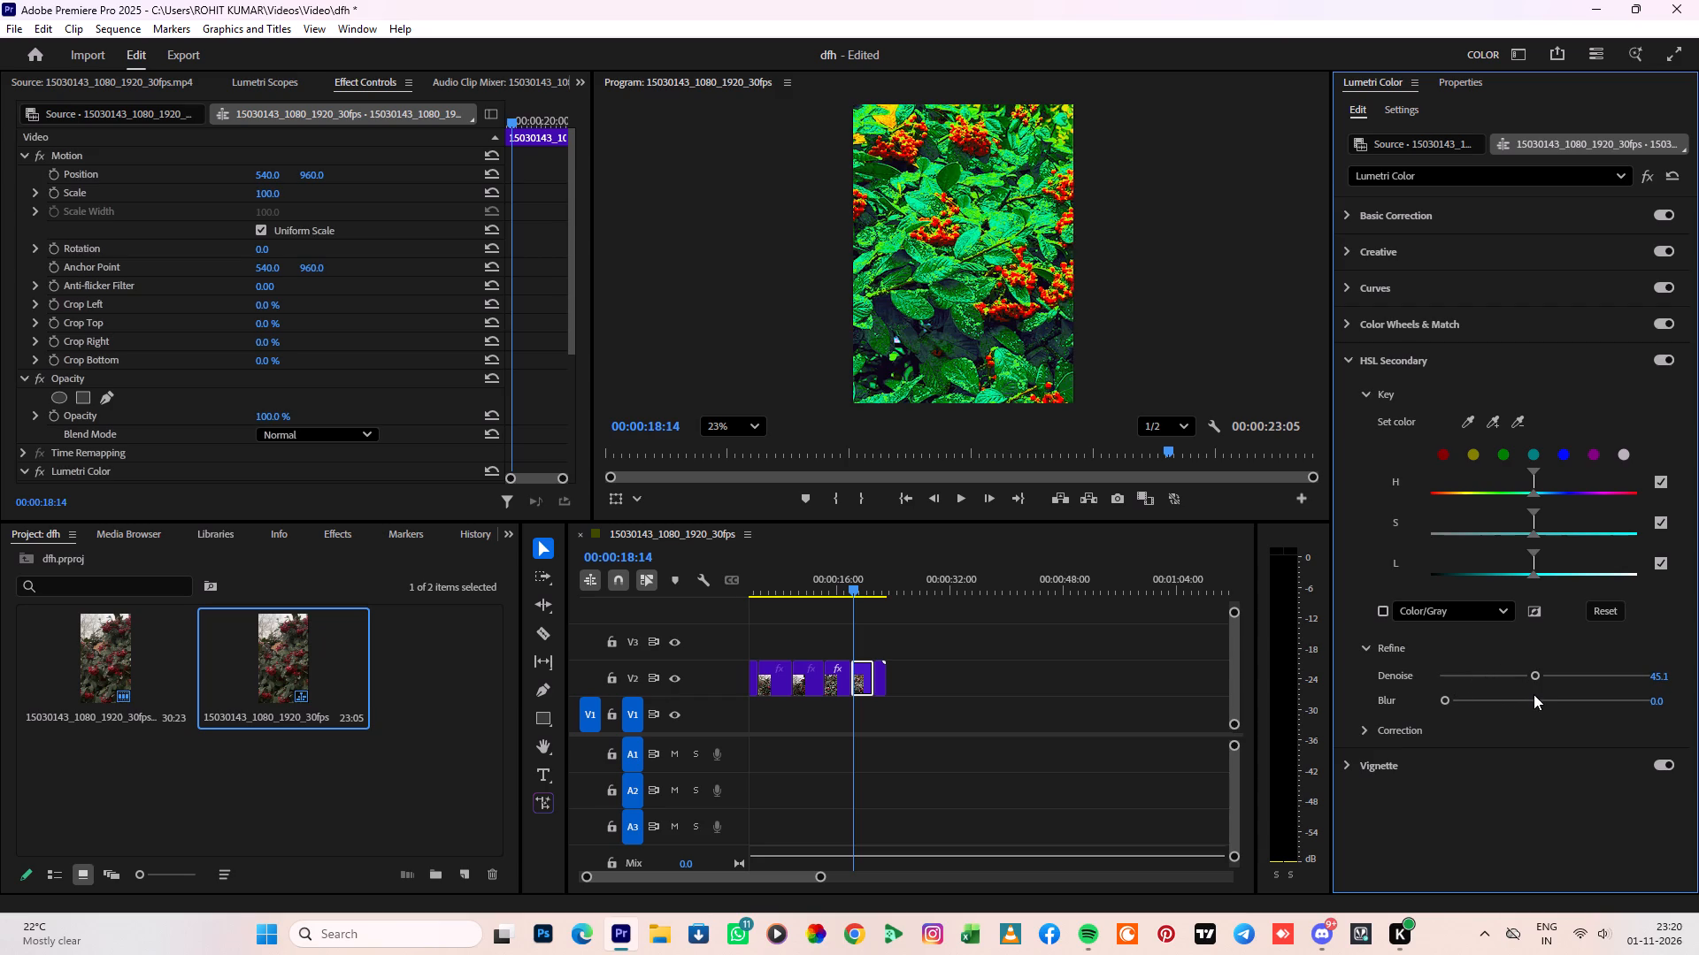
{"action": "left_click_drag", "start_coordinate": [1438, 702], "coordinate": [1624, 706]}
{"action": "left_click", "coordinate": [1561, 705]}
In Lumetri's Vignette section, set Amount to 0.9, Midpoint to 100, Roundness to 100 and Feather to 0.
{"action": "scroll", "coordinate": [1450, 700], "scroll_direction": "down", "scroll_amount": 1}
{"action": "left_click", "coordinate": [1394, 760]}
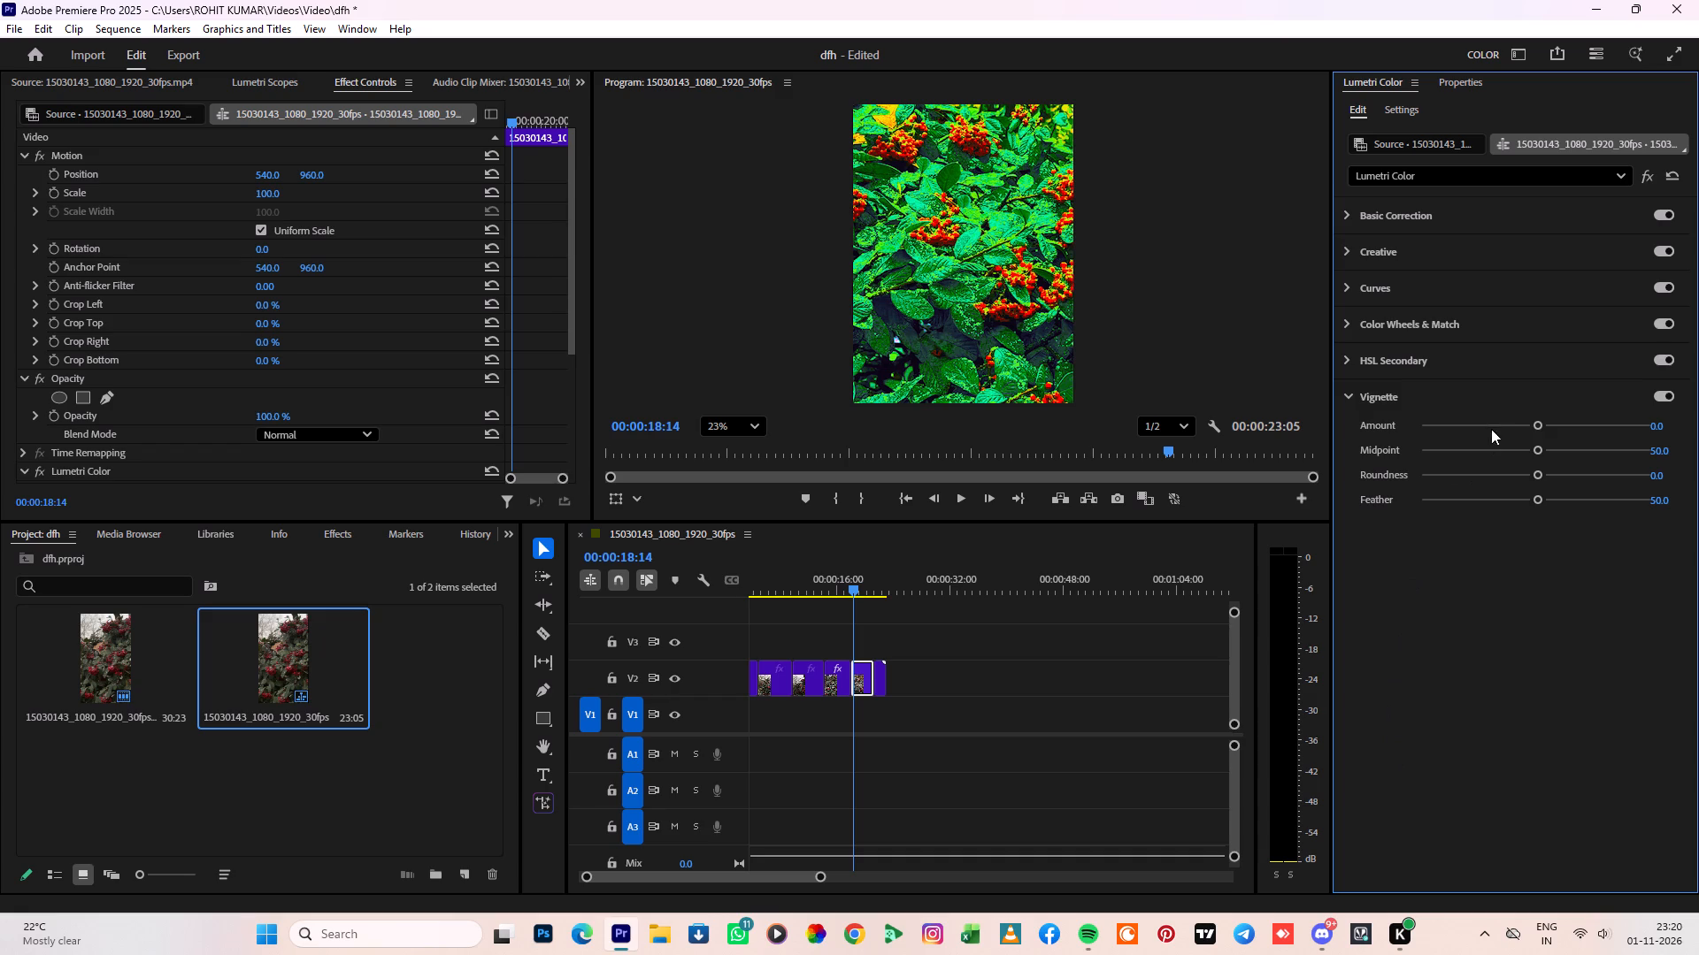
{"action": "left_click_drag", "start_coordinate": [1538, 425], "coordinate": [1594, 430]}
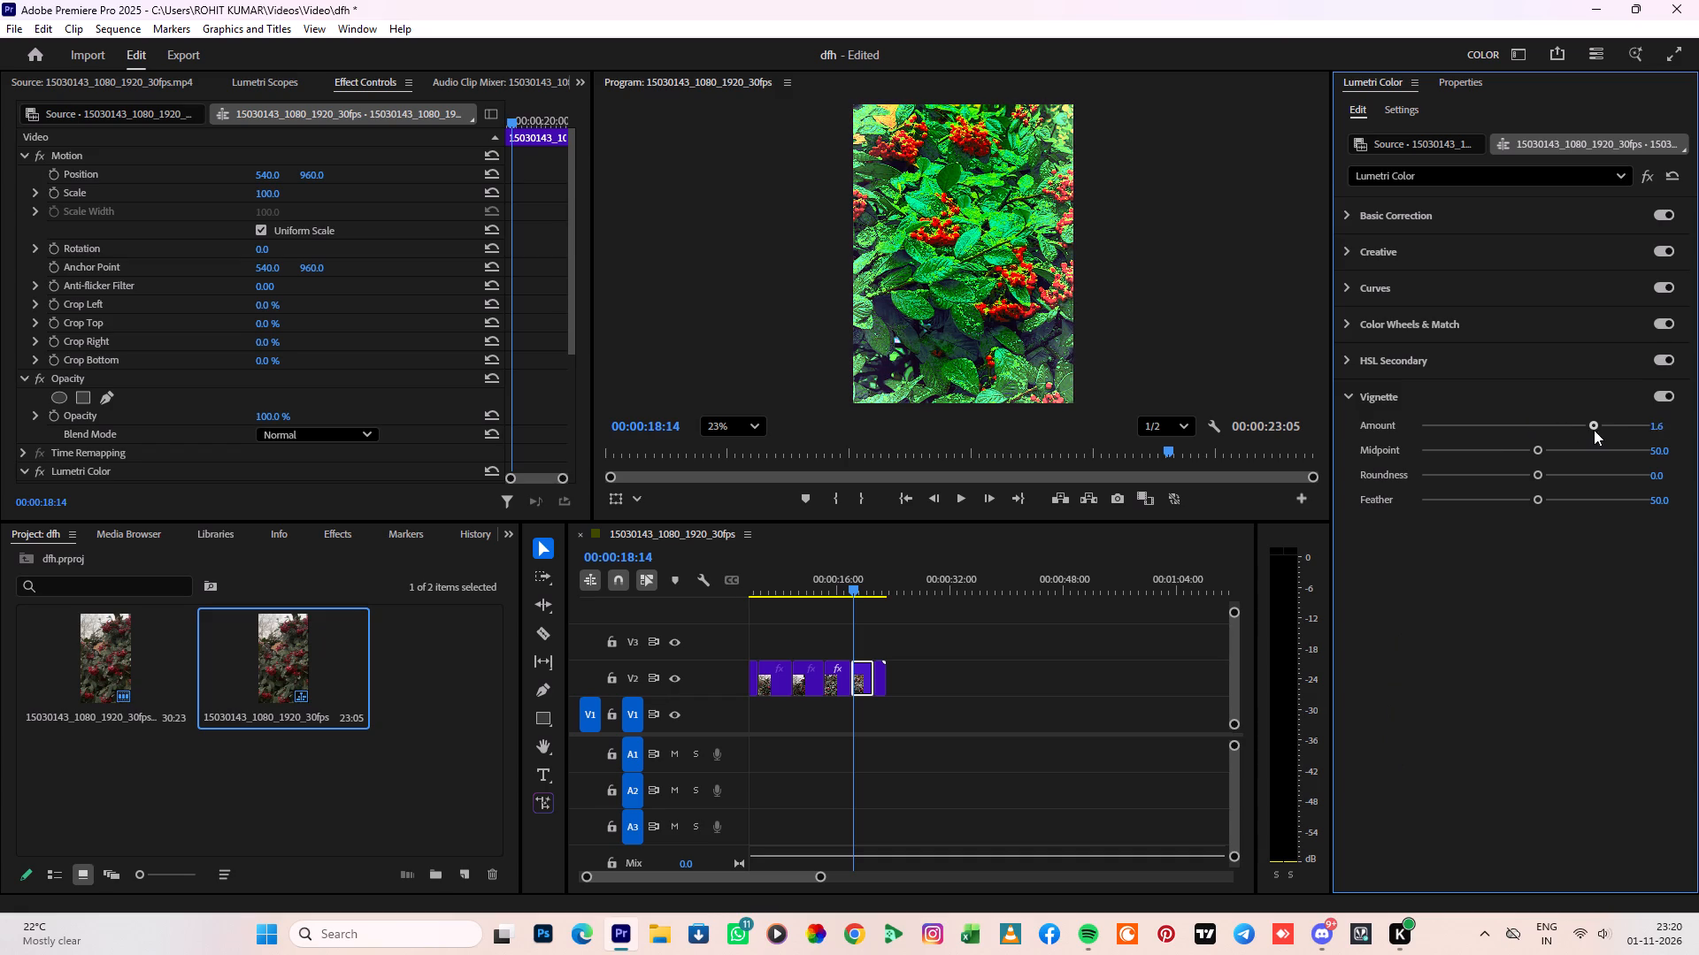
{"action": "left_click_drag", "start_coordinate": [1594, 430], "coordinate": [1567, 436]}
{"action": "left_click_drag", "start_coordinate": [1539, 451], "coordinate": [1593, 461]}
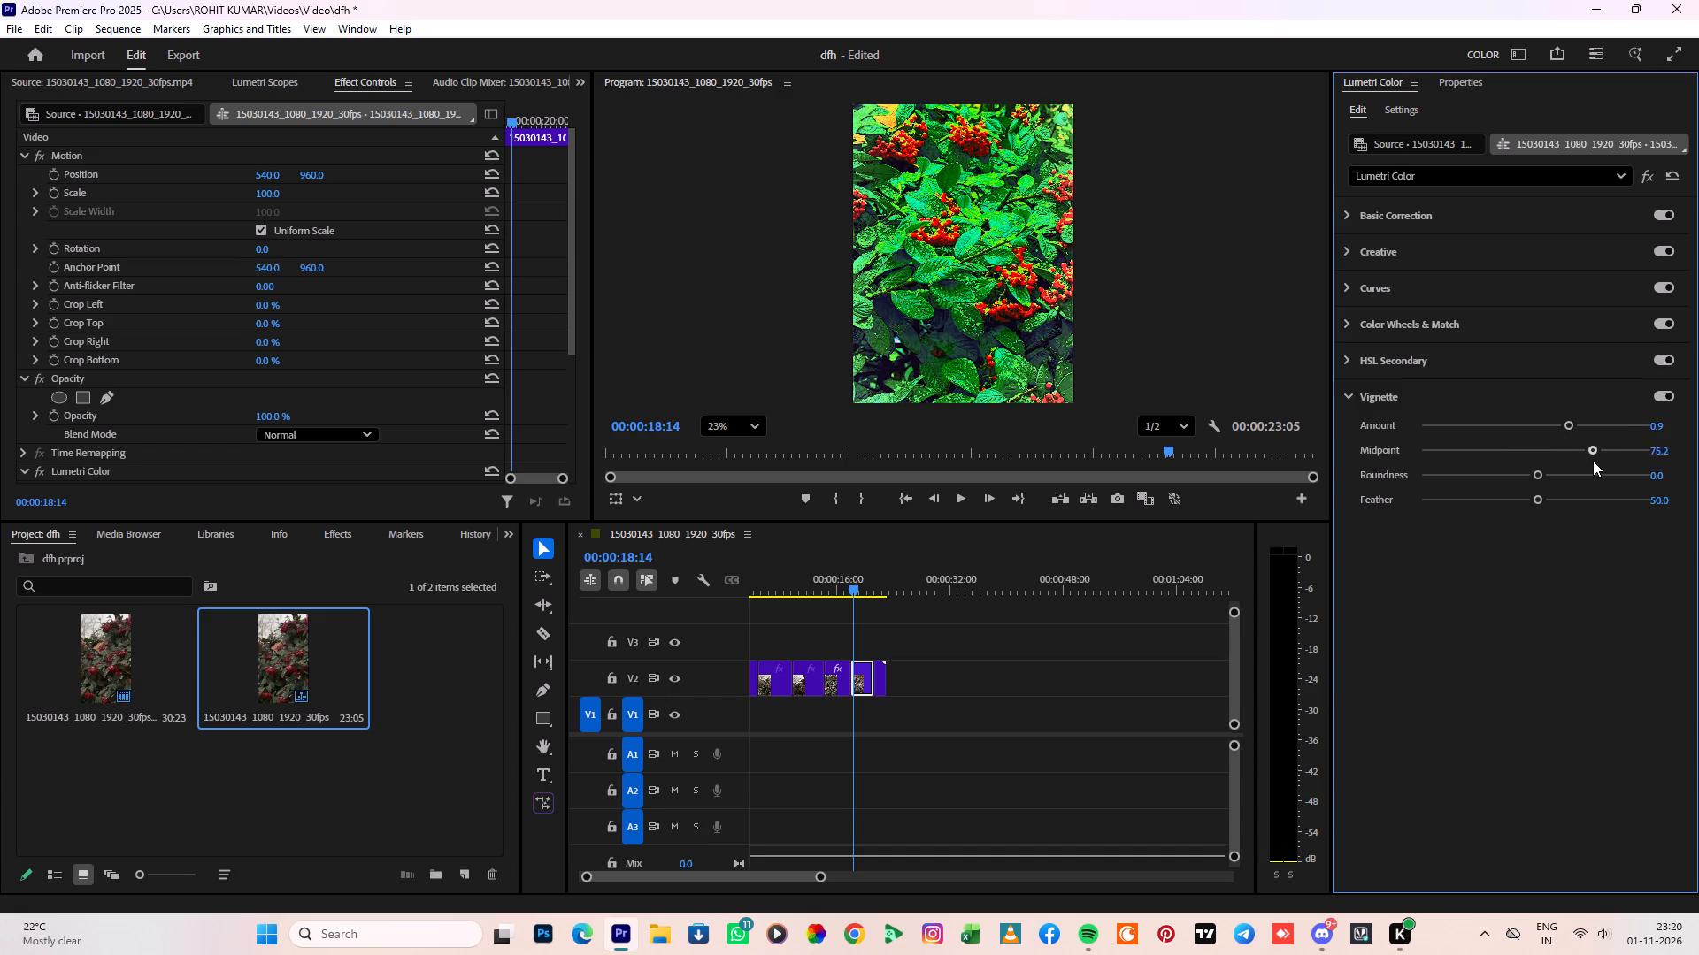
{"action": "left_click_drag", "start_coordinate": [1593, 461], "coordinate": [1653, 465]}
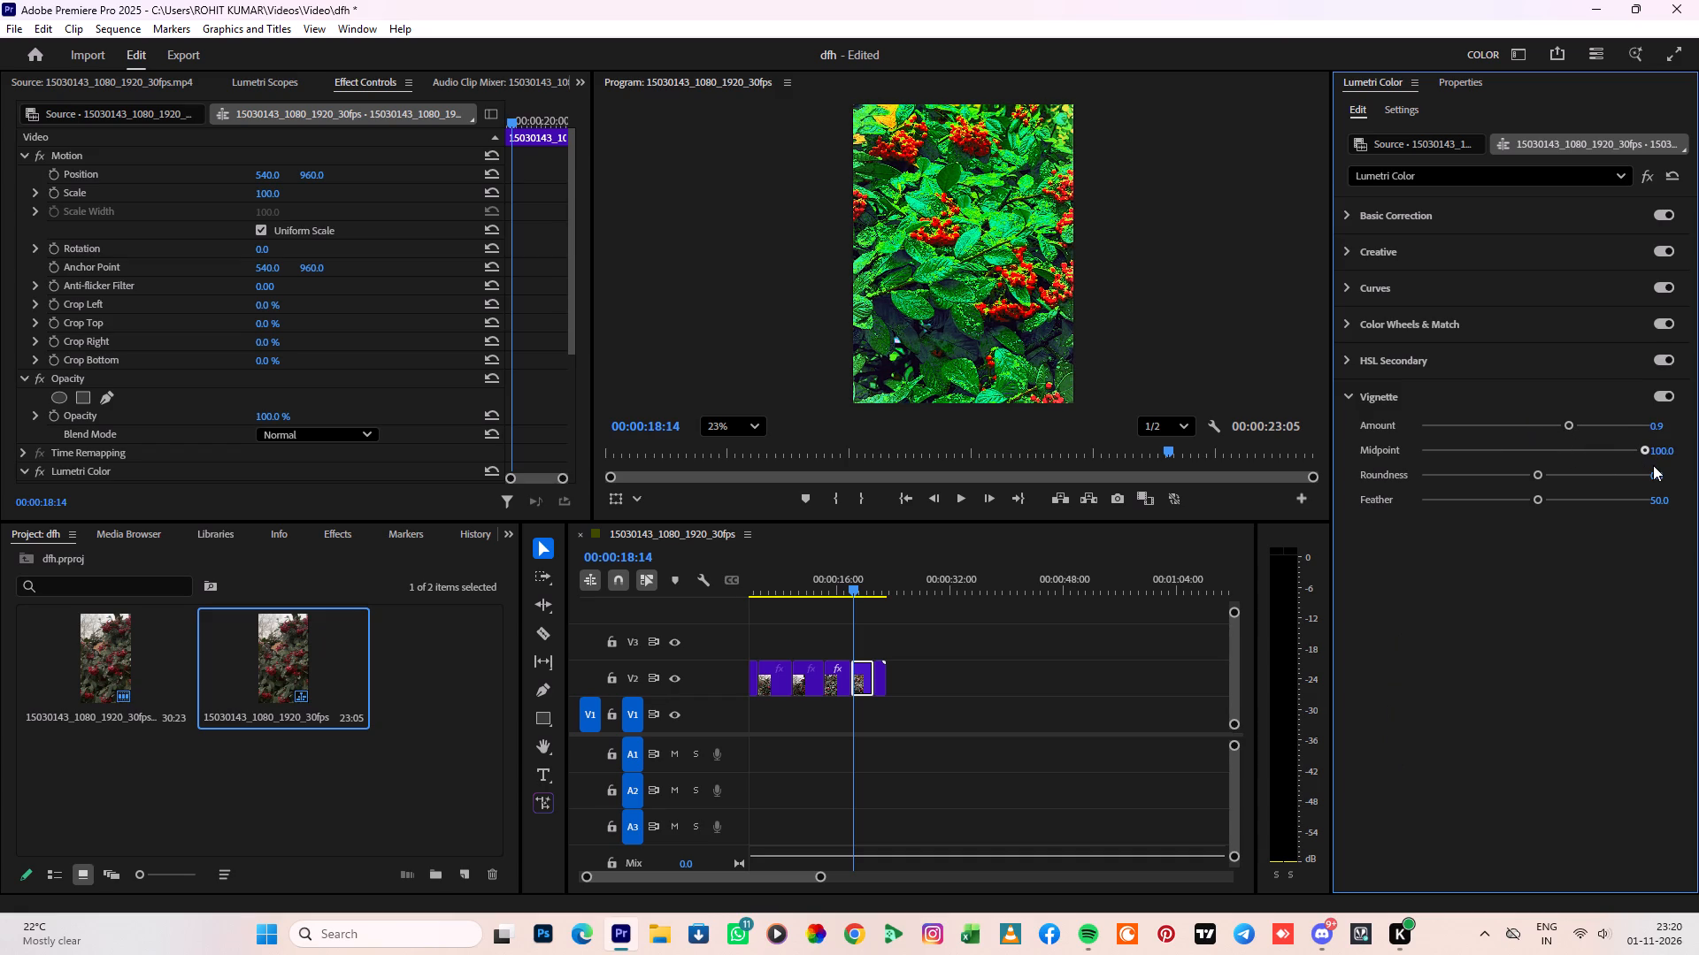
{"action": "left_click_drag", "start_coordinate": [1653, 465], "coordinate": [1573, 479]}
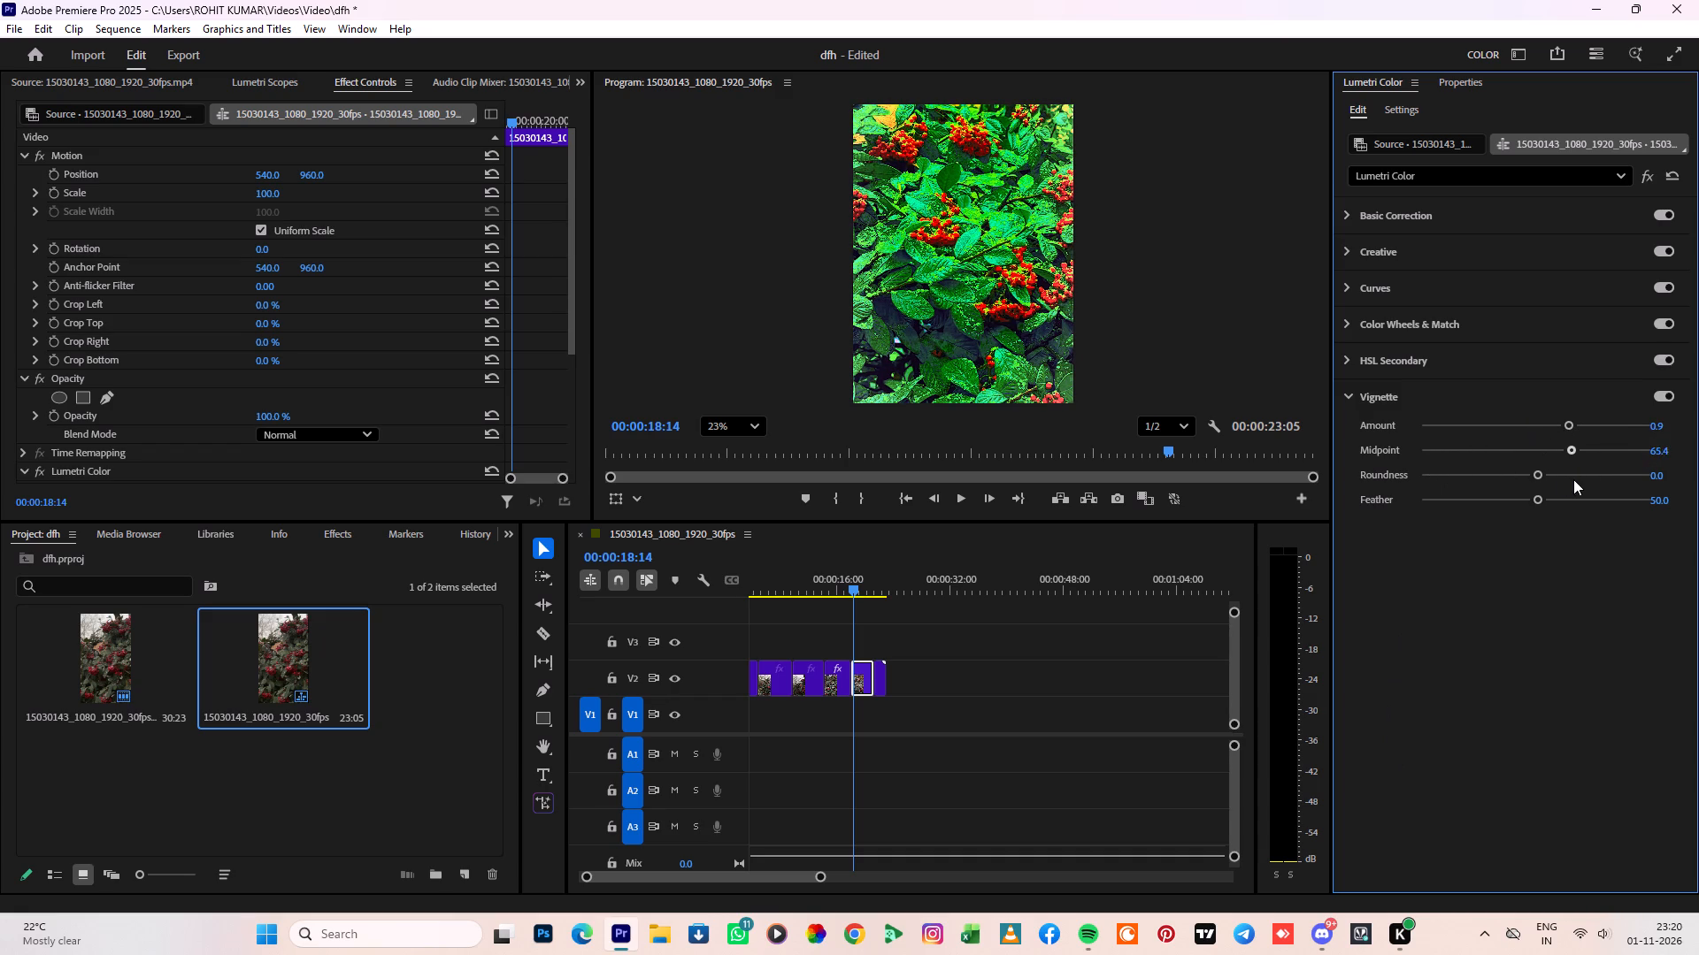
{"action": "left_click_drag", "start_coordinate": [1573, 479], "coordinate": [1603, 477]}
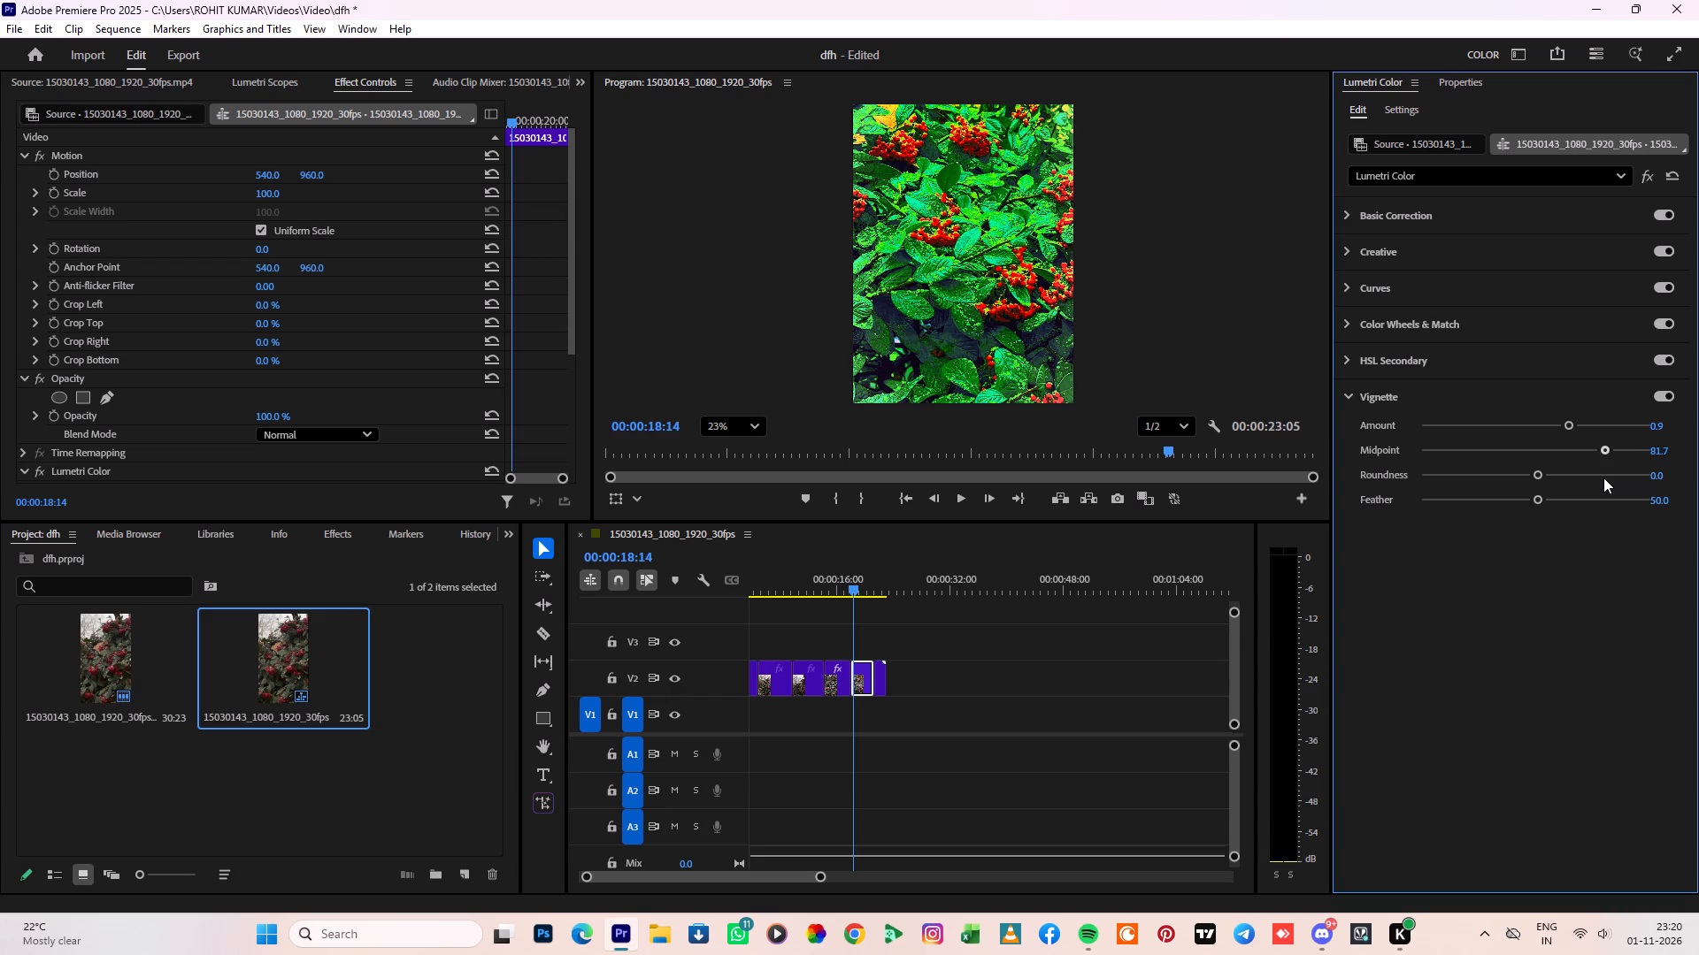
{"action": "left_click_drag", "start_coordinate": [1603, 477], "coordinate": [1661, 477]}
{"action": "left_click_drag", "start_coordinate": [1537, 476], "coordinate": [1643, 476]}
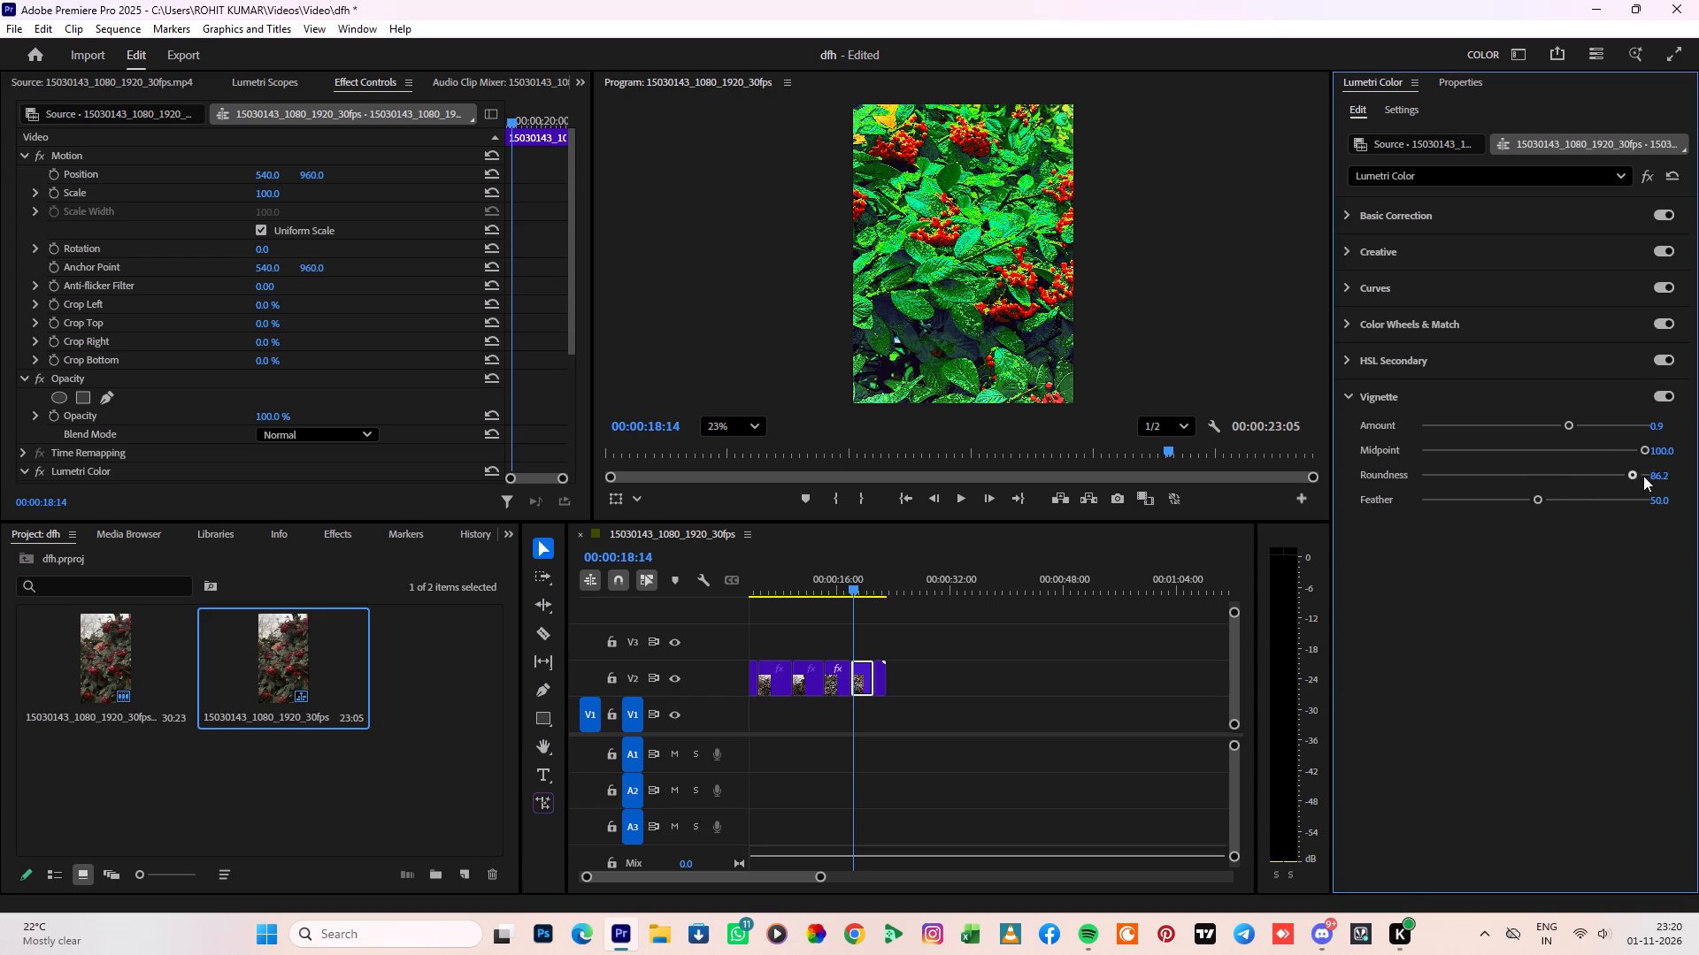
{"action": "left_click_drag", "start_coordinate": [1643, 476], "coordinate": [1698, 475]}
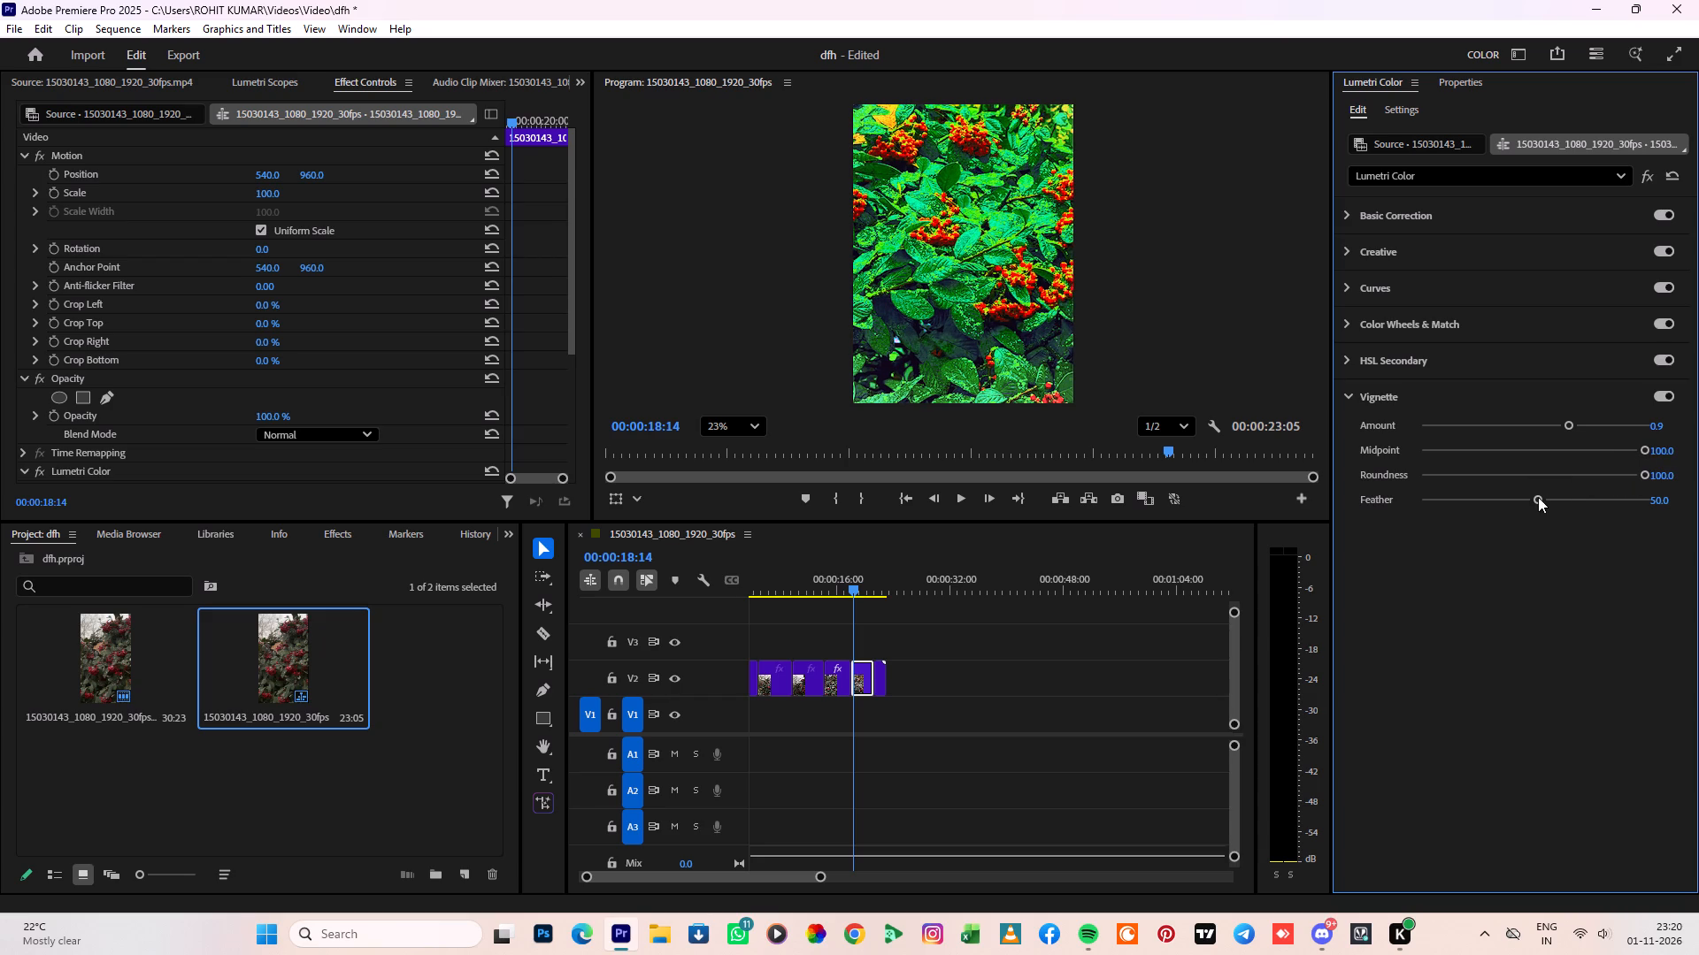
{"action": "left_click_drag", "start_coordinate": [1538, 497], "coordinate": [1457, 516]}
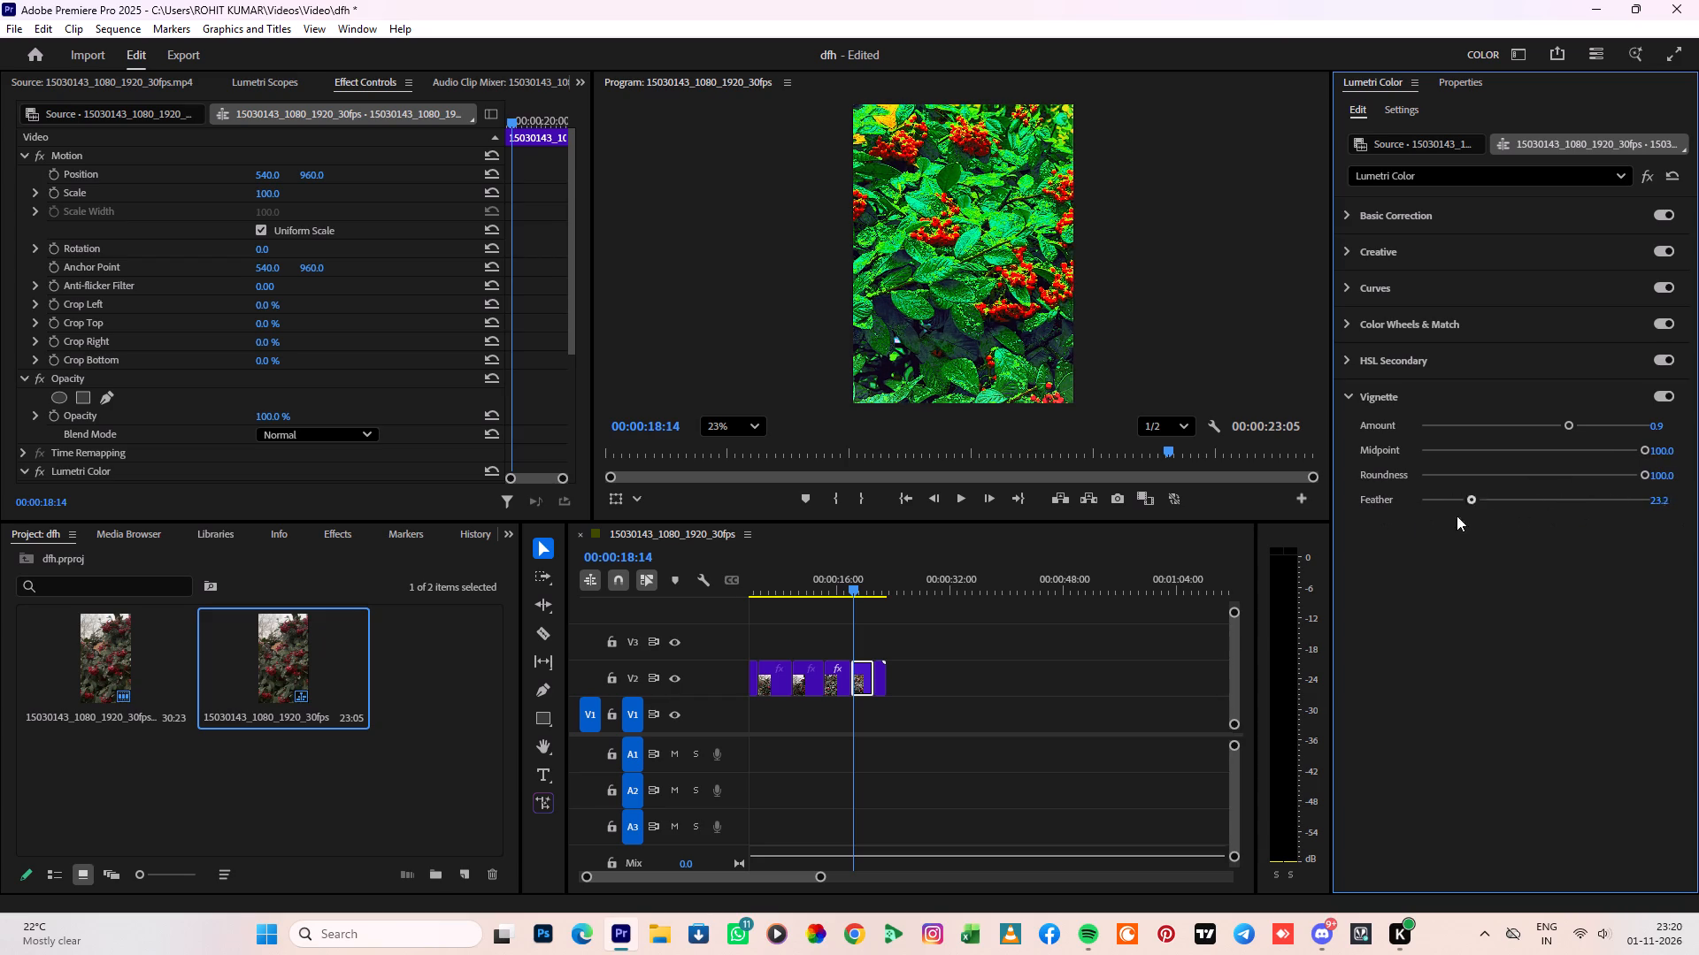
{"action": "left_click_drag", "start_coordinate": [1457, 516], "coordinate": [1388, 527]}
Play the whole sequence from its beginning to review the edited and graded segments.
{"action": "scroll", "coordinate": [1486, 556], "scroll_direction": "down", "scroll_amount": 4}
{"action": "scroll", "coordinate": [1308, 669], "scroll_direction": "down", "scroll_amount": 3}
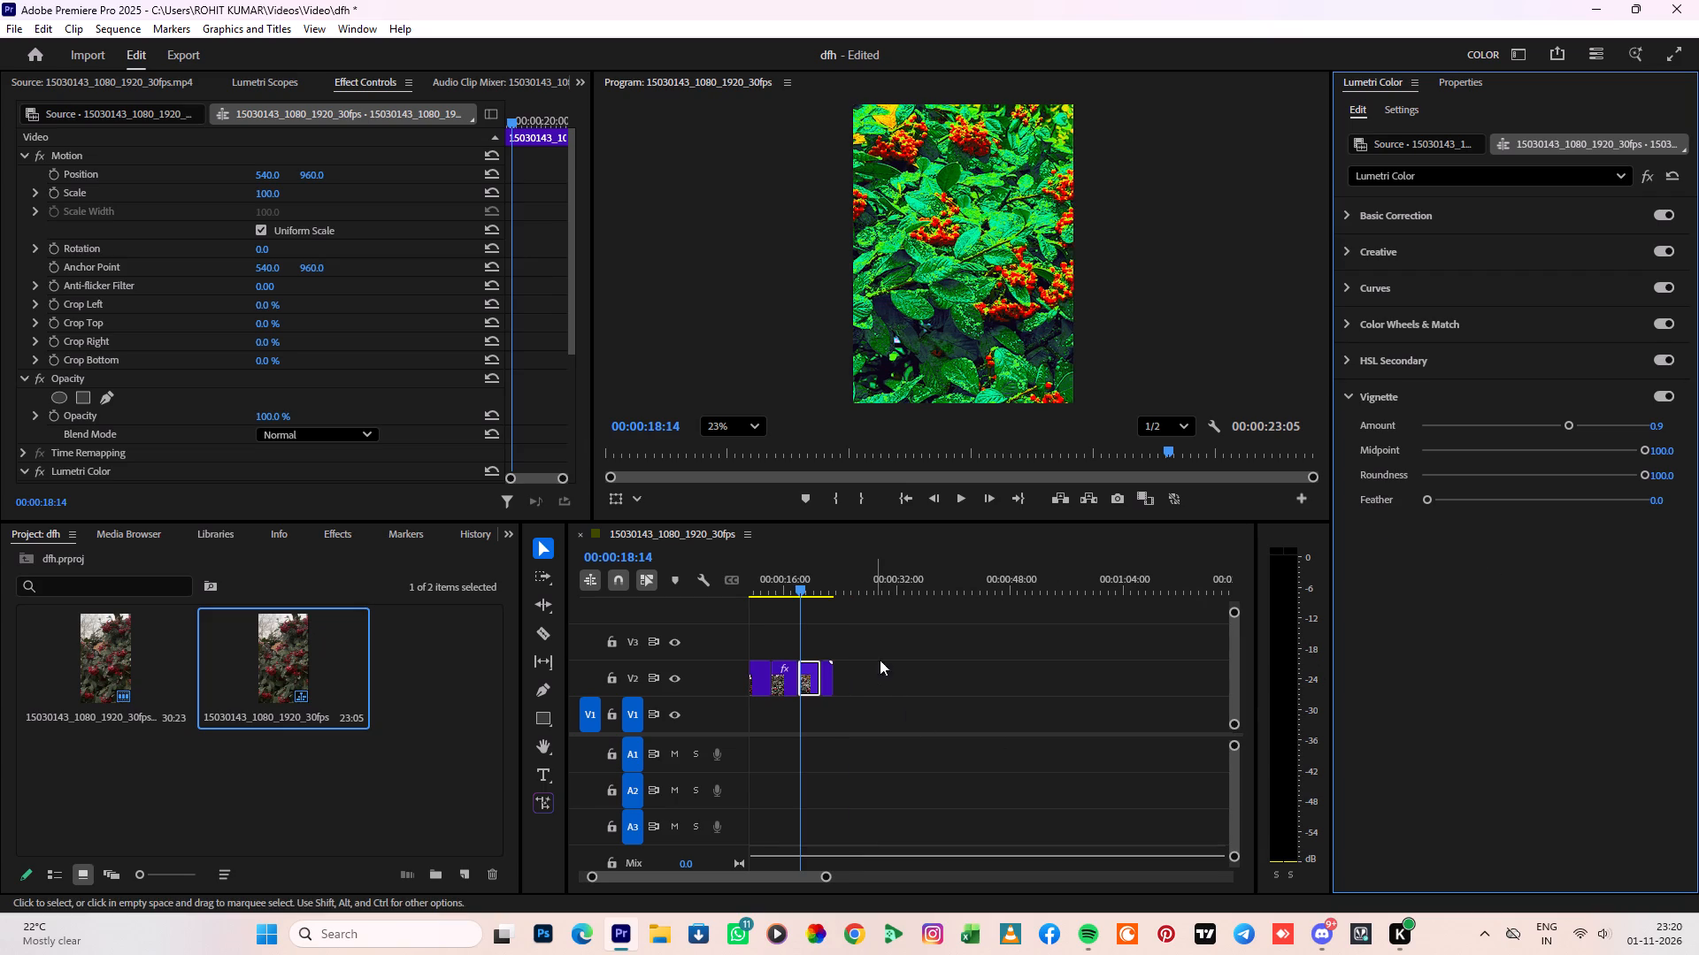
{"action": "scroll", "coordinate": [1205, 729], "scroll_direction": "down", "scroll_amount": 1}
{"action": "left_click_drag", "start_coordinate": [776, 584], "coordinate": [775, 584]}
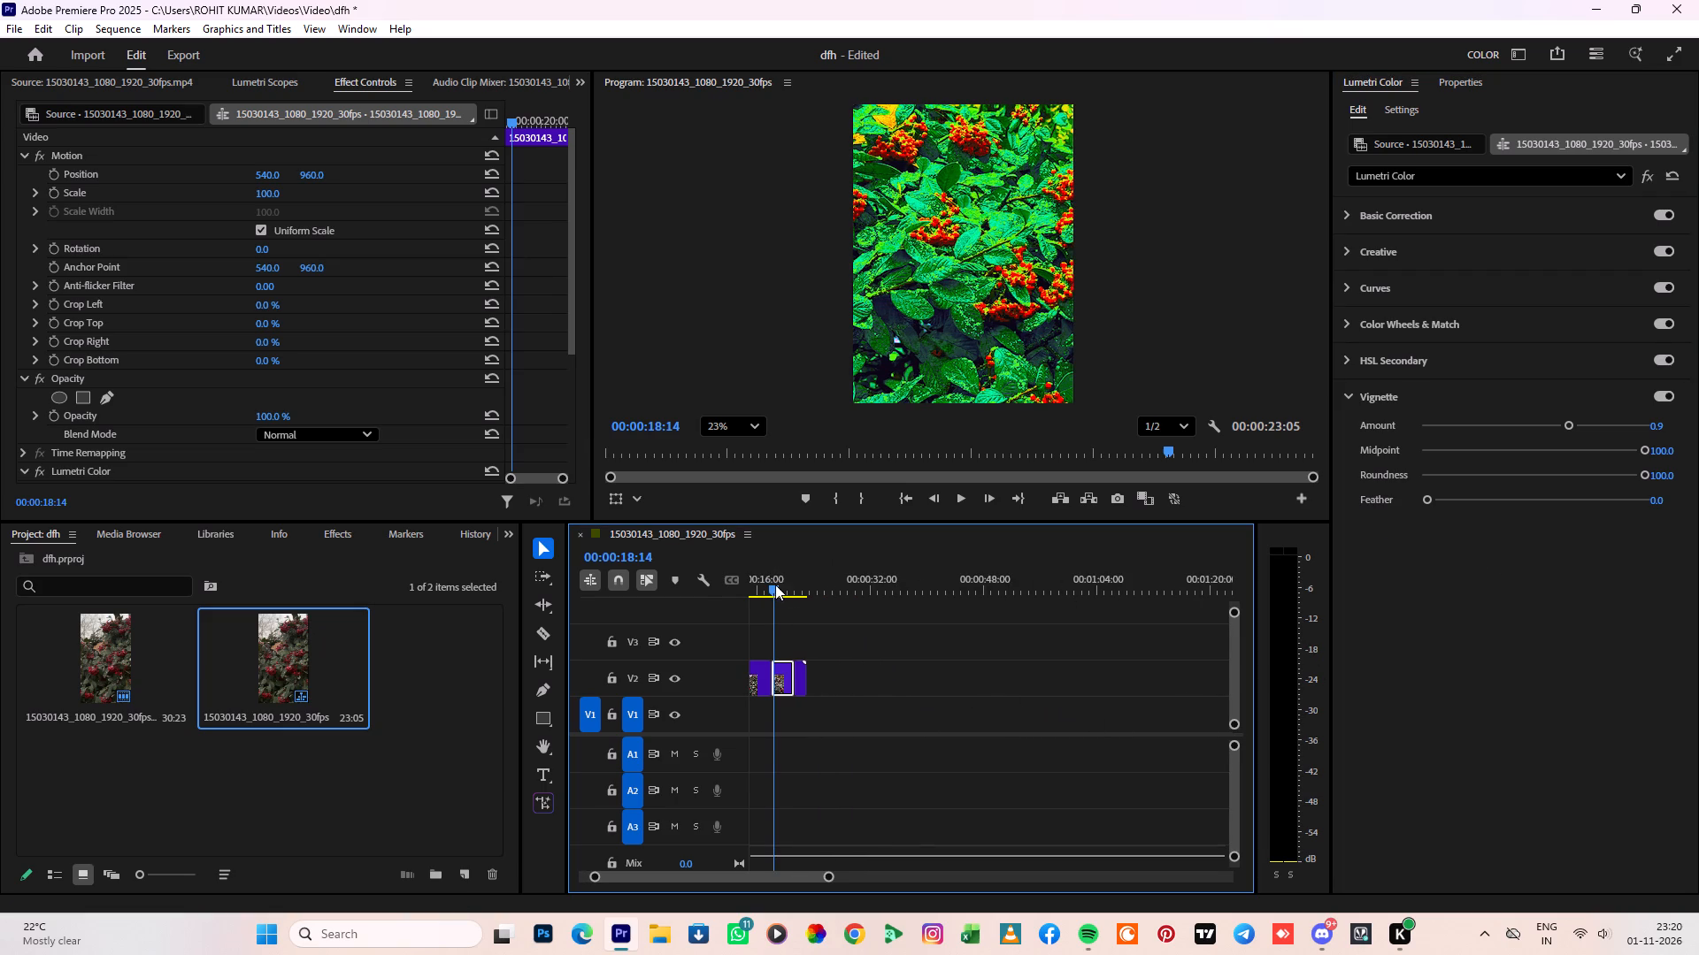
{"action": "left_click_drag", "start_coordinate": [775, 584], "coordinate": [730, 585]}
{"action": "left_click", "coordinate": [960, 499]}
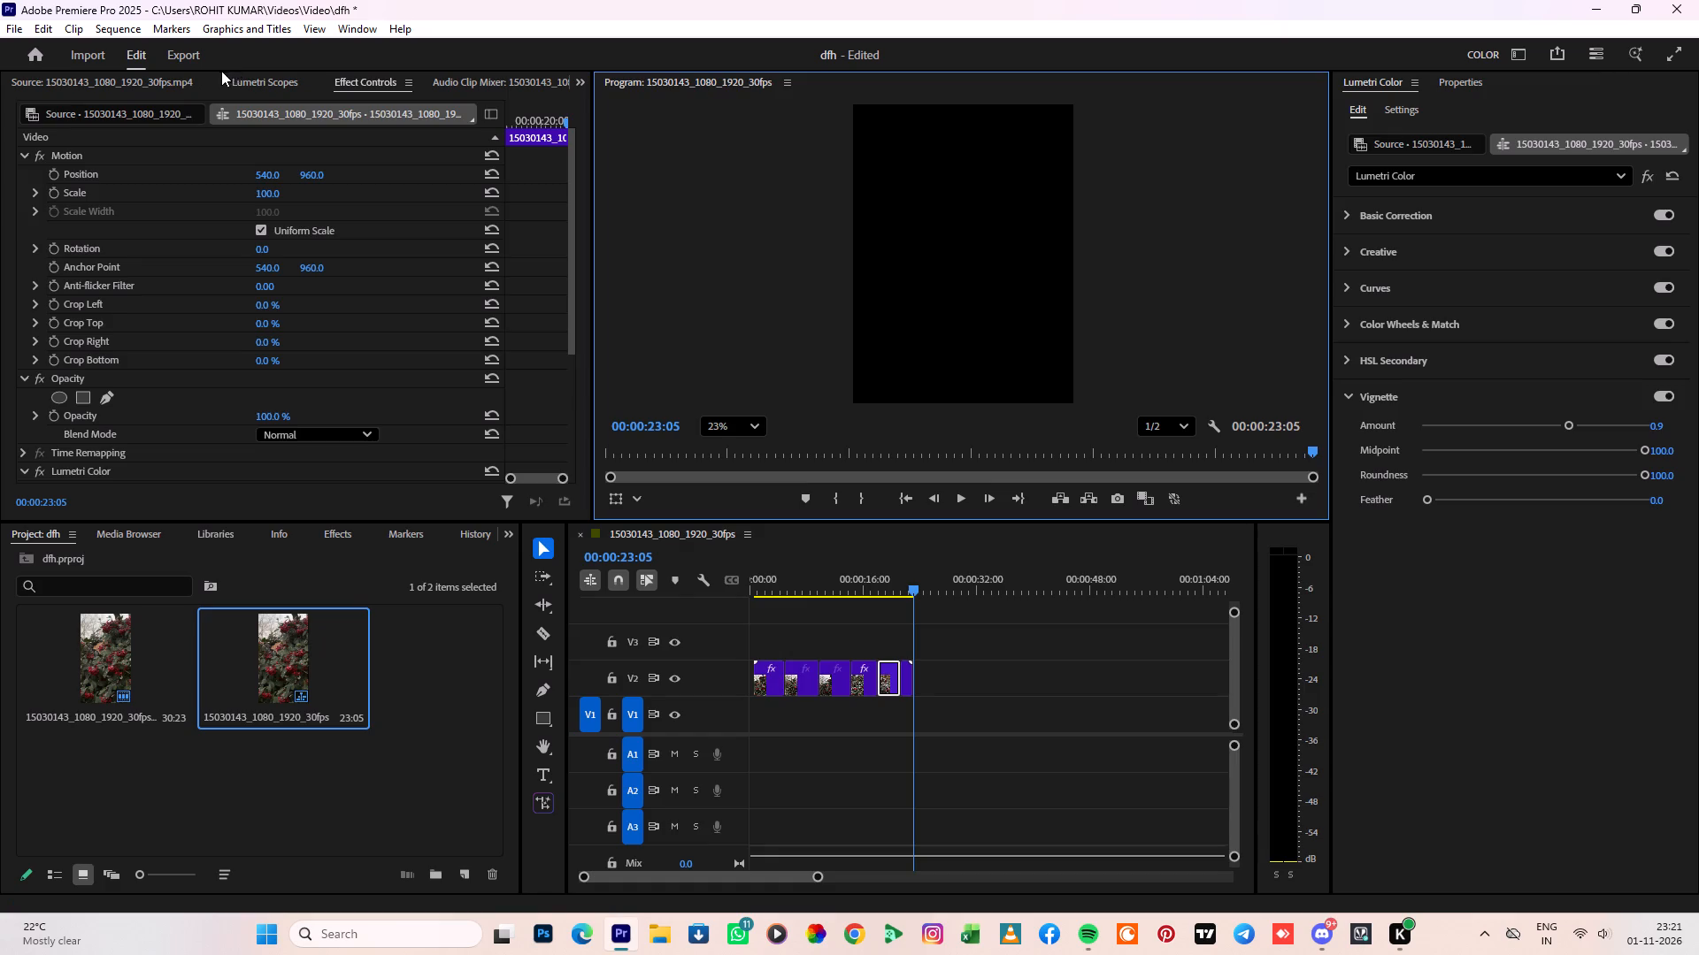
Export the entire sequence as an H.264 media file using the Match Source - Adaptive High Bitrate preset.
{"action": "left_click", "coordinate": [182, 57]}
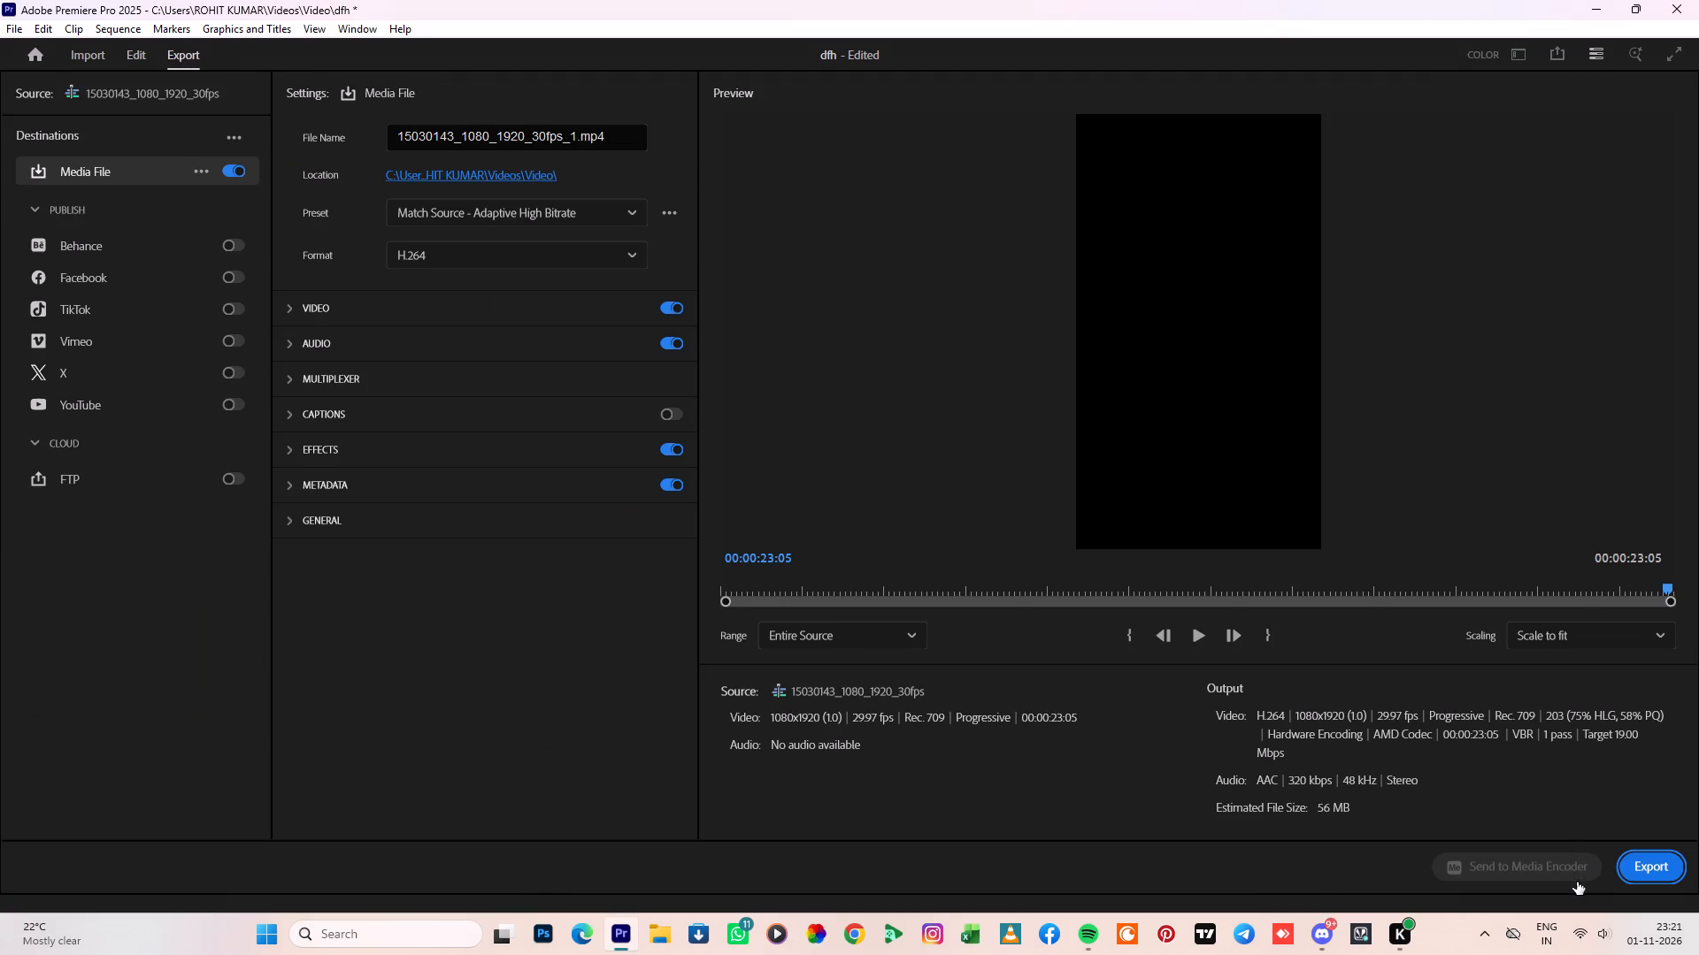
{"action": "left_click", "coordinate": [1636, 872]}
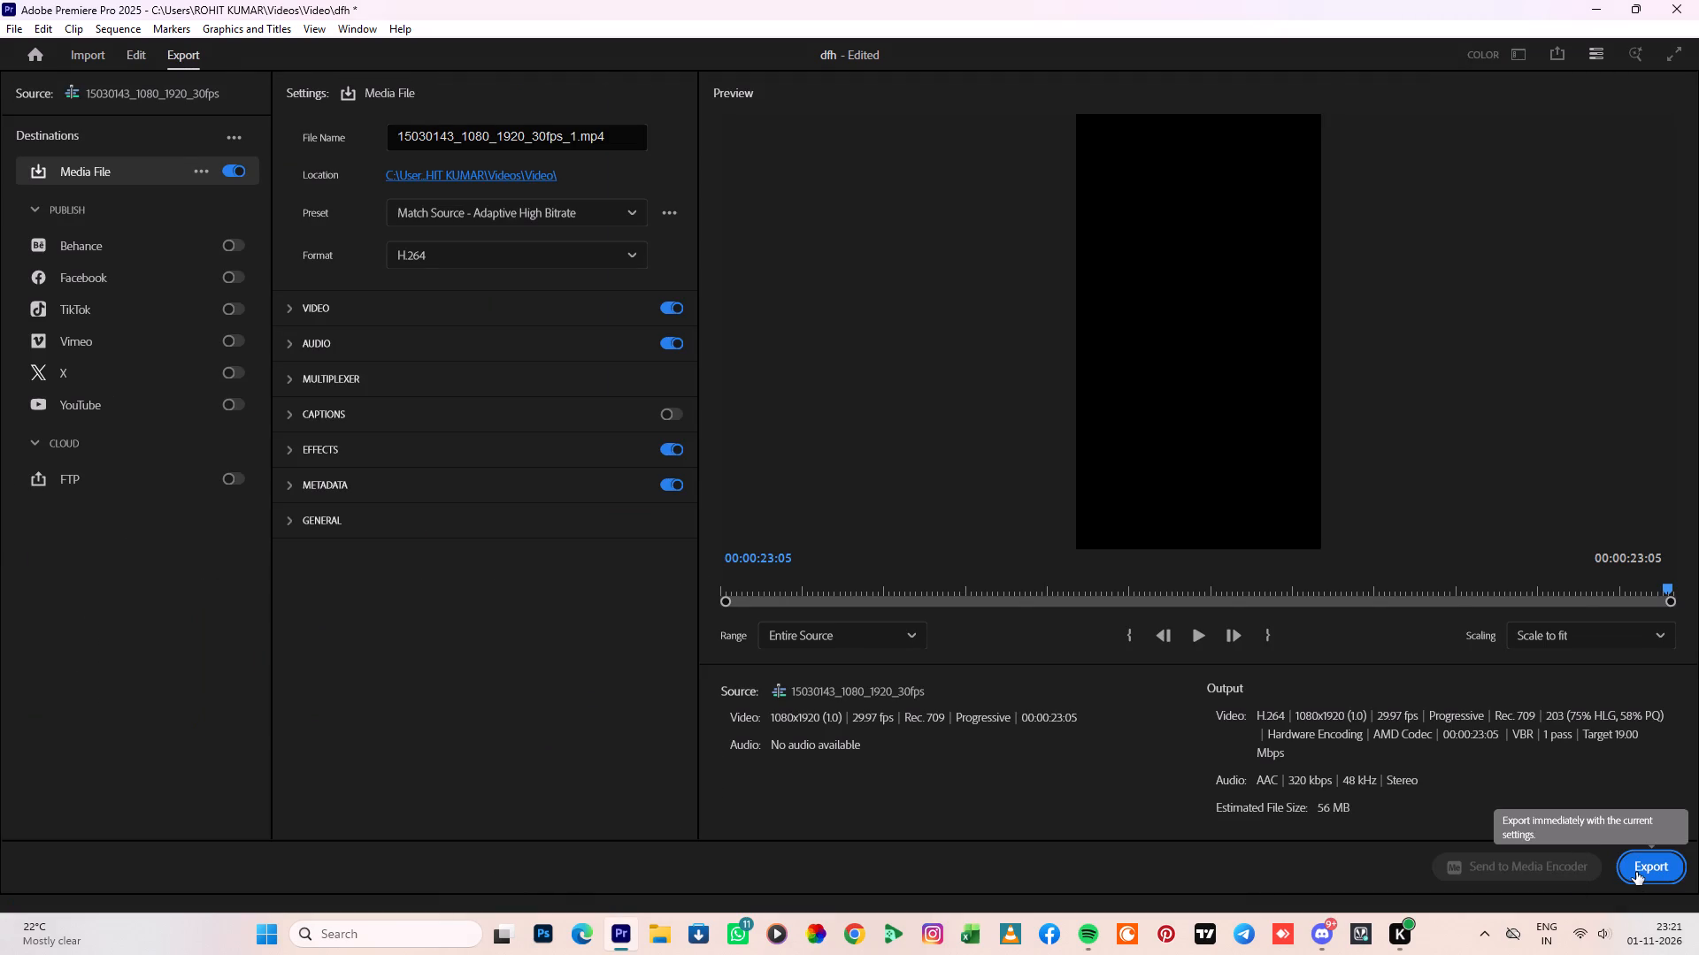
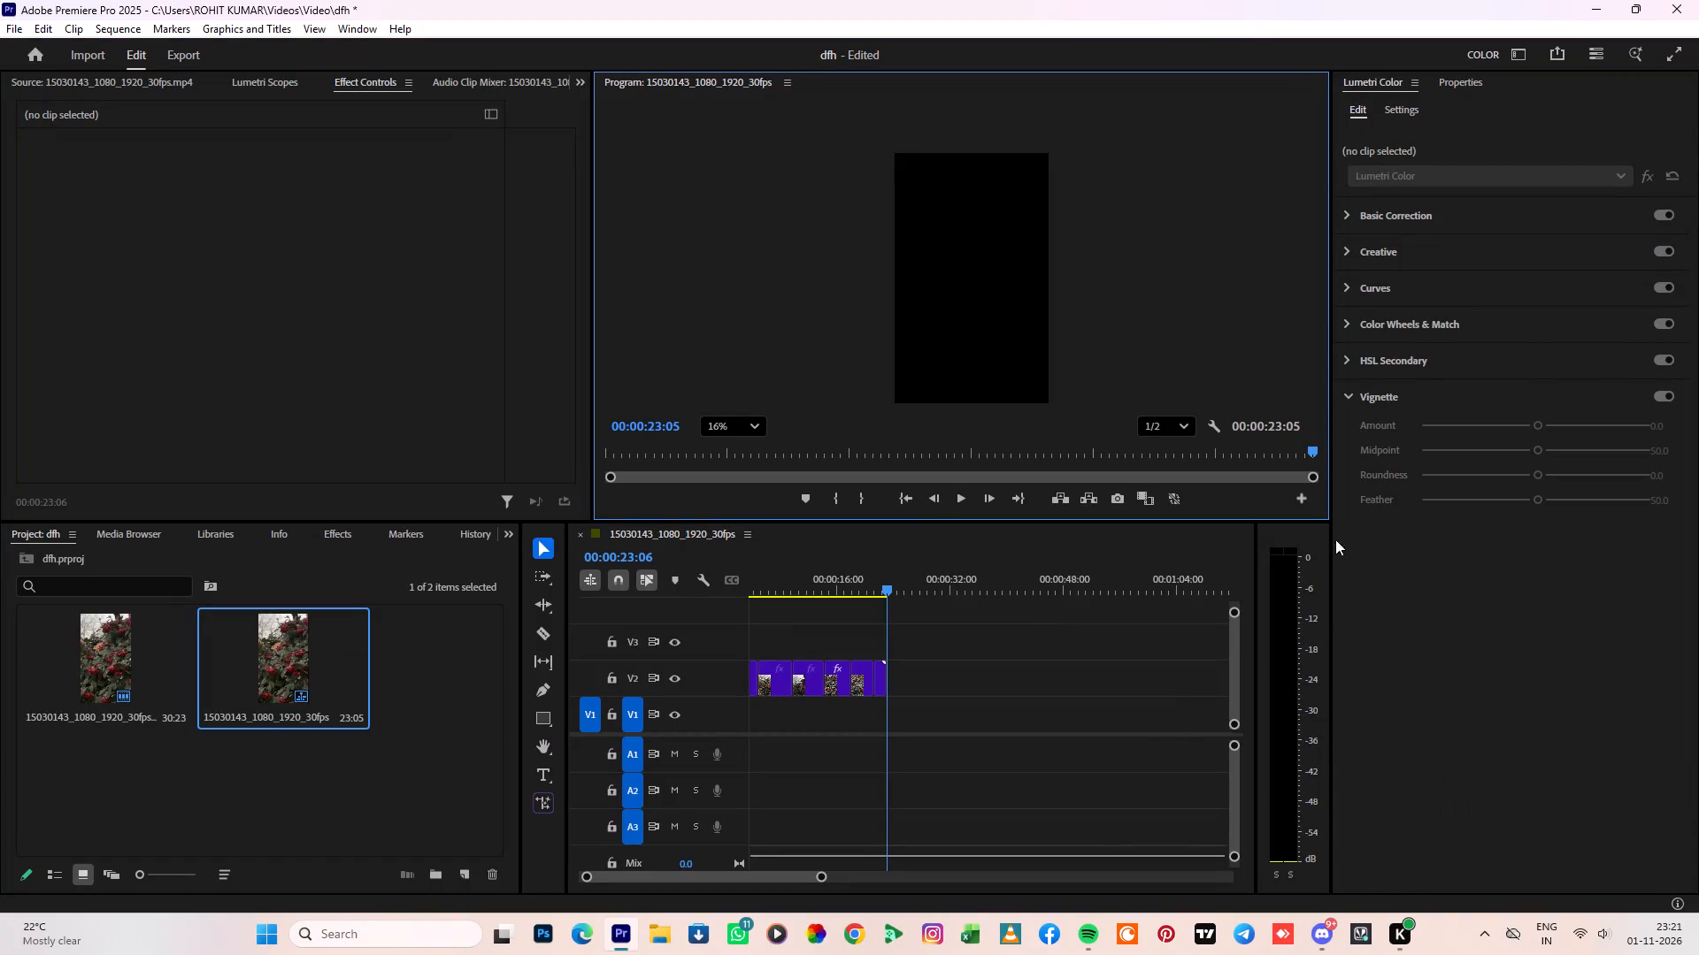
Delete the berry-bush sequence and its source clip from the project.
{"action": "left_click", "coordinate": [265, 658]}
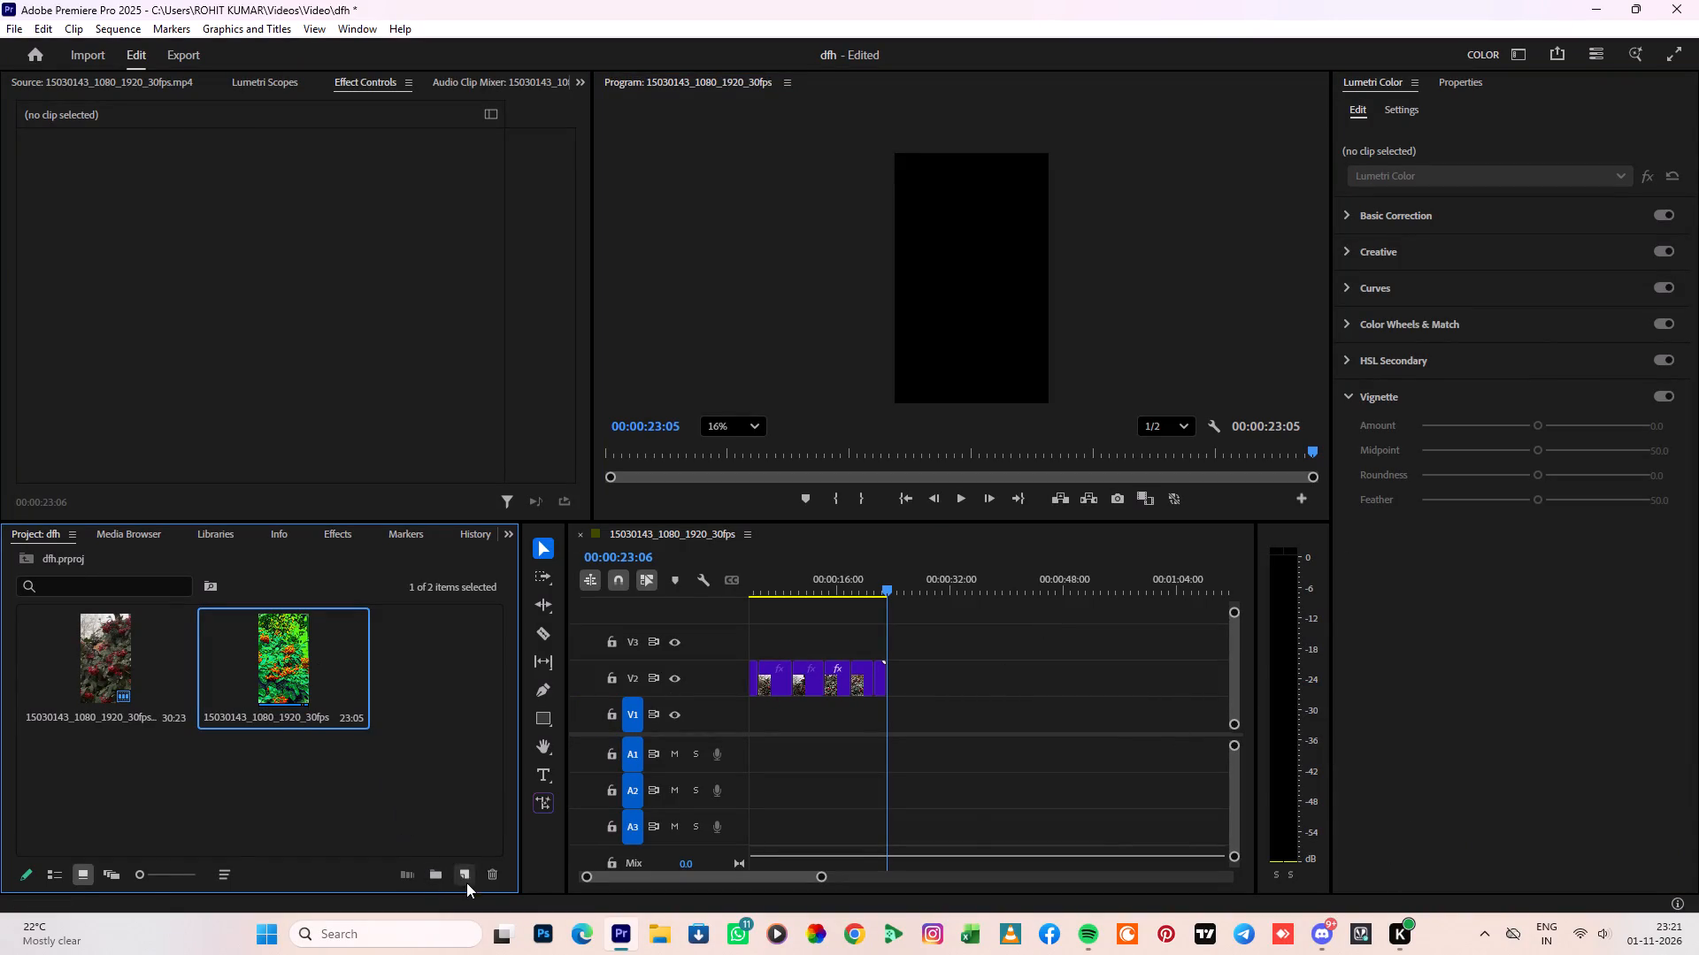
{"action": "left_click", "coordinate": [495, 874]}
{"action": "left_click", "coordinate": [127, 666]}
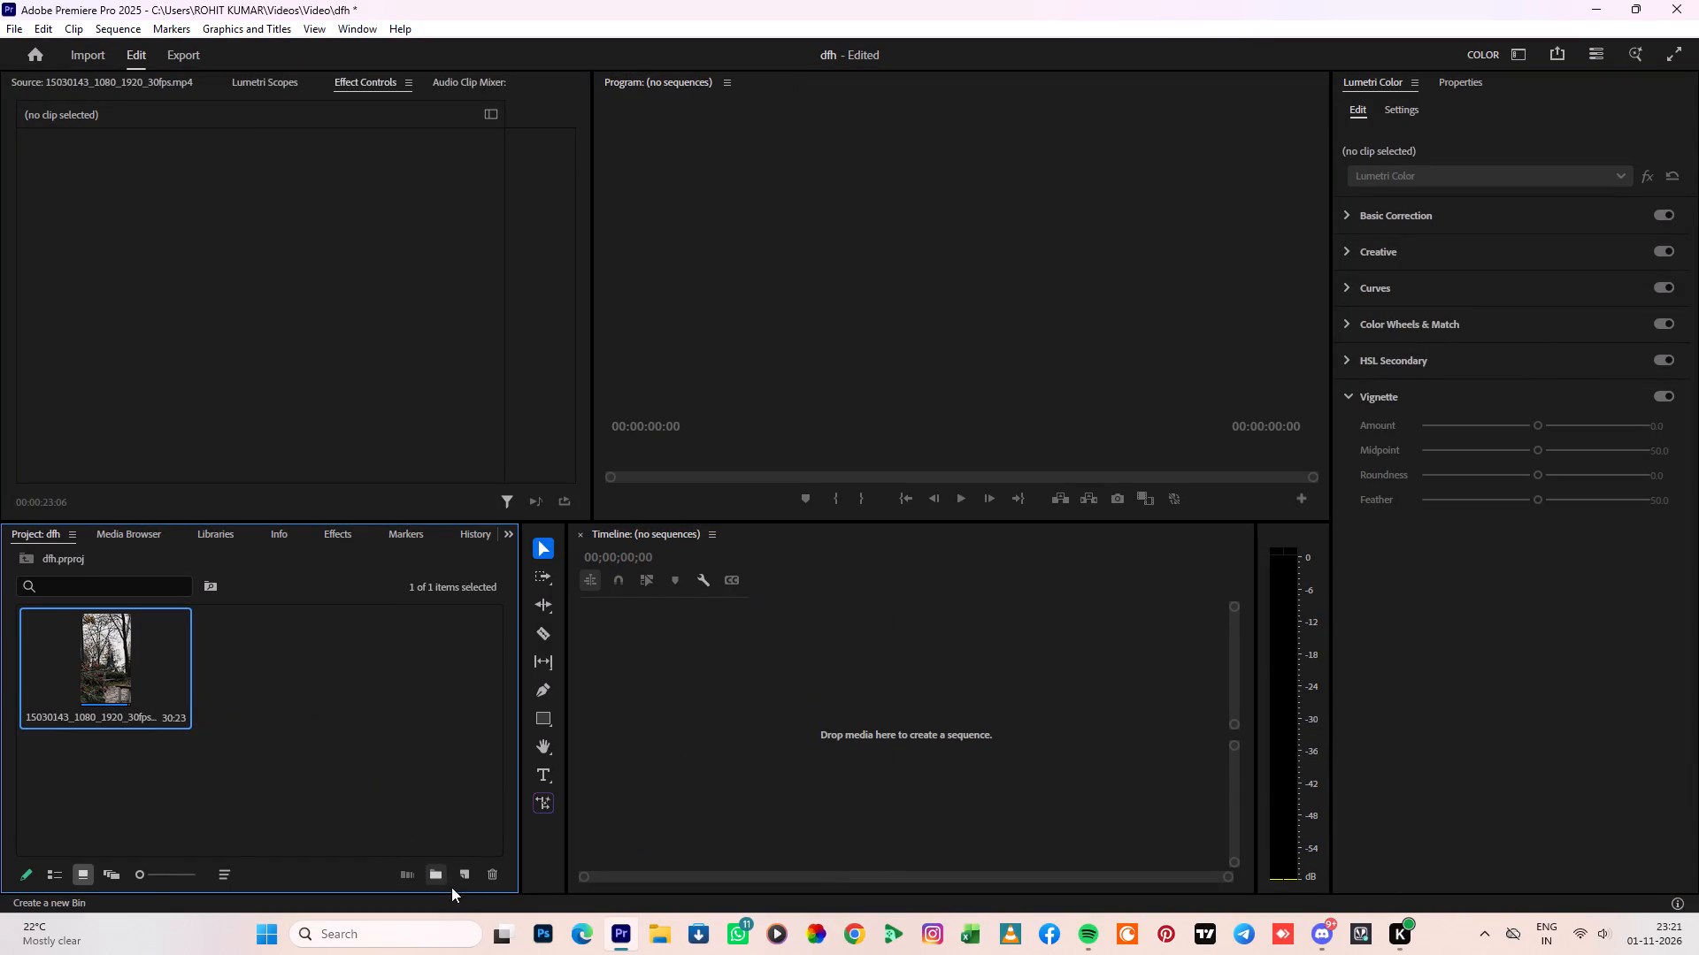
{"action": "left_click", "coordinate": [493, 869]}
Import the 6368368-uhd_3840_2026_30fps video from the Downloads folder.
{"action": "left_click", "coordinate": [258, 772]}
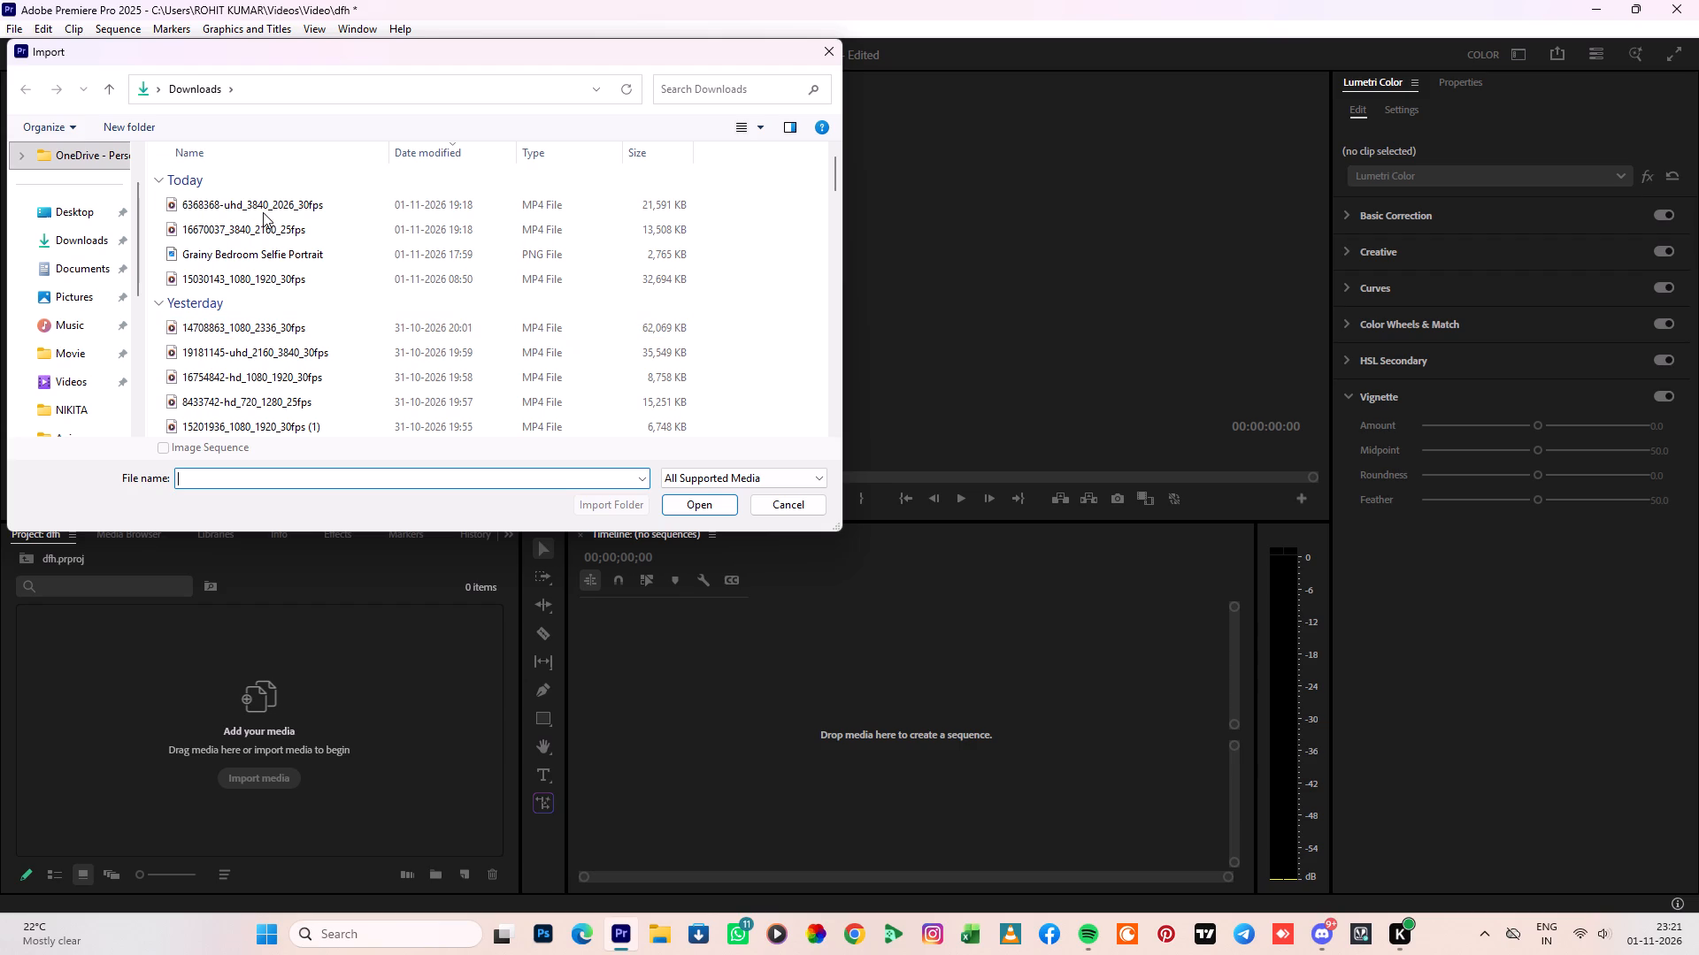
{"action": "double_click", "coordinate": [263, 207]}
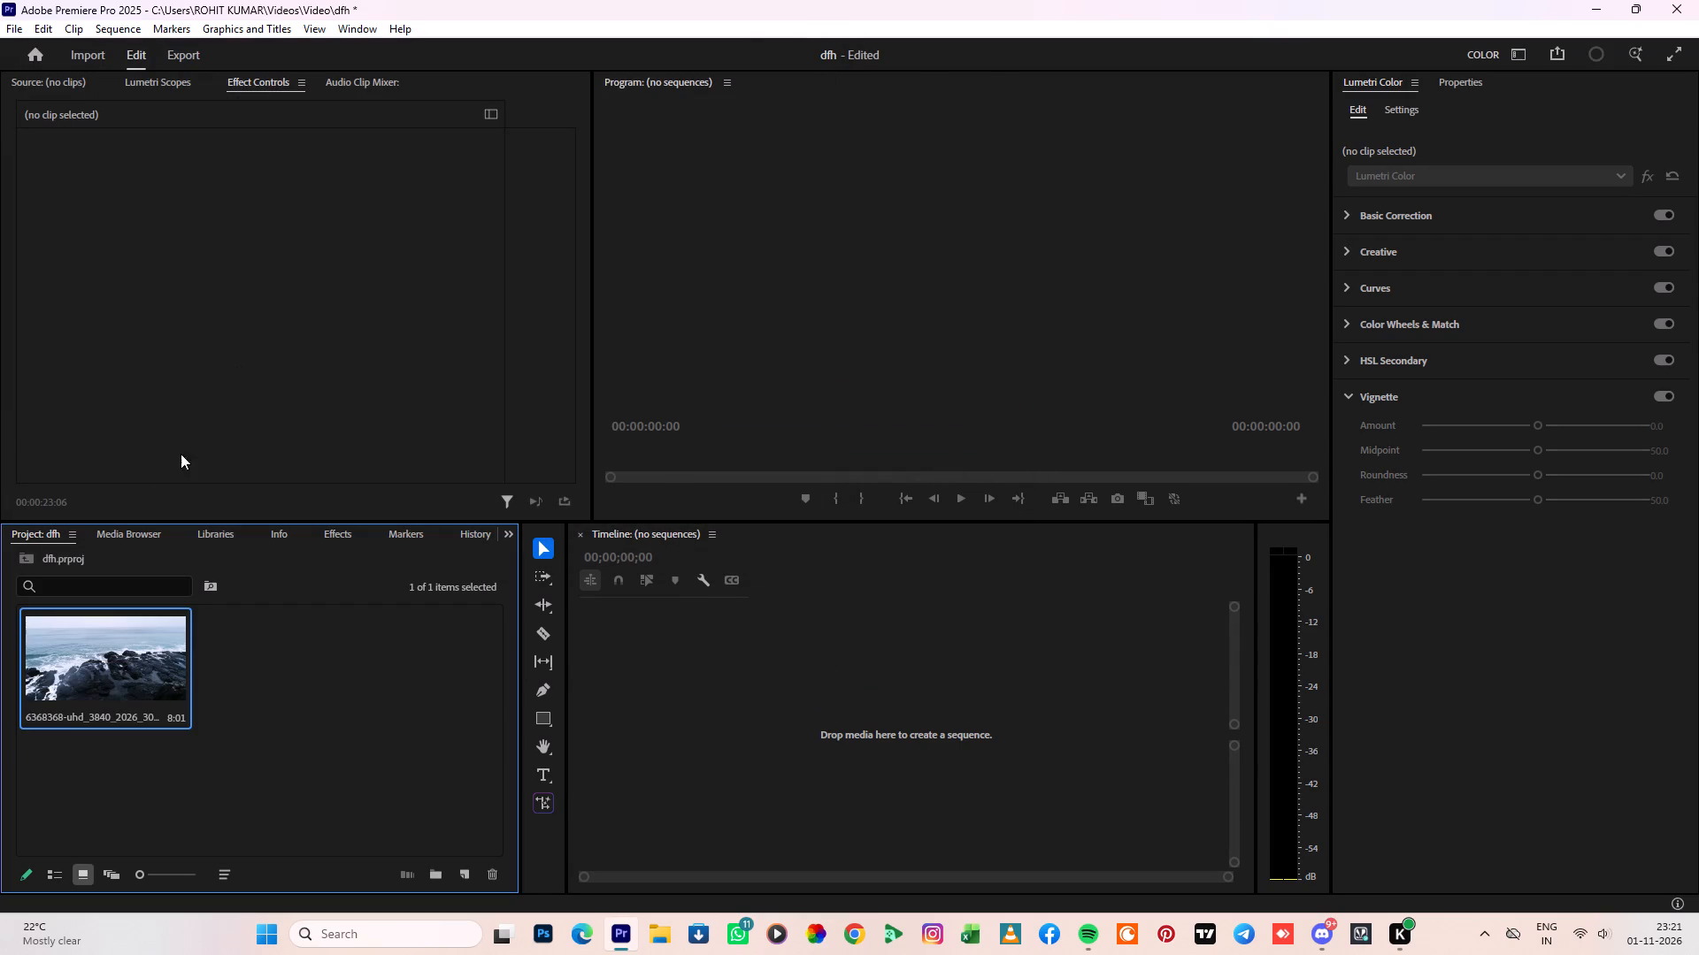
Load the rocky-sea clip in the Source monitor and place only its video in the empty timeline as a new sequence.
{"action": "double_click", "coordinate": [126, 669]}
{"action": "double_click", "coordinate": [283, 274]}
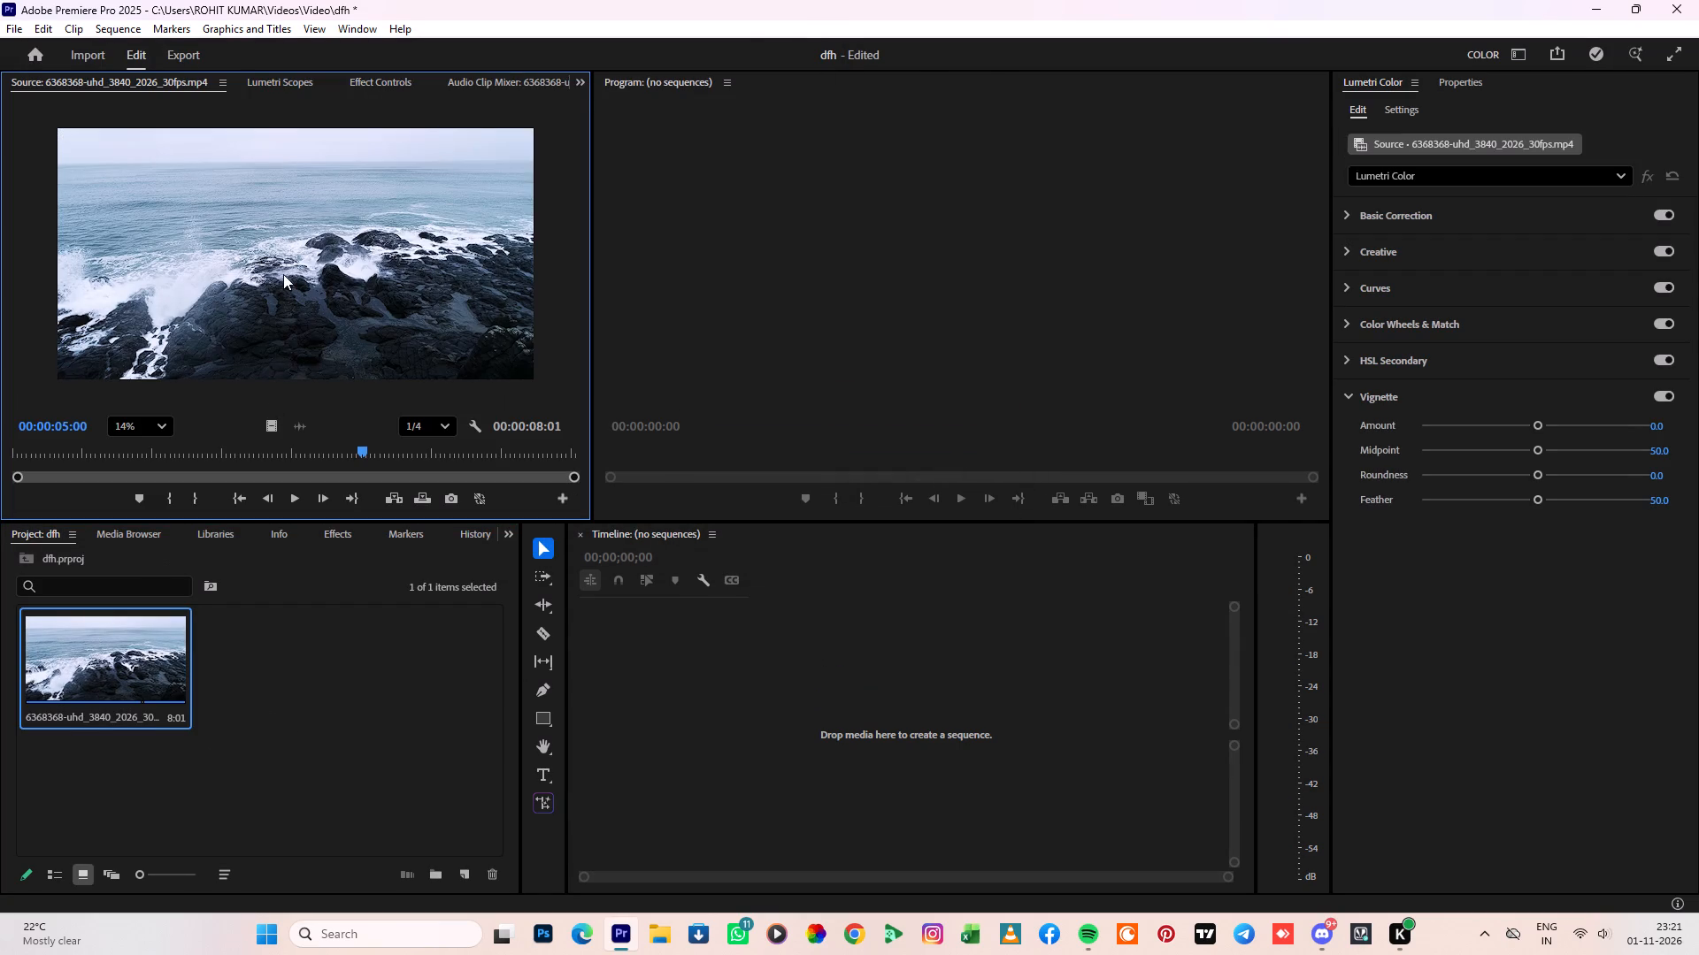
{"action": "left_click_drag", "start_coordinate": [288, 283], "coordinate": [818, 783]}
{"action": "left_click_drag", "start_coordinate": [268, 422], "coordinate": [799, 665]}
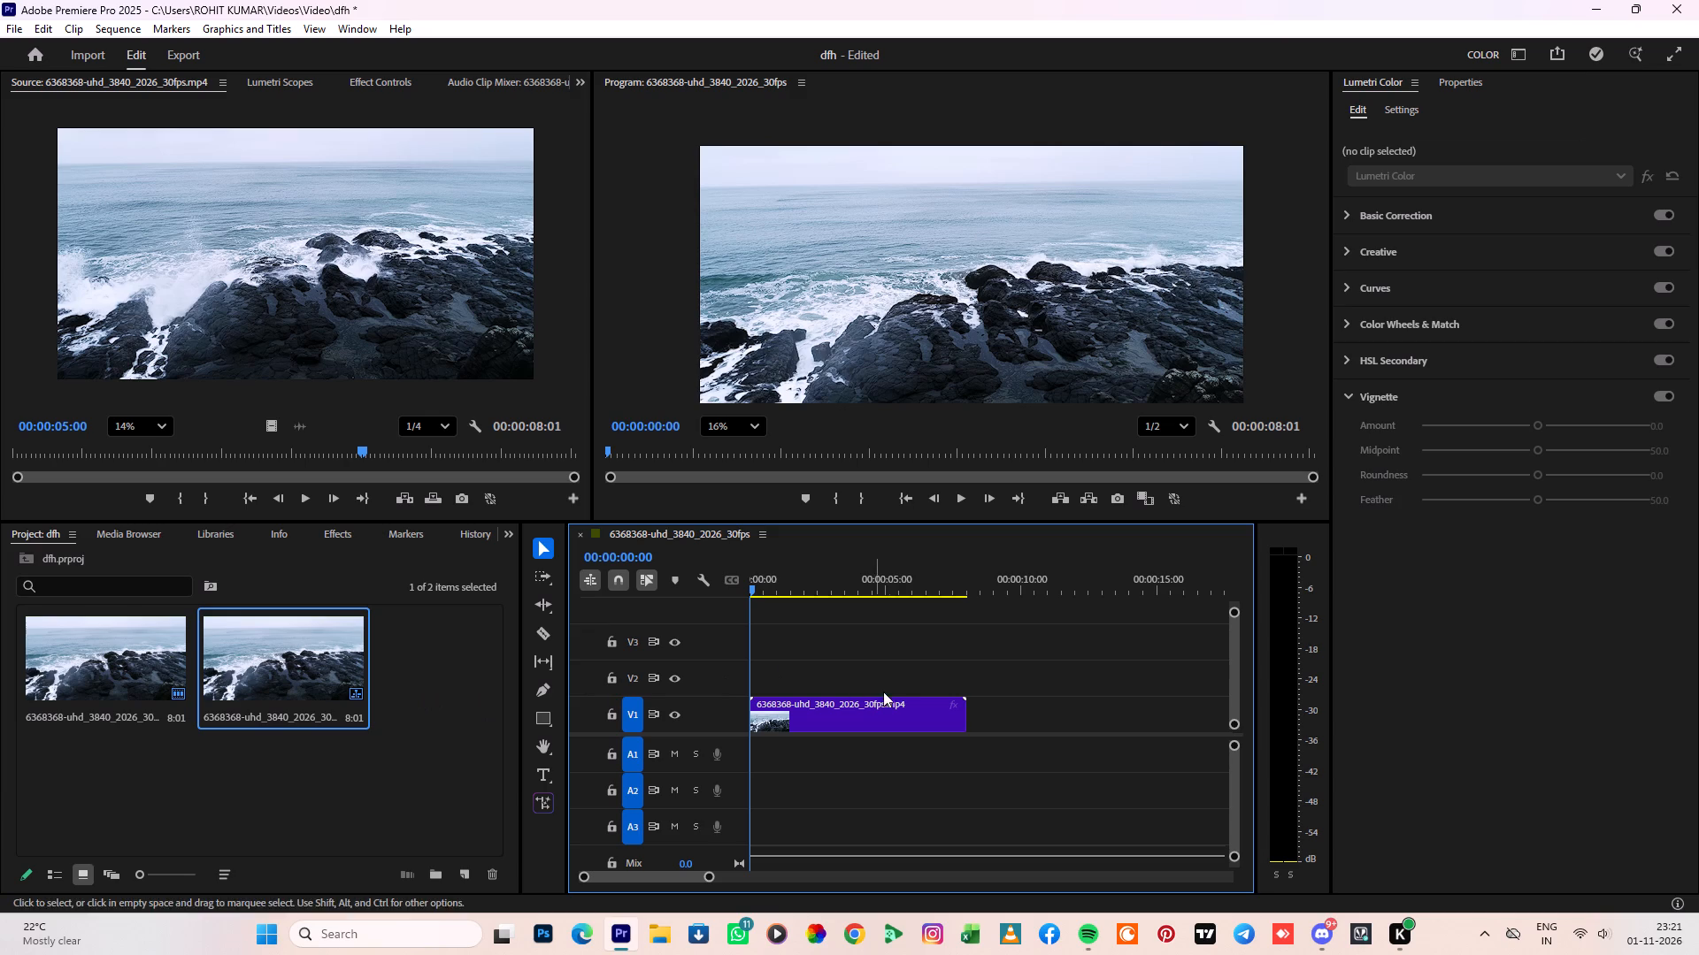
{"action": "left_click_drag", "start_coordinate": [758, 590], "coordinate": [717, 592]}
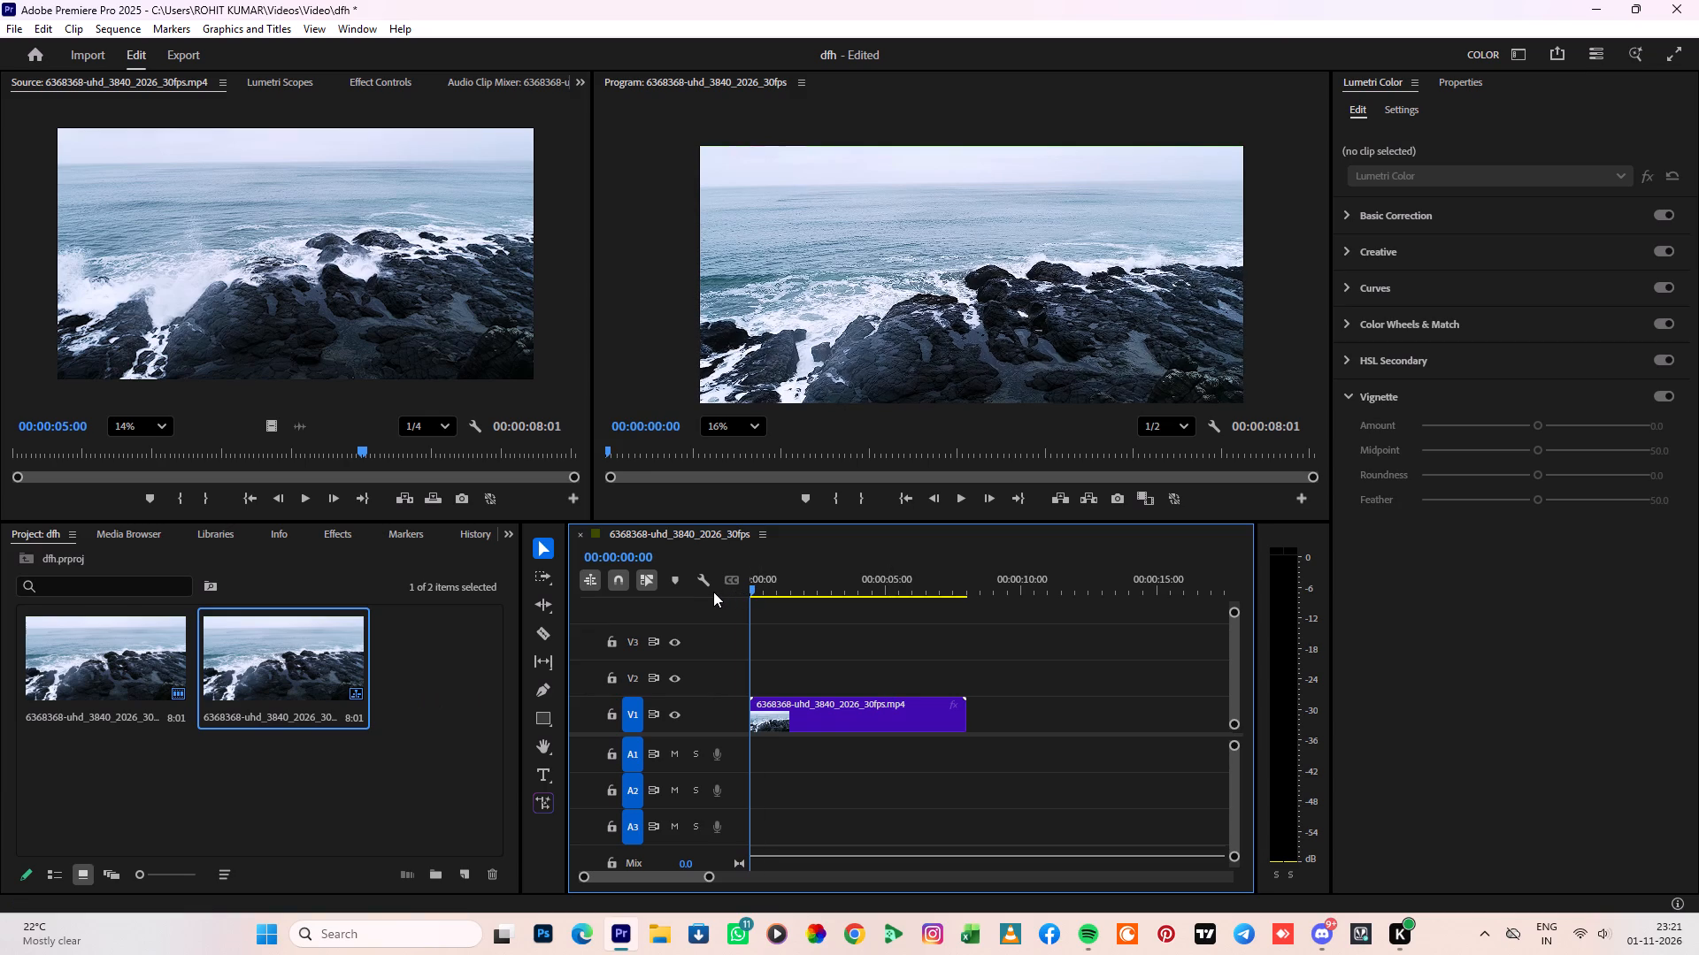
On the sea clip's Hue vs Sat curve, sample the water's blue and raise the first control point moderately above the midline.
{"action": "left_click", "coordinate": [825, 724]}
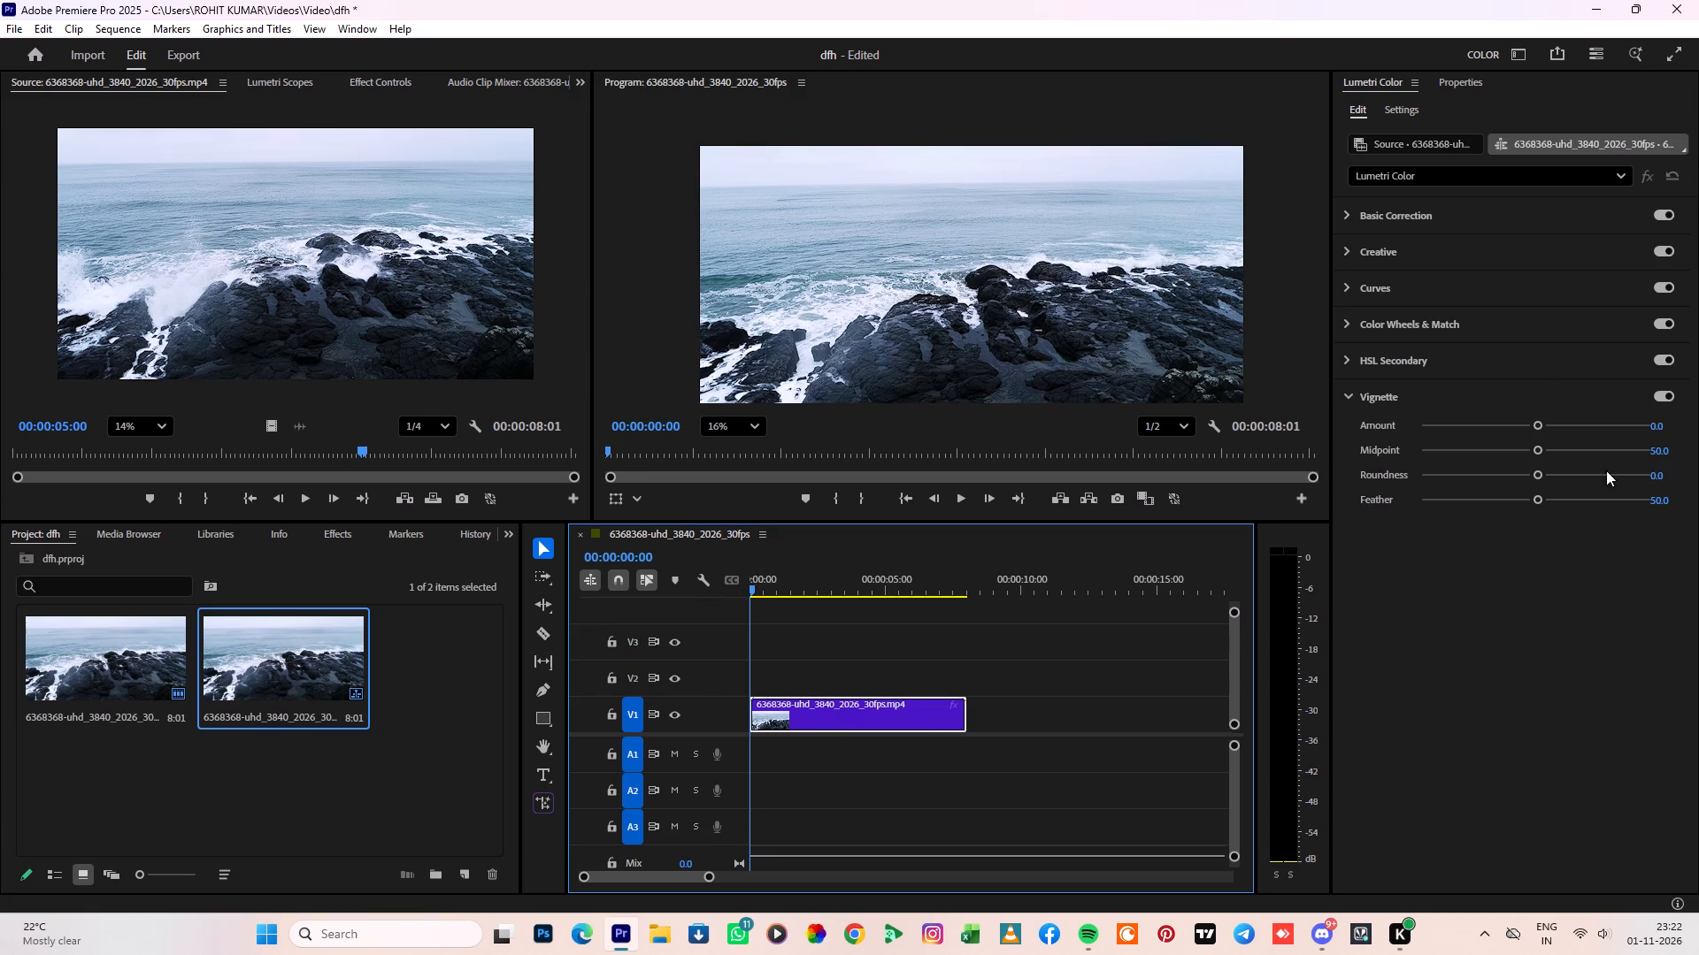
{"action": "left_click", "coordinate": [1348, 364]}
{"action": "left_click", "coordinate": [1342, 256]}
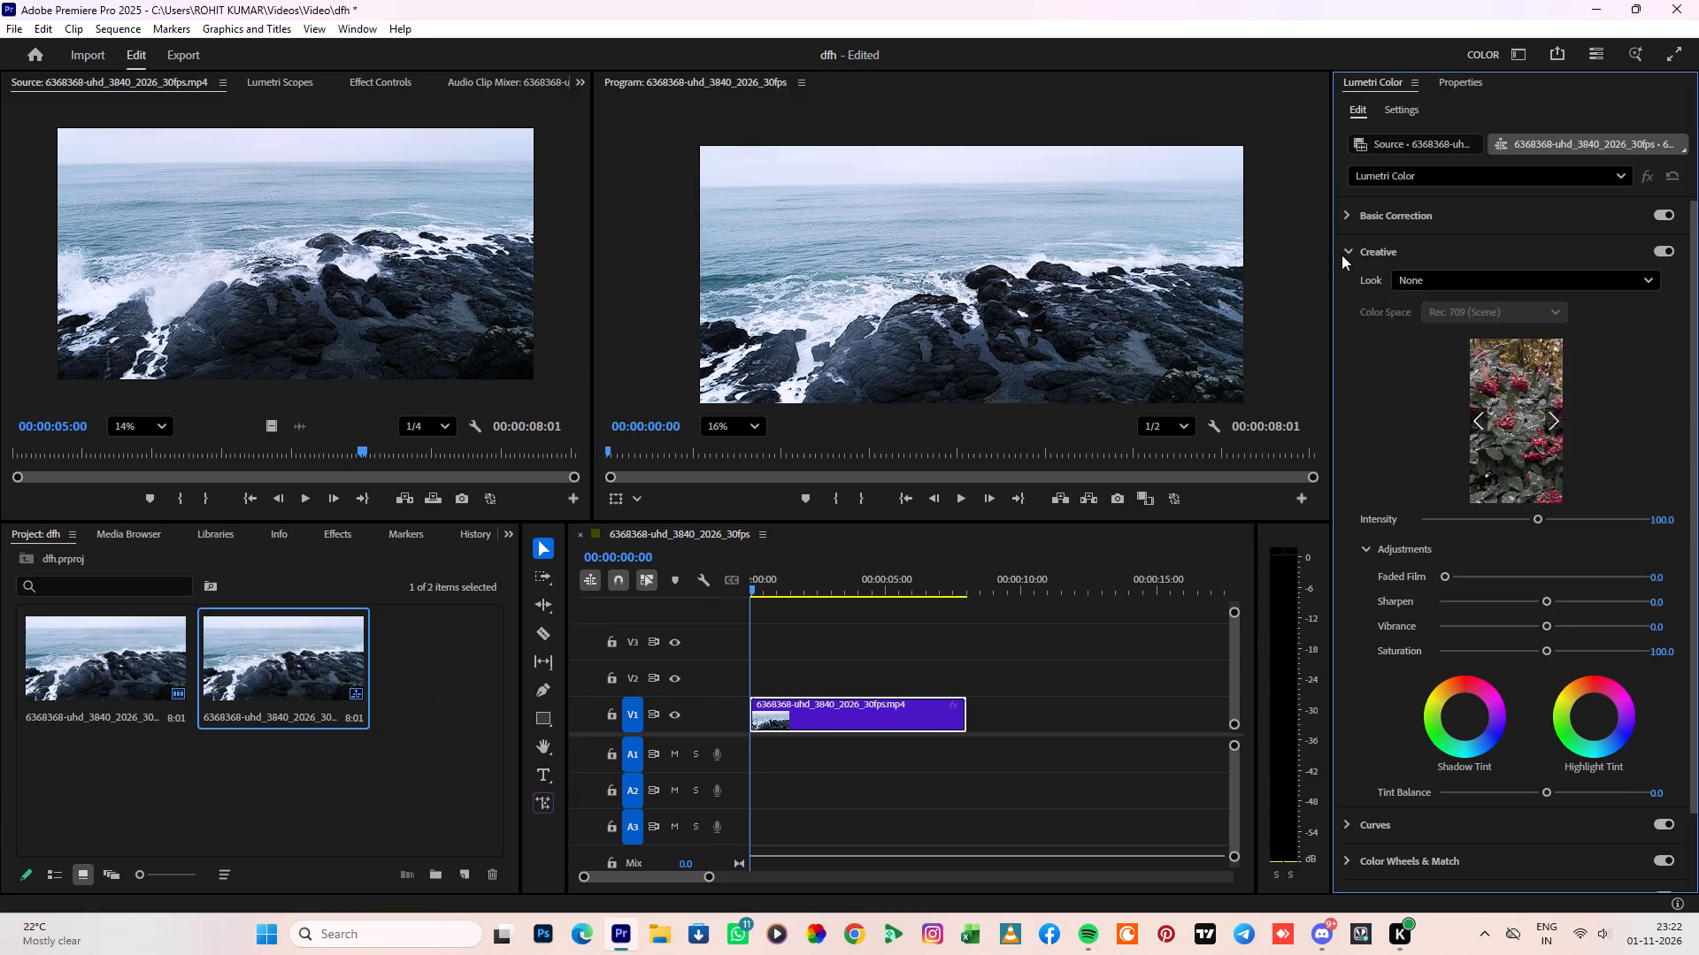
{"action": "scroll", "coordinate": [1369, 540], "scroll_direction": "down", "scroll_amount": 2}
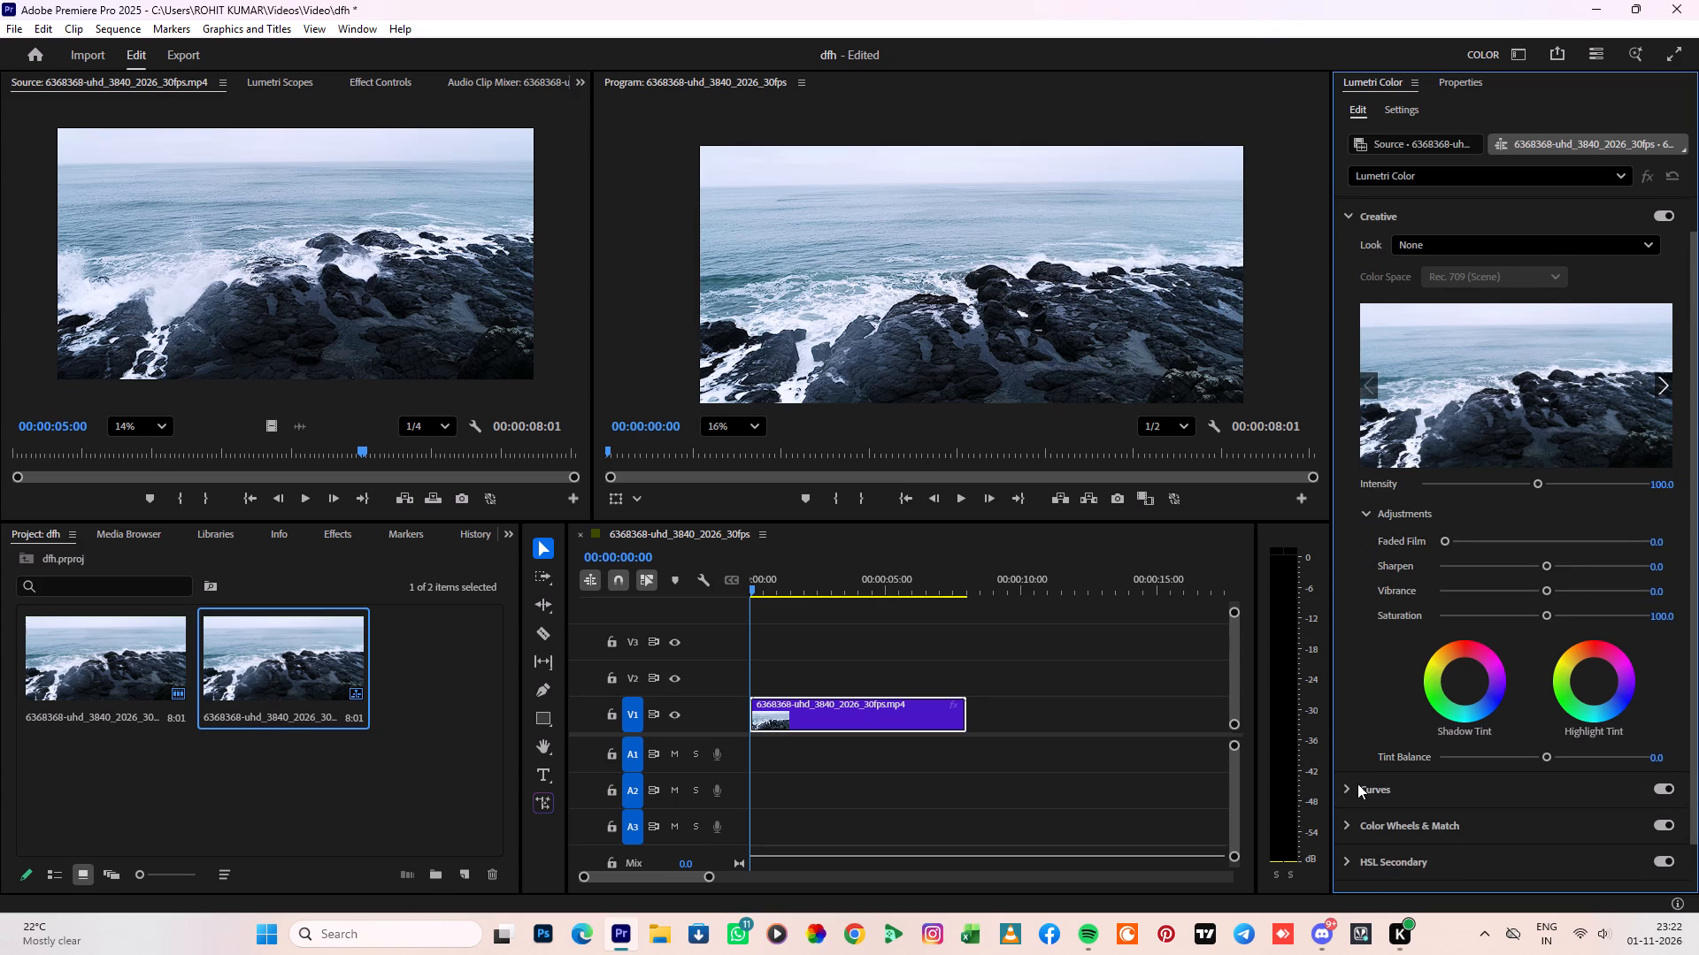
{"action": "left_click", "coordinate": [1363, 783]}
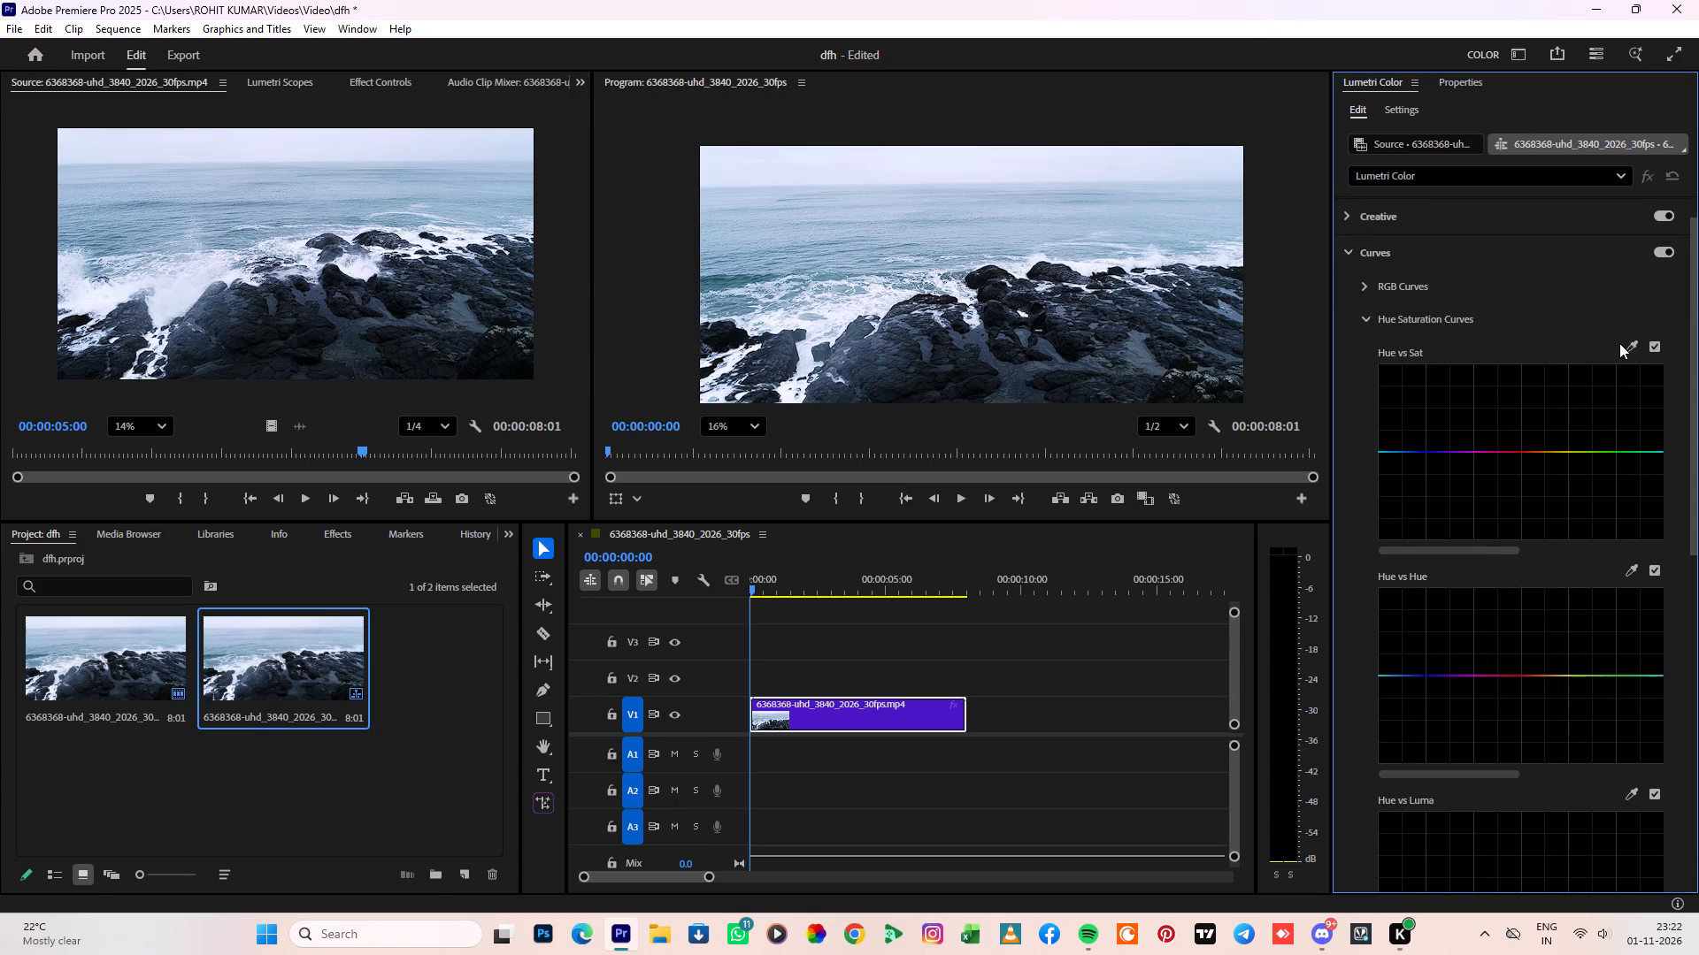
{"action": "left_click", "coordinate": [1626, 348]}
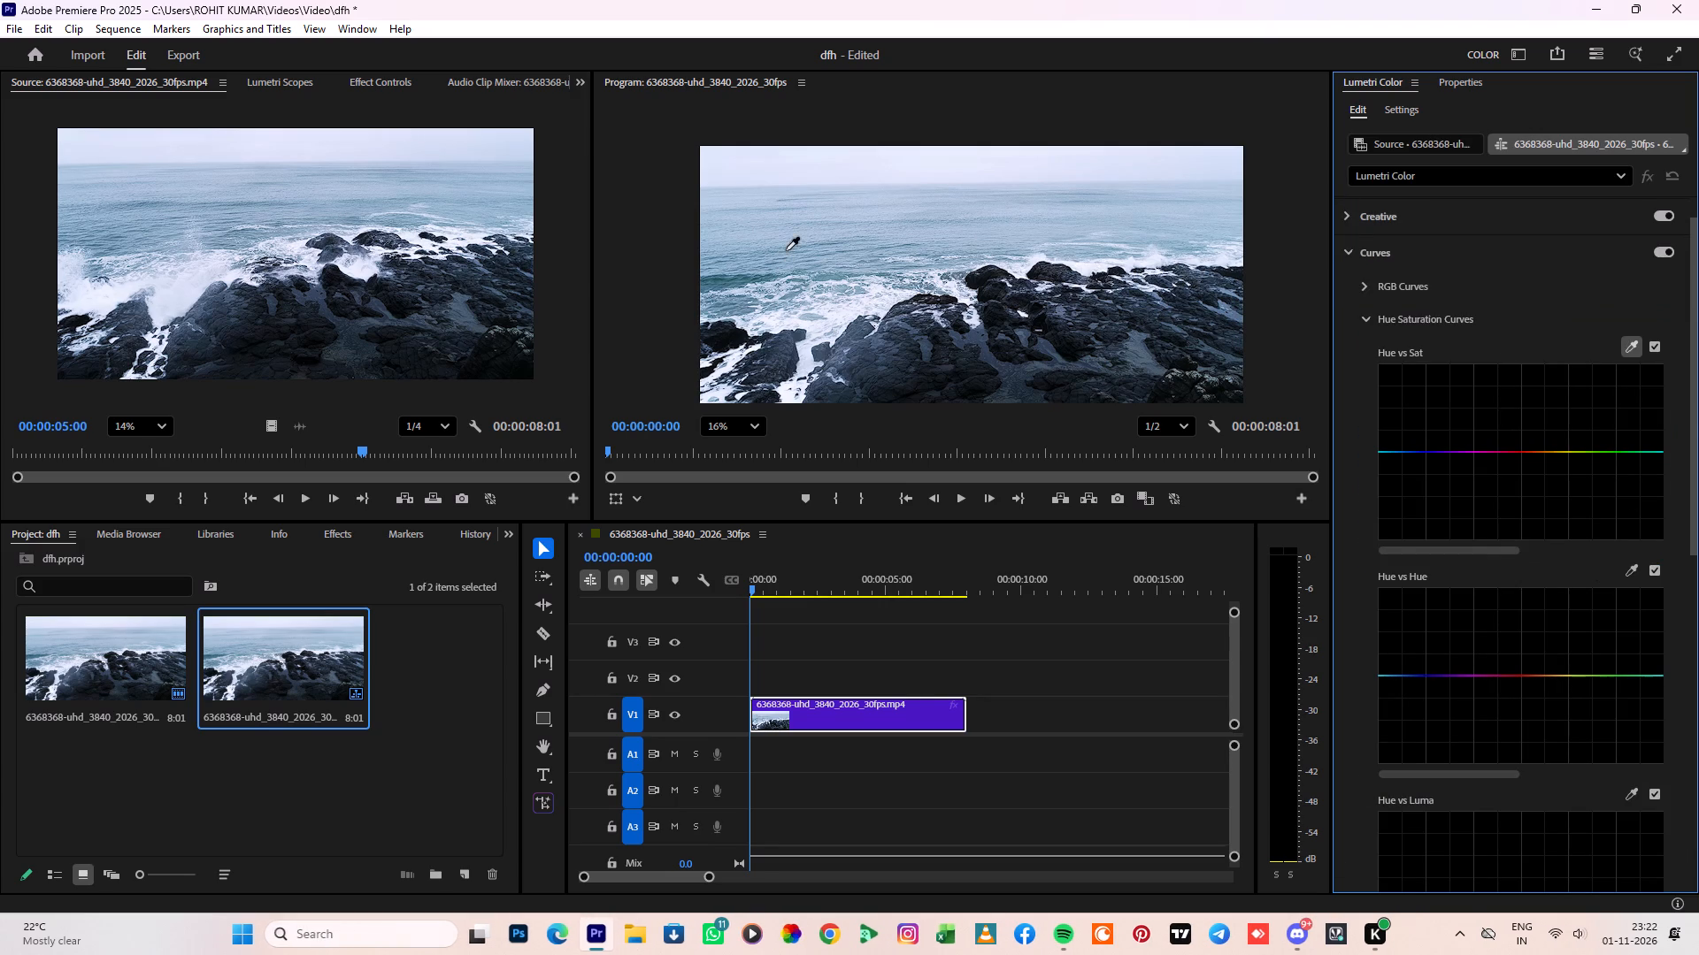
{"action": "left_click", "coordinate": [787, 250]}
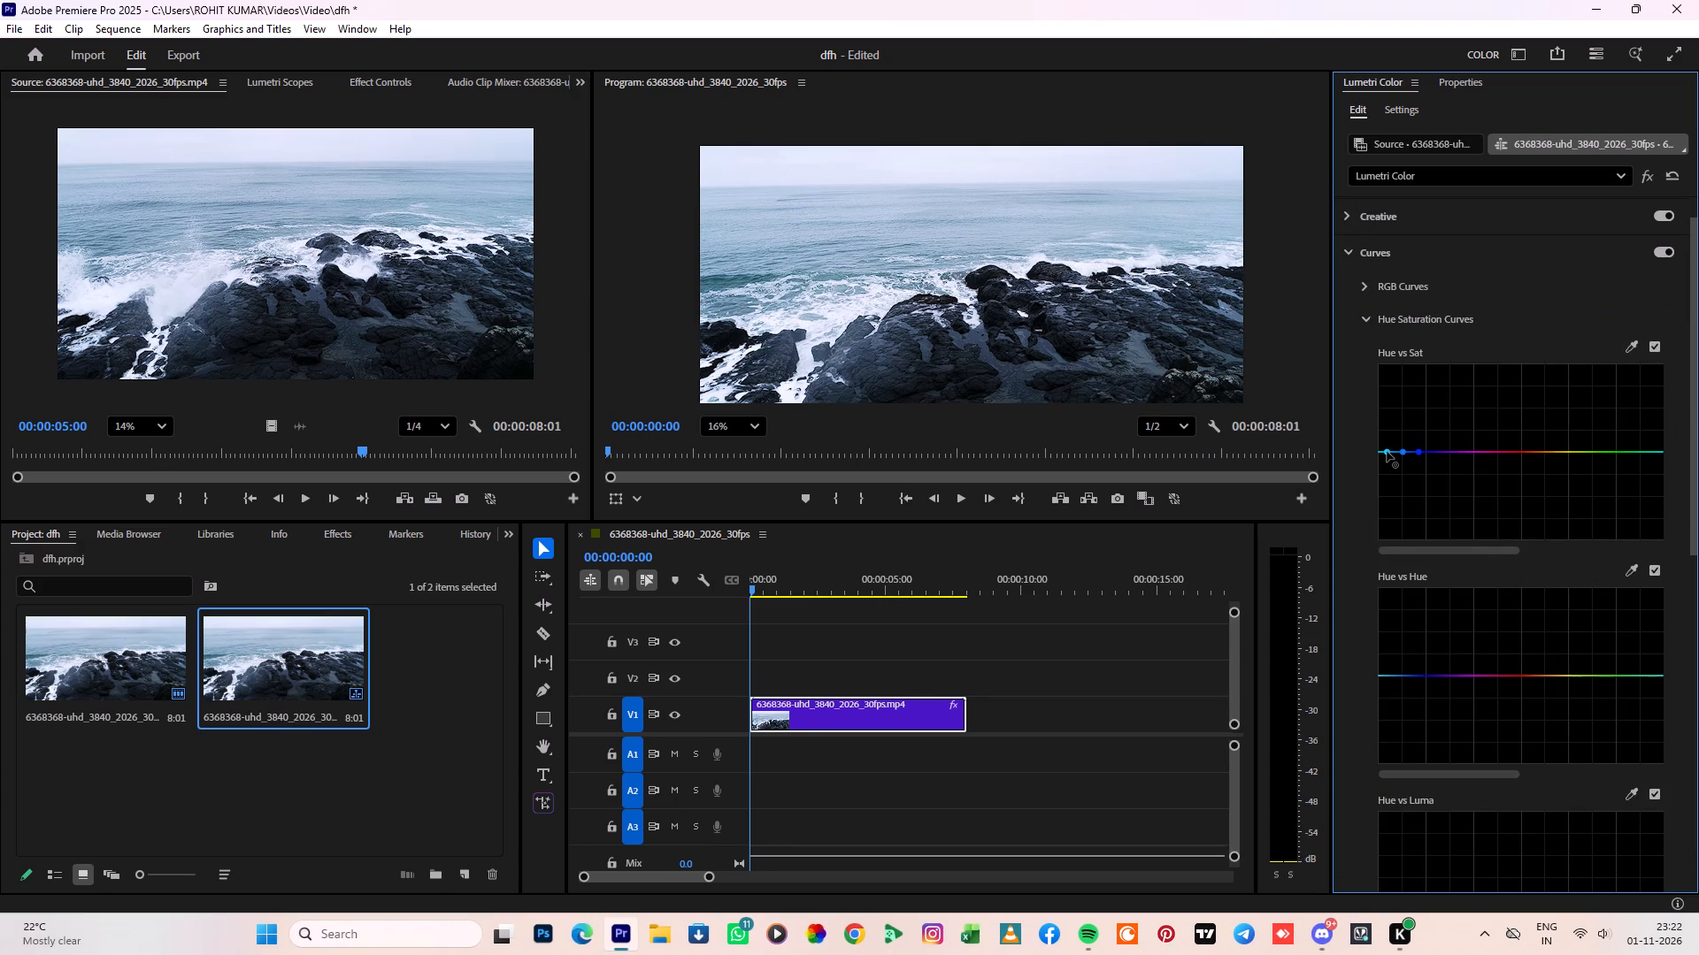
{"action": "left_click_drag", "start_coordinate": [1387, 451], "coordinate": [1398, 543]}
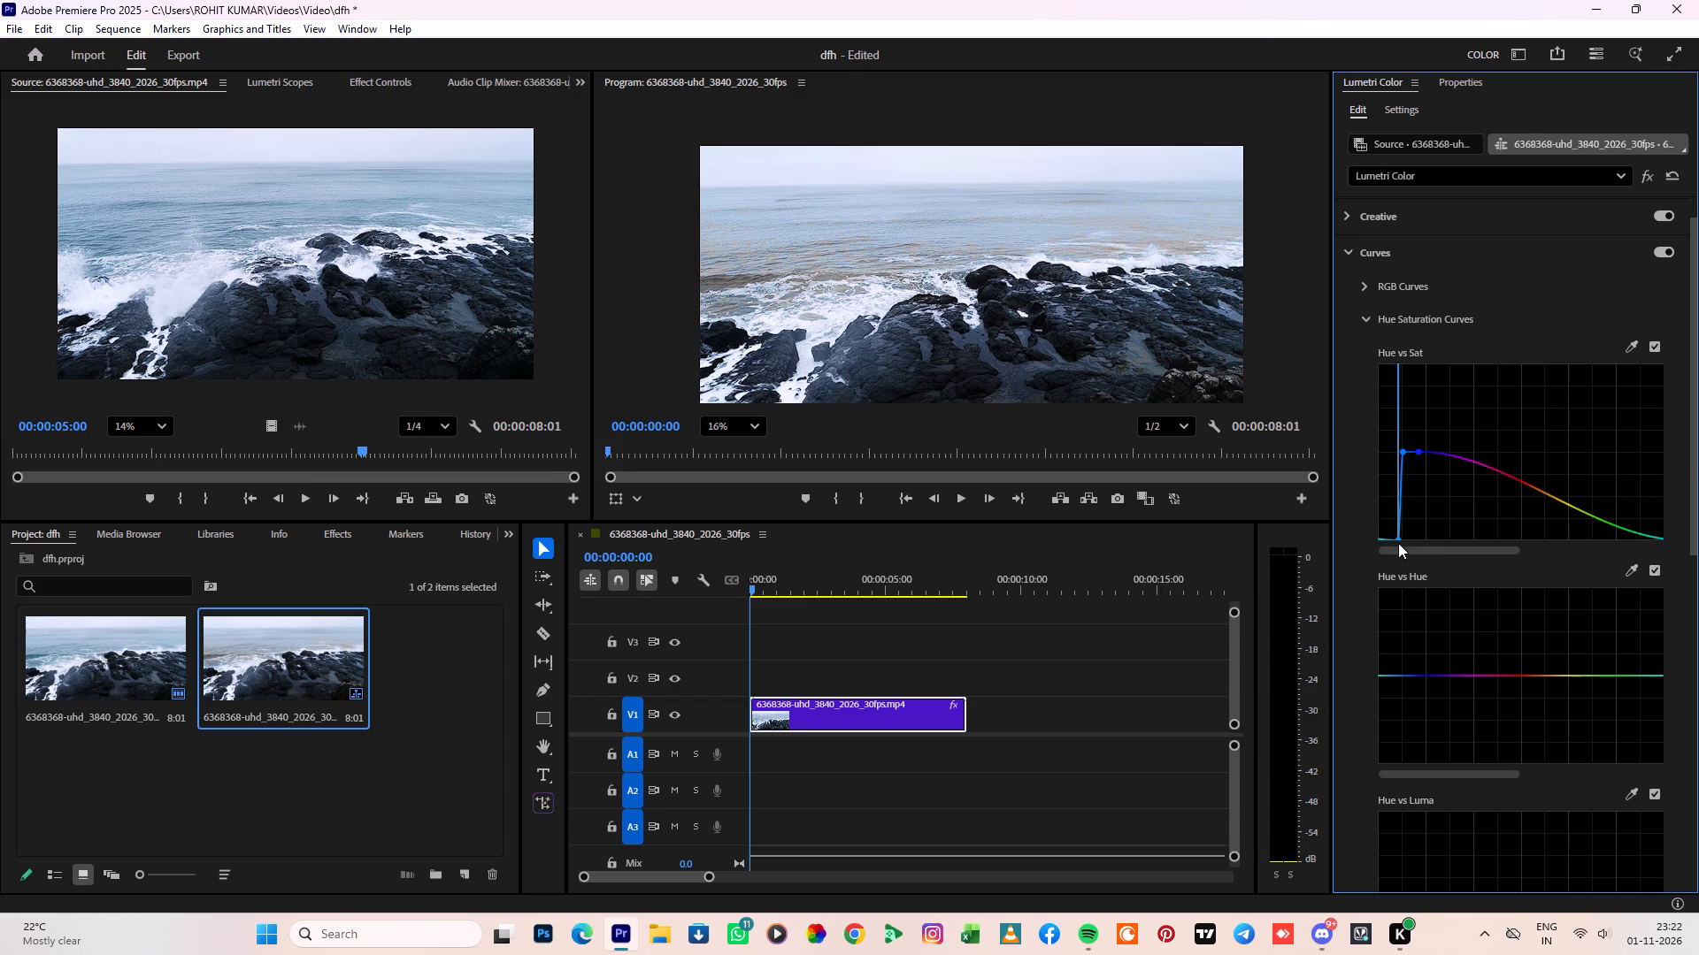
{"action": "left_click_drag", "start_coordinate": [1398, 543], "coordinate": [1398, 404]}
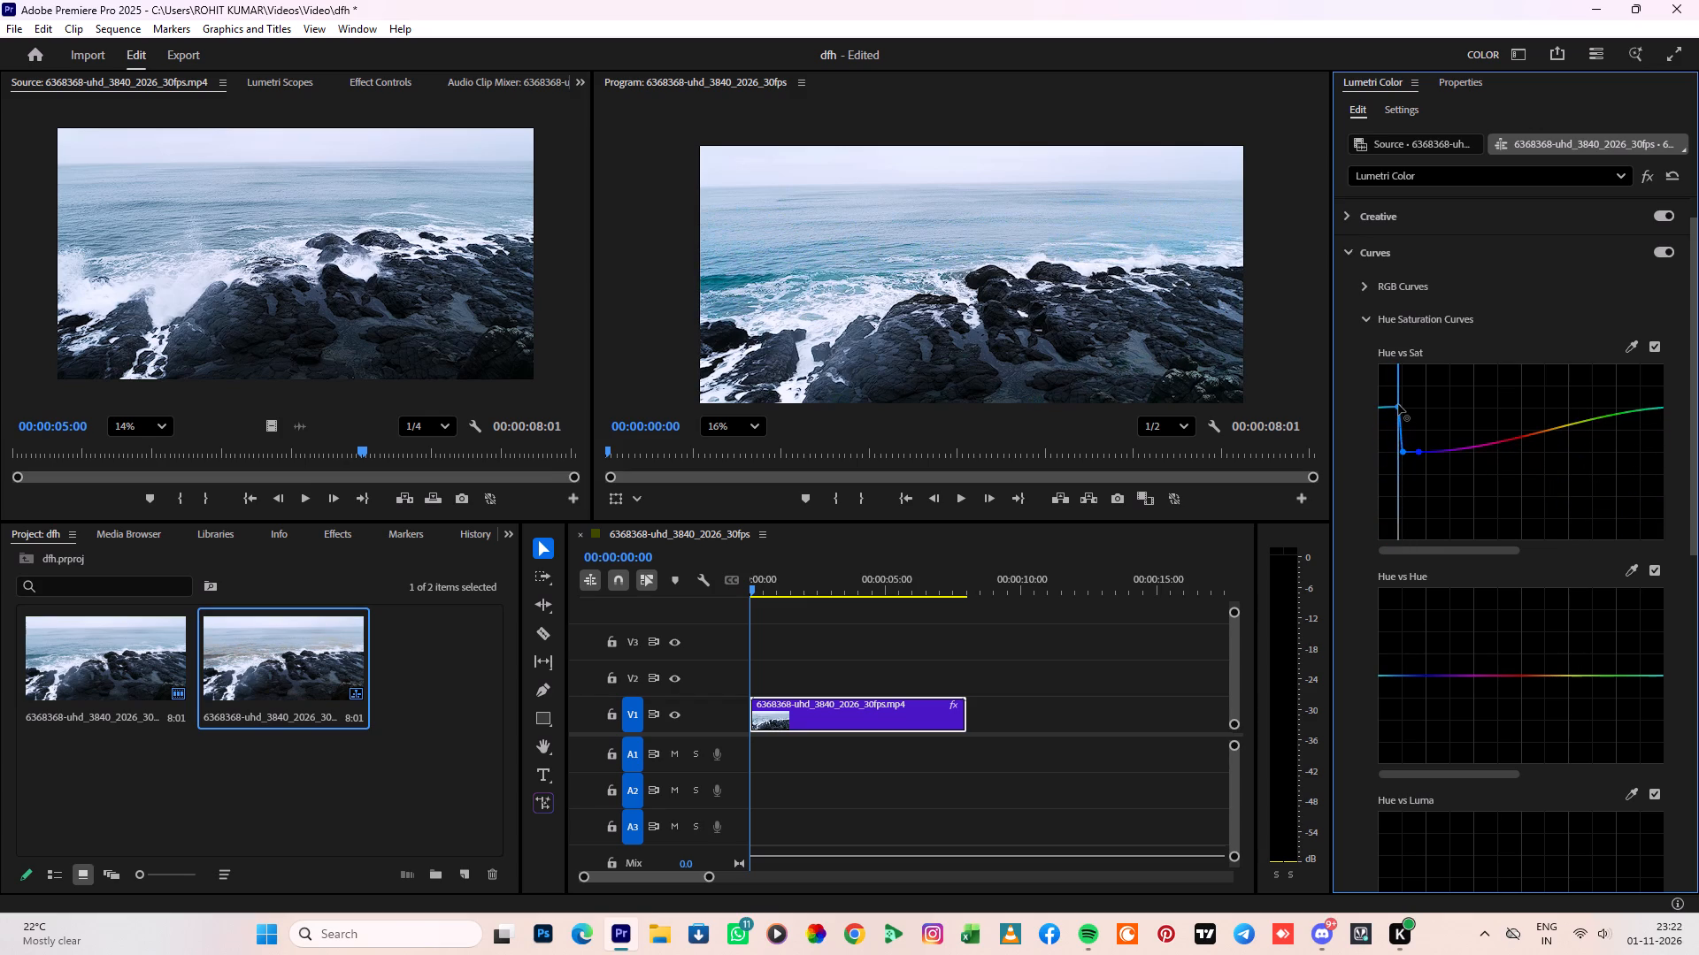
{"action": "left_click_drag", "start_coordinate": [1398, 404], "coordinate": [1398, 422]}
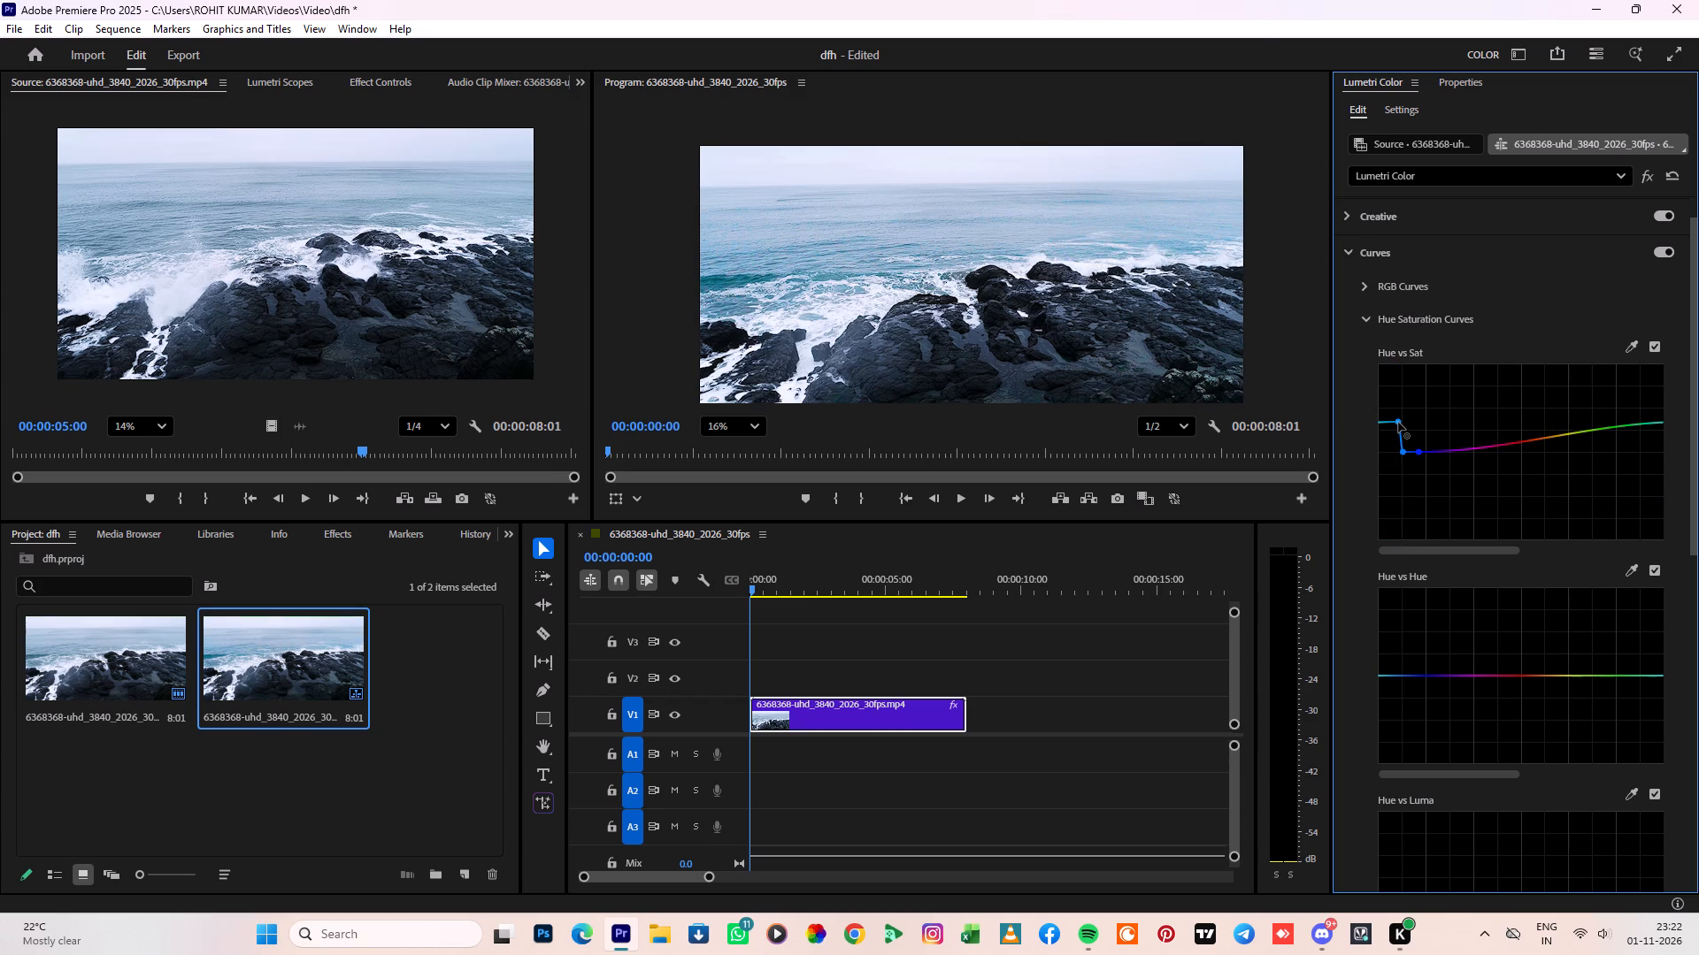
On the Hue vs Sat curve, raise the middle sampled point above the midline and pull the last blue point close to the bottom.
{"action": "left_click_drag", "start_coordinate": [1406, 454], "coordinate": [1469, 358]}
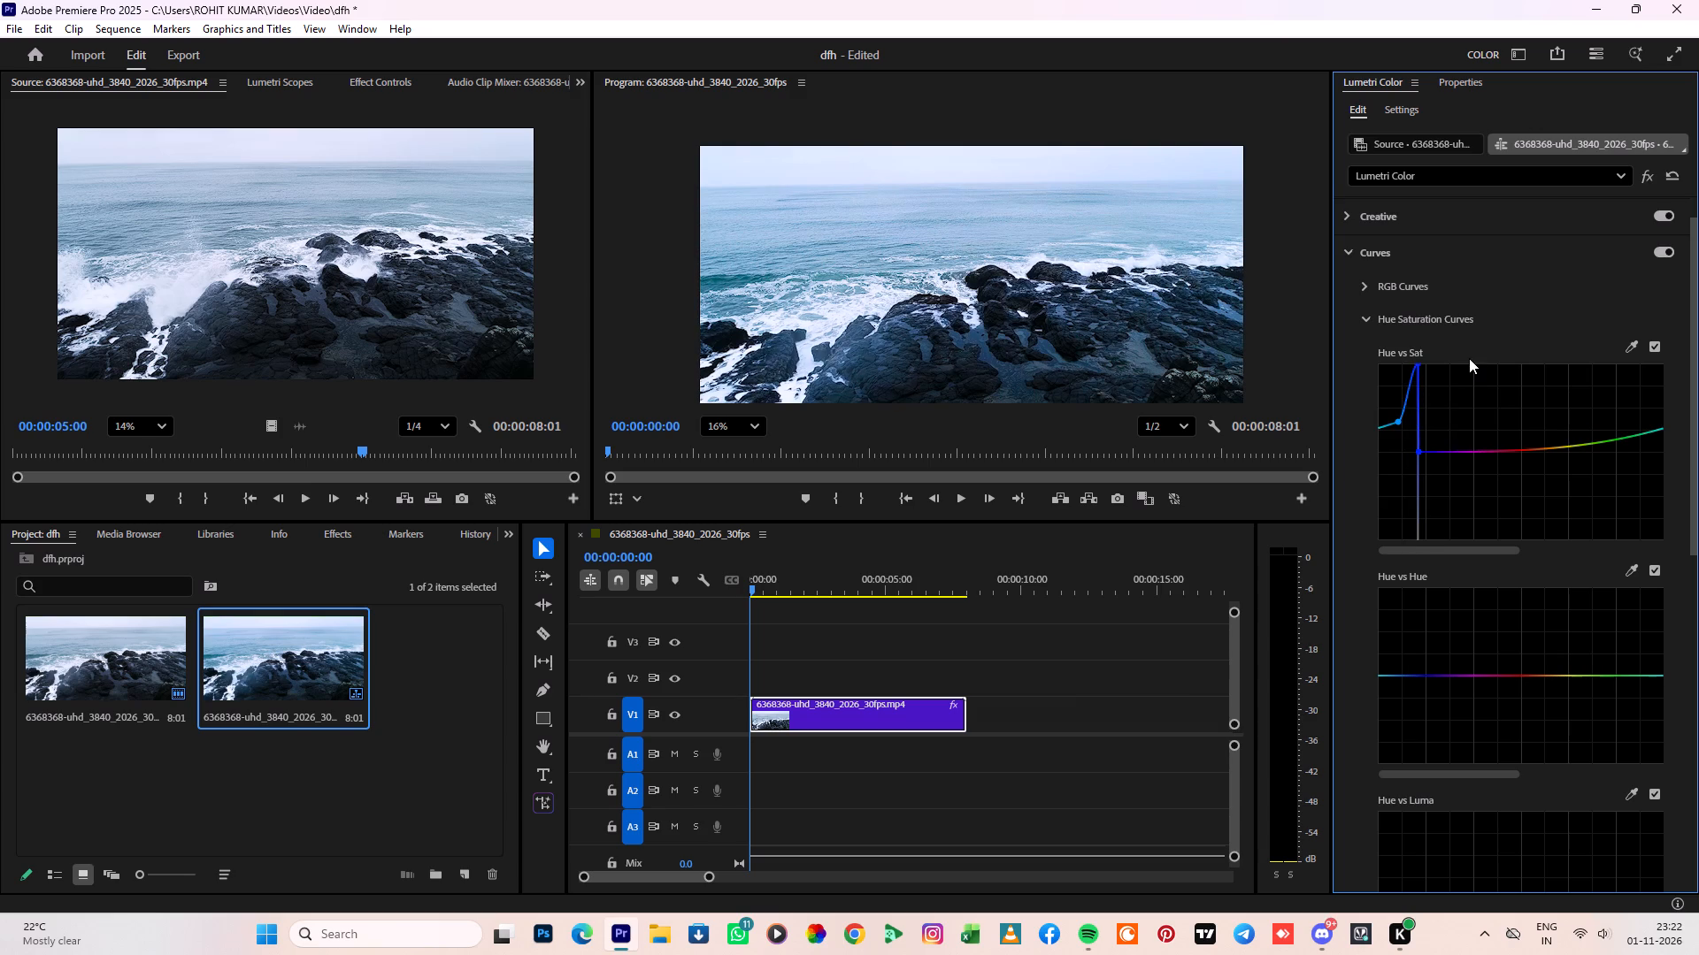
{"action": "left_click_drag", "start_coordinate": [1469, 358], "coordinate": [1460, 403]}
{"action": "left_click_drag", "start_coordinate": [1460, 403], "coordinate": [1462, 416]}
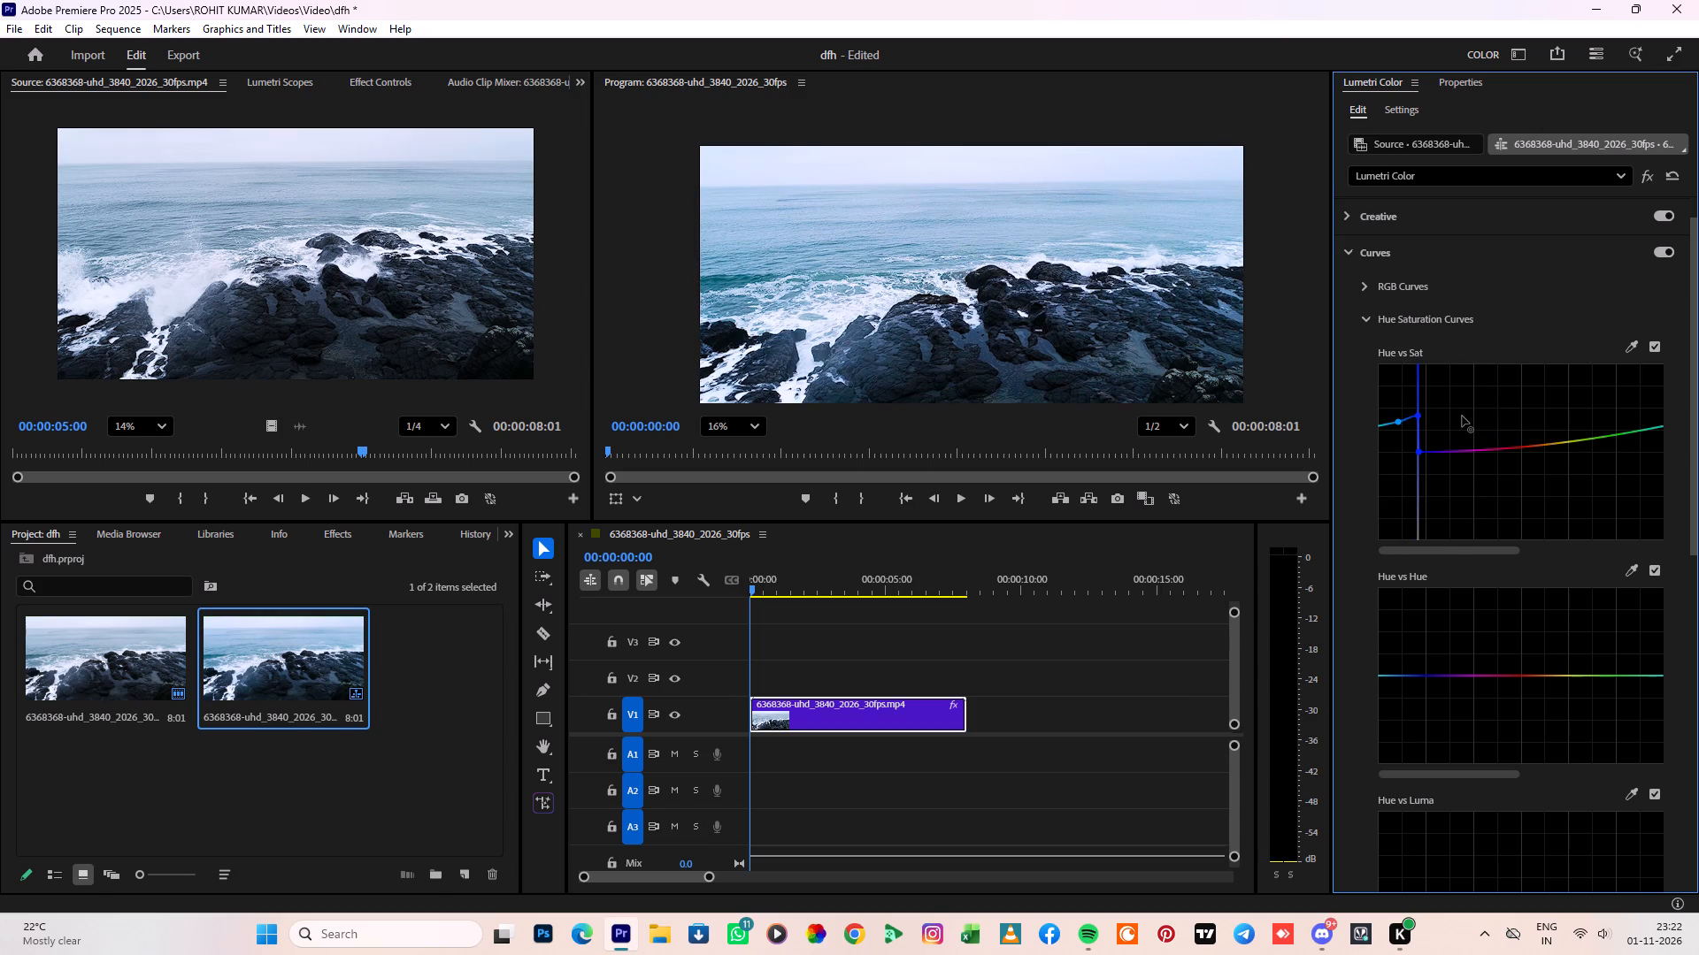
{"action": "left_click_drag", "start_coordinate": [1462, 416], "coordinate": [1460, 406]}
{"action": "left_click_drag", "start_coordinate": [1419, 453], "coordinate": [1465, 432]}
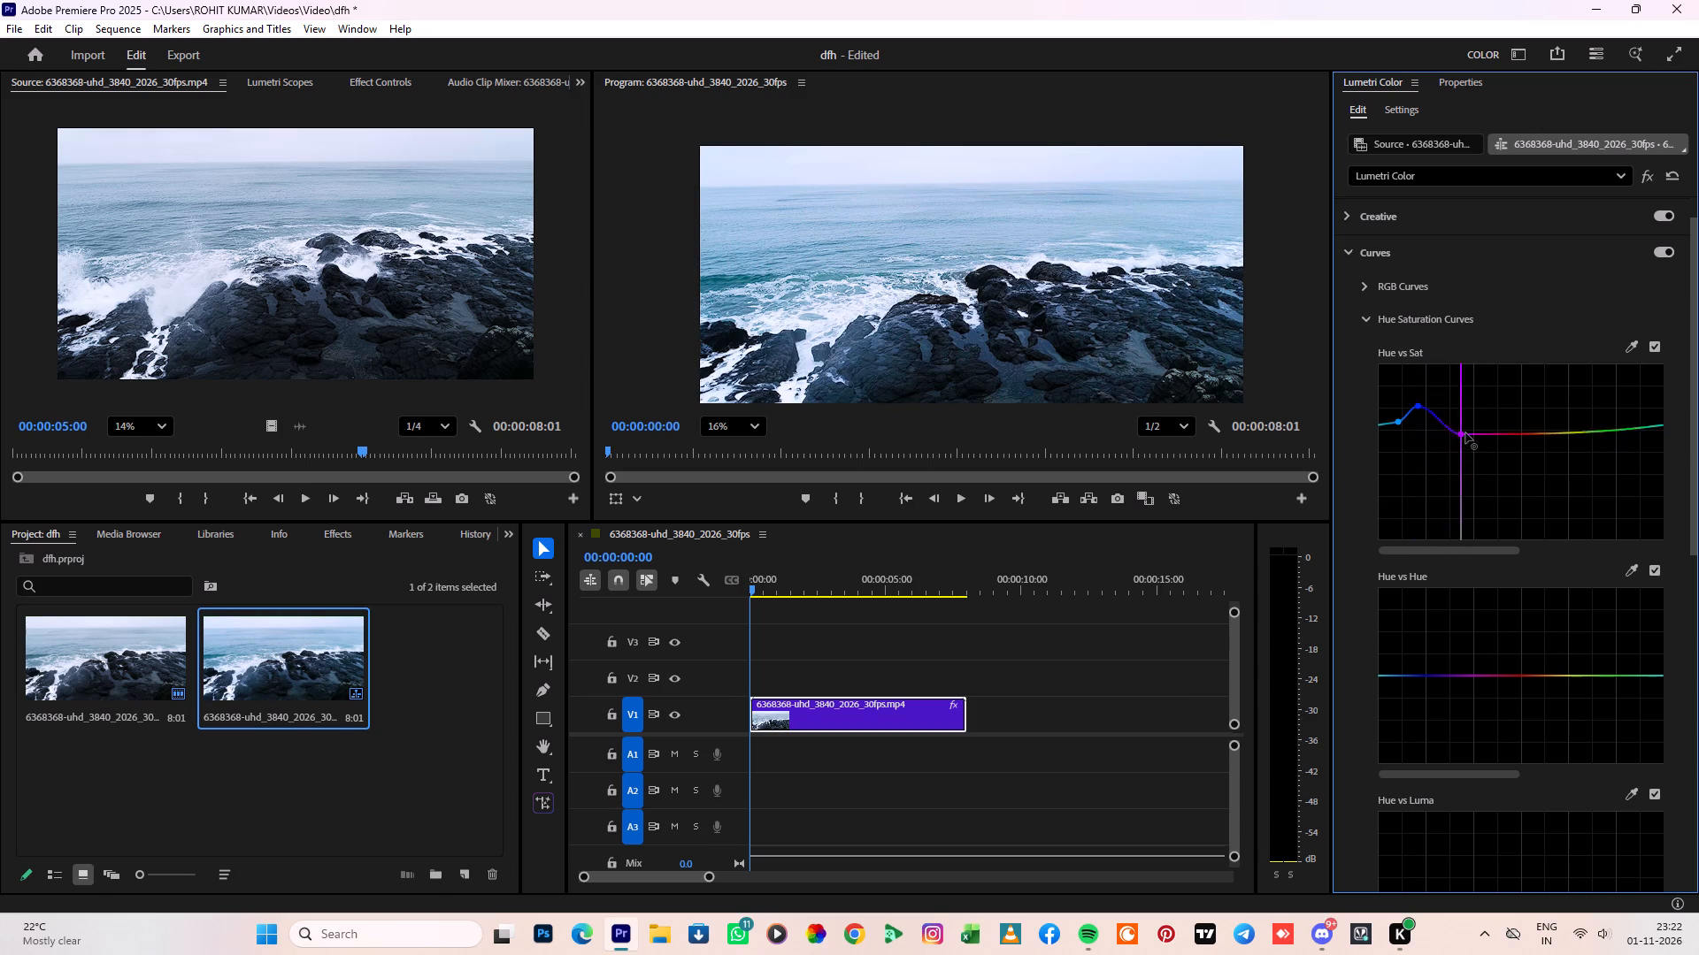
{"action": "left_click_drag", "start_coordinate": [1465, 432], "coordinate": [1626, 381]}
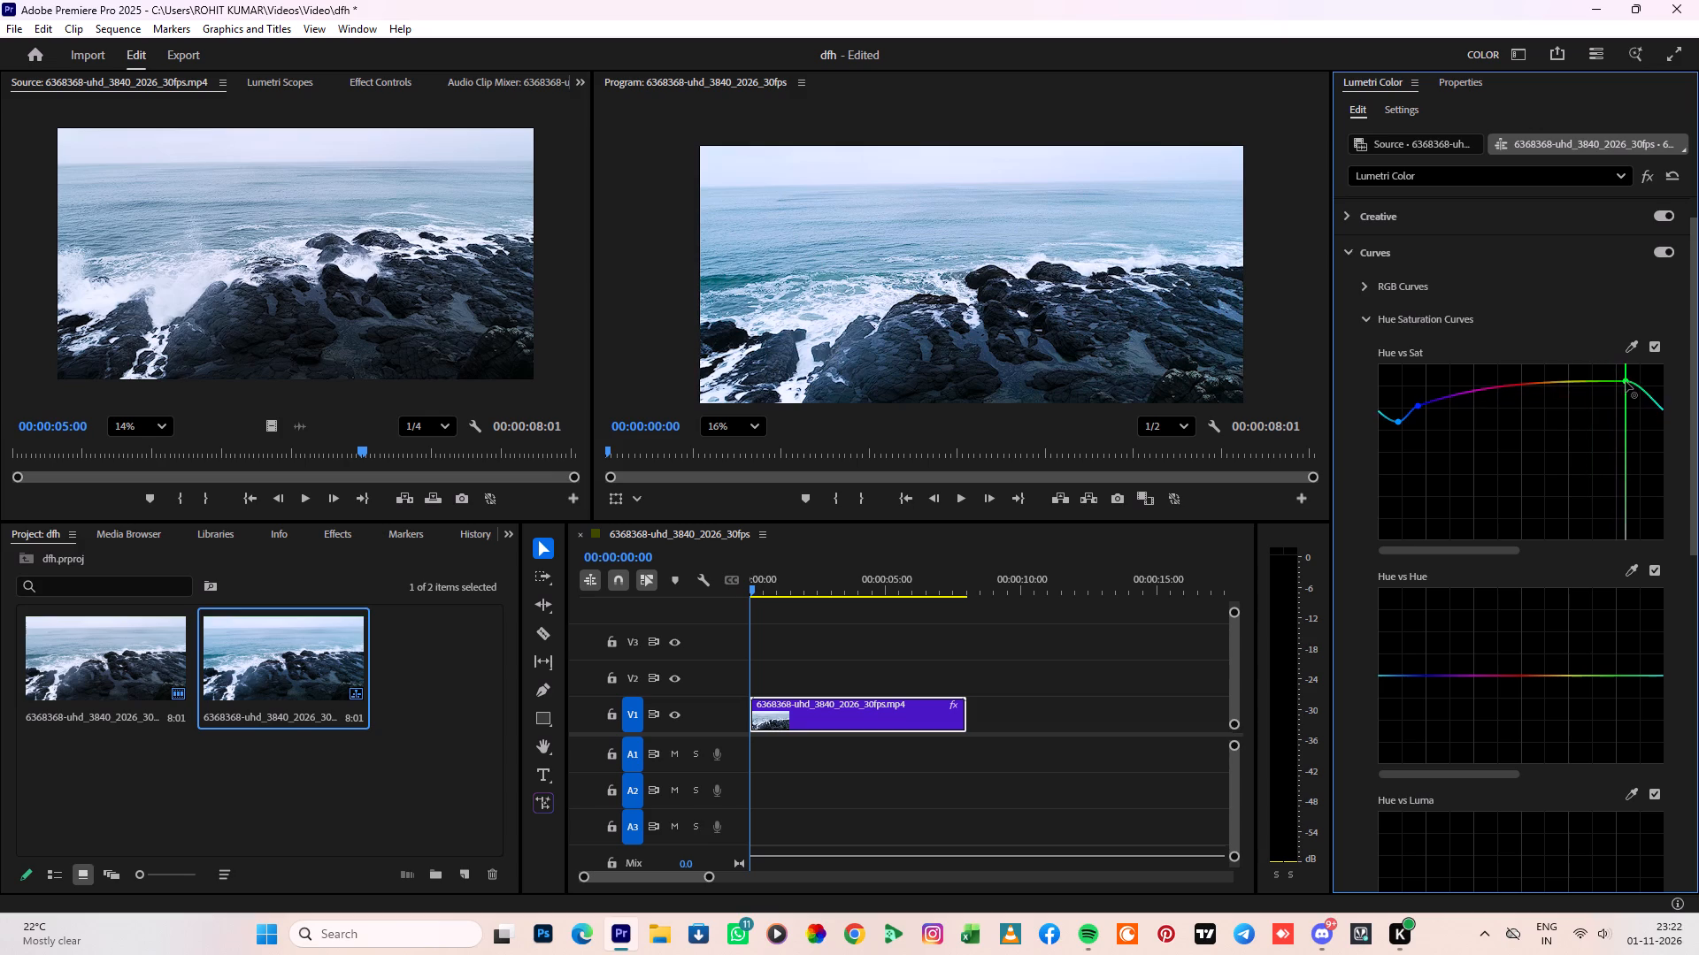
{"action": "left_click_drag", "start_coordinate": [1626, 381], "coordinate": [1433, 432]}
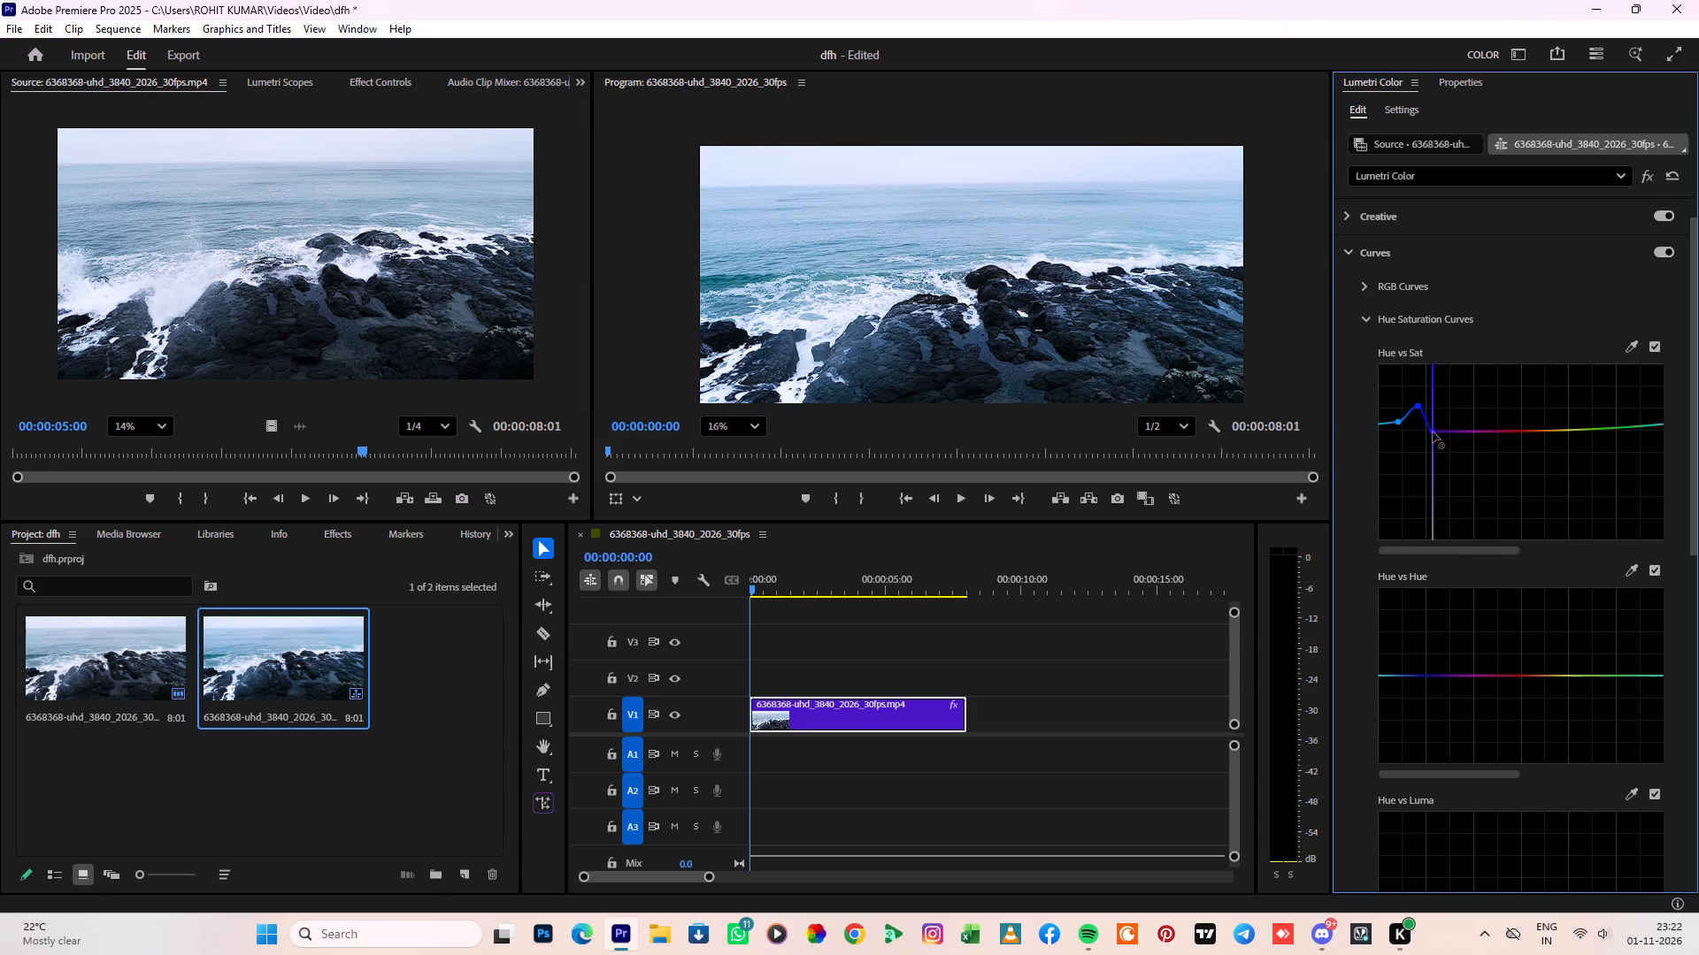
{"action": "left_click_drag", "start_coordinate": [1433, 432], "coordinate": [1430, 509]}
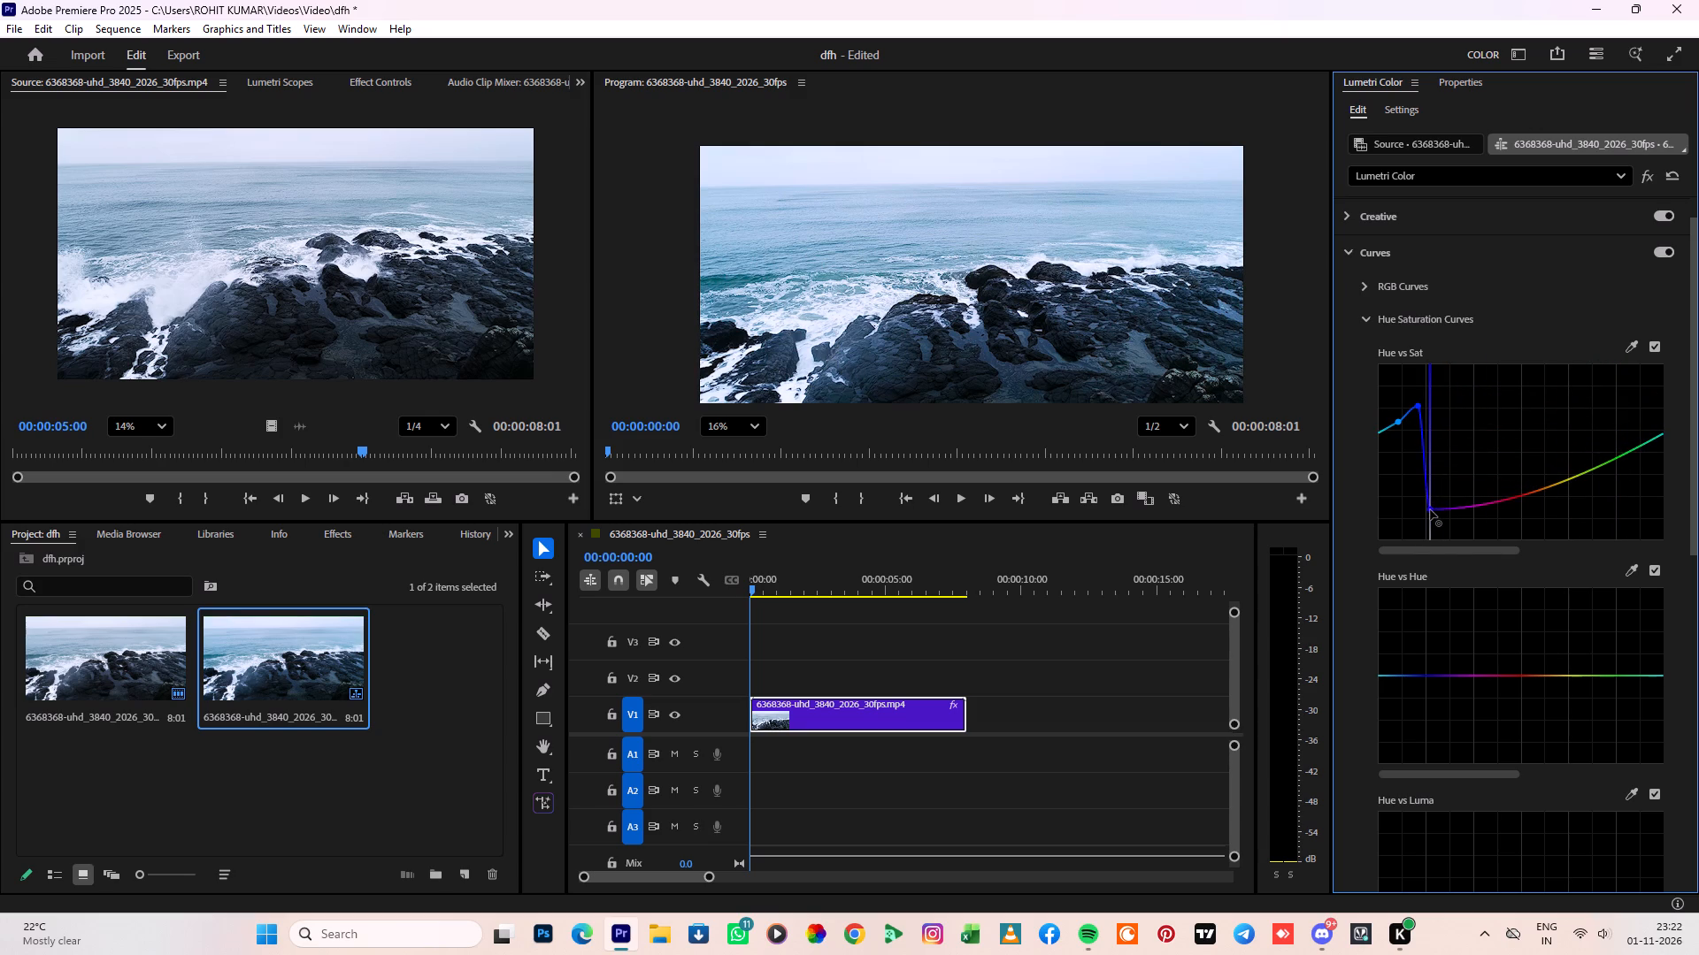
{"action": "left_click_drag", "start_coordinate": [1430, 509], "coordinate": [1443, 424]}
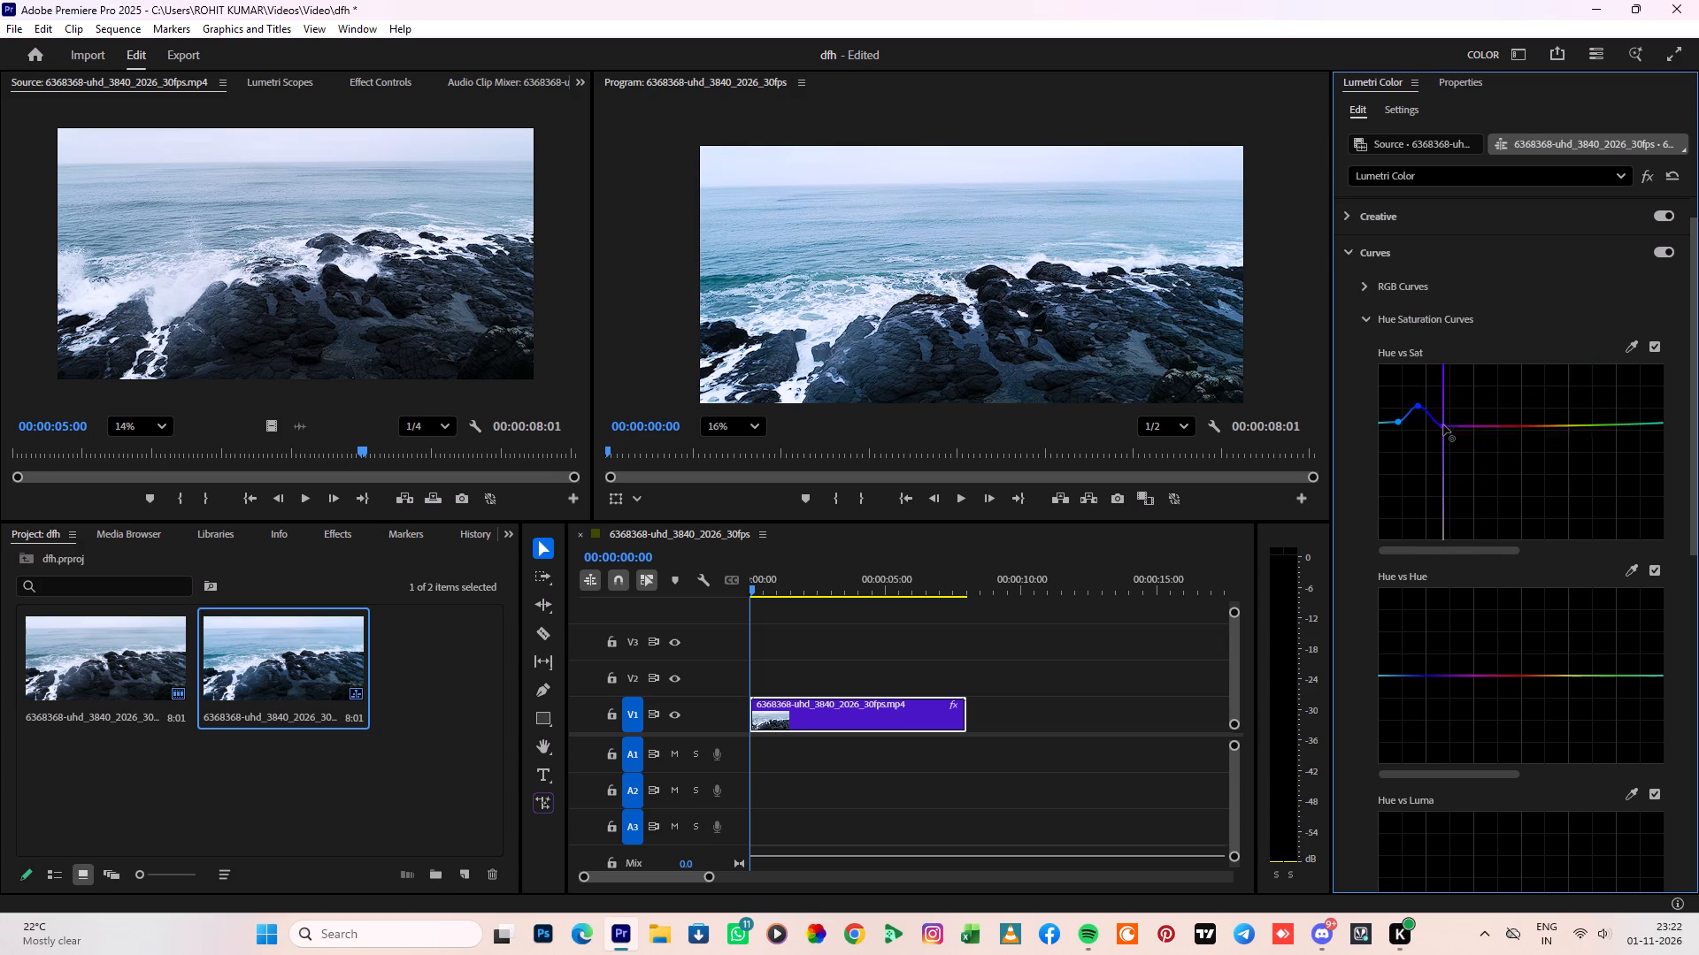
{"action": "left_click_drag", "start_coordinate": [1443, 424], "coordinate": [1425, 523]}
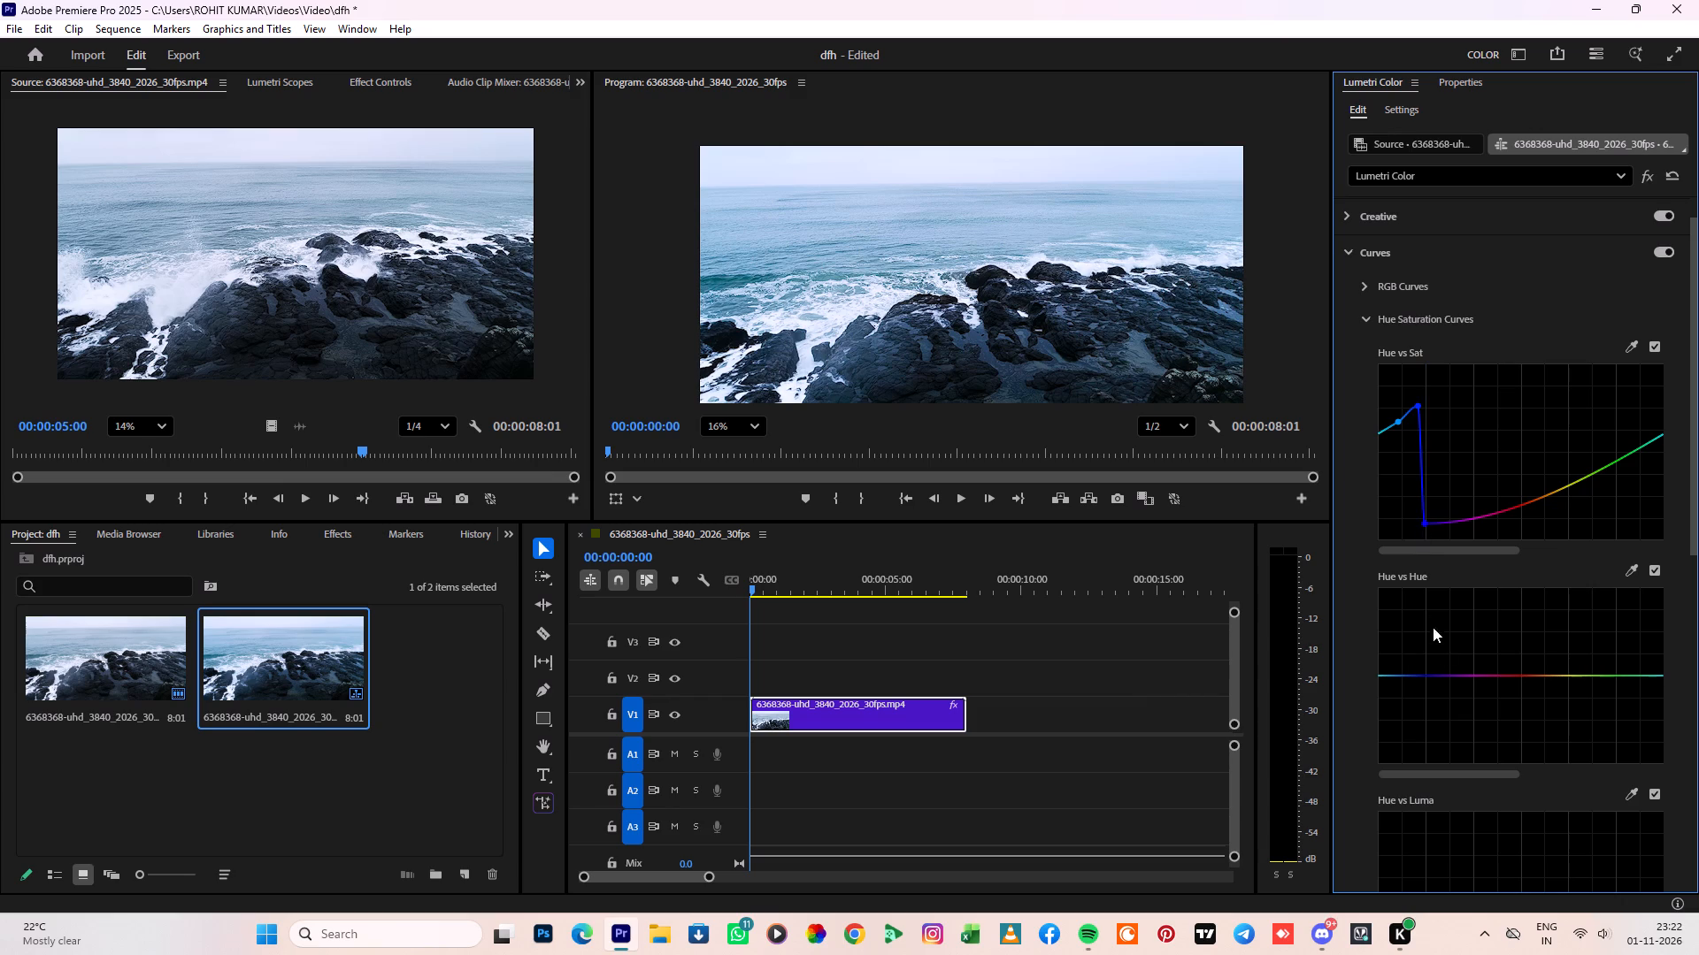
On the Hue vs Hue curve, sample the darker water near the shore and raise the first cyan point to the top.
{"action": "left_click", "coordinate": [1630, 566]}
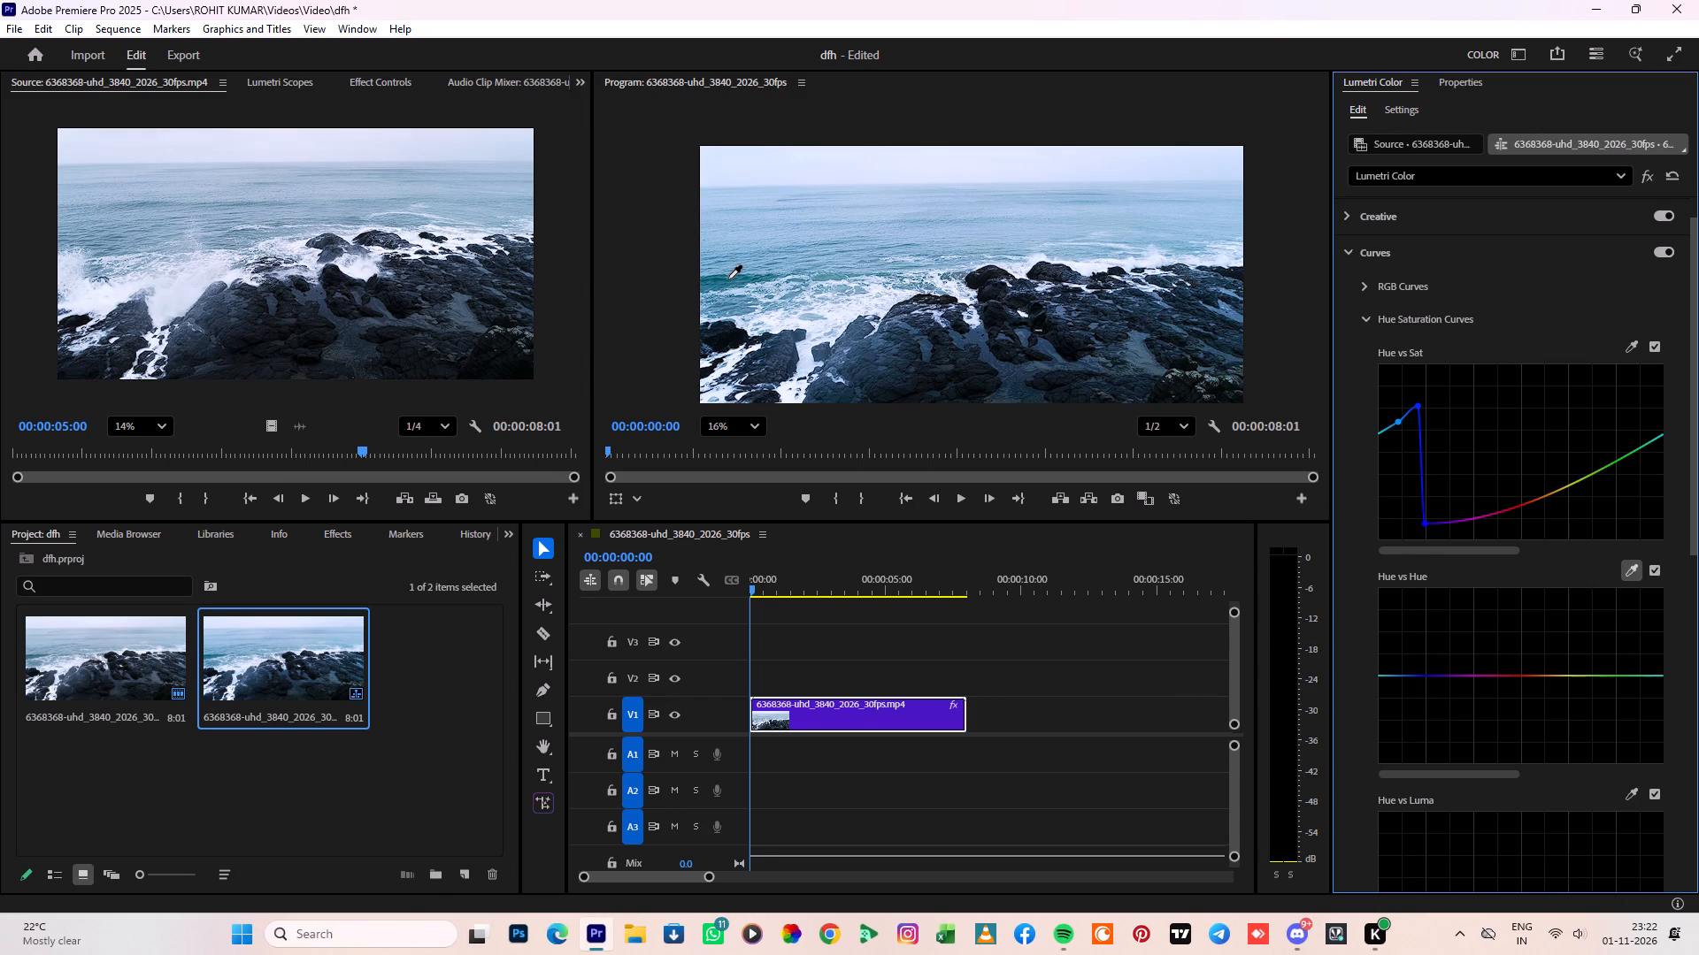
{"action": "left_click", "coordinate": [728, 279]}
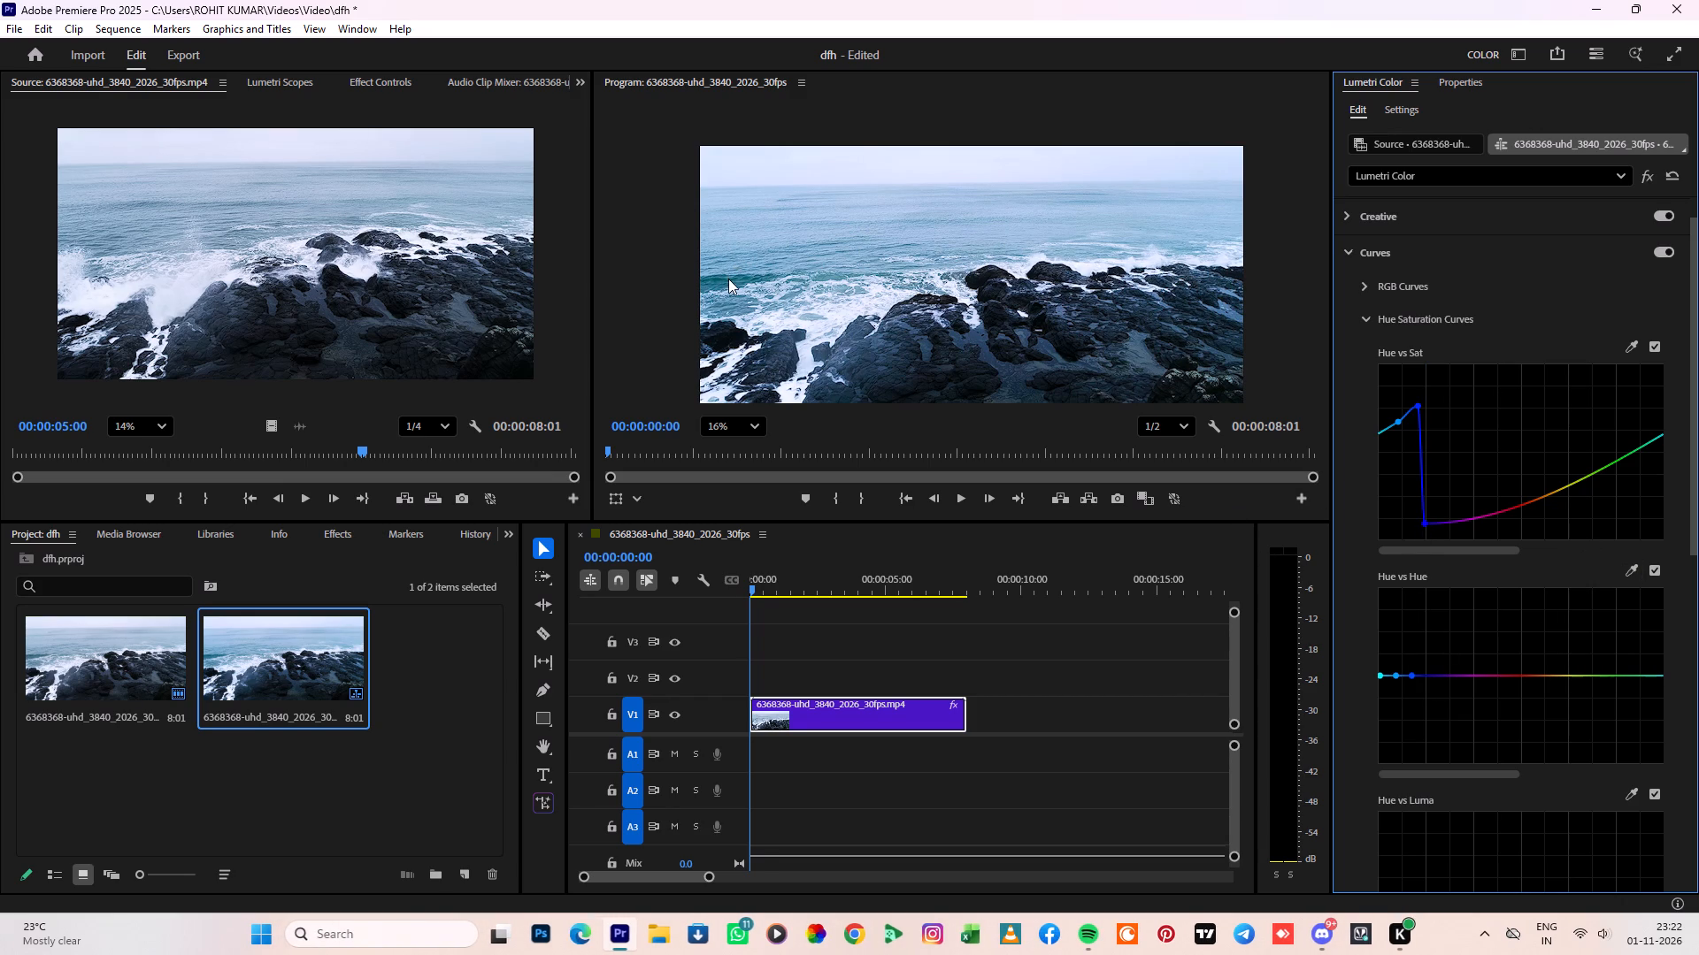
{"action": "left_click_drag", "start_coordinate": [1382, 677], "coordinate": [1388, 694]}
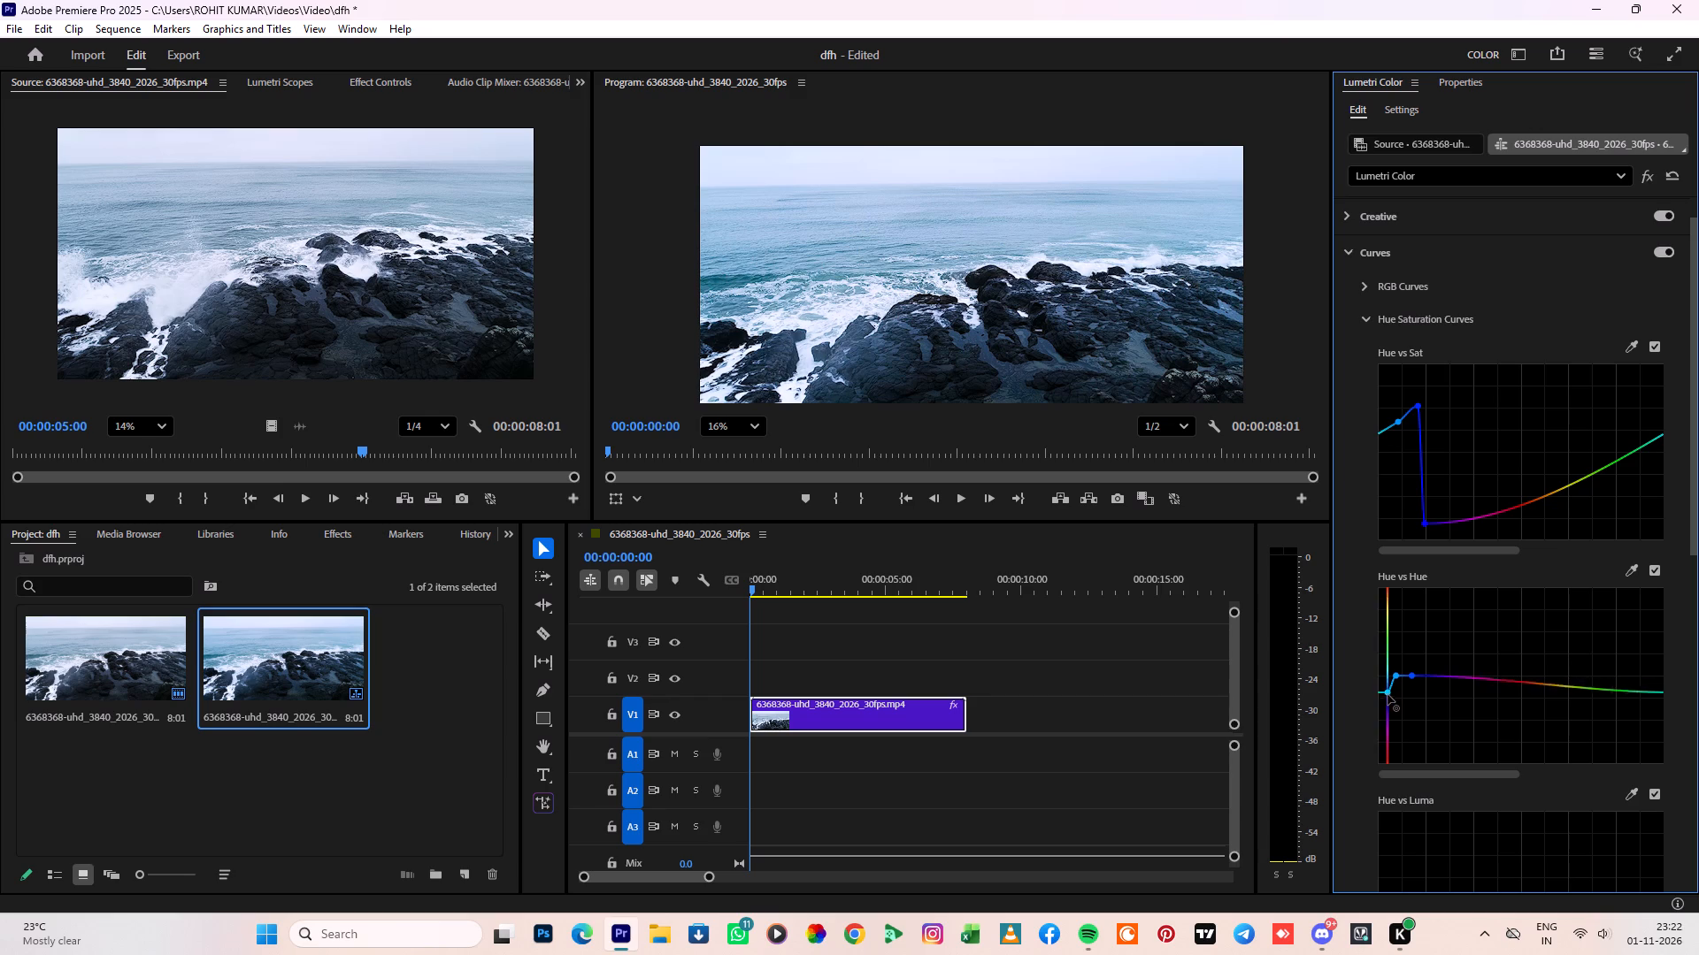
{"action": "left_click_drag", "start_coordinate": [1388, 694], "coordinate": [1382, 742]}
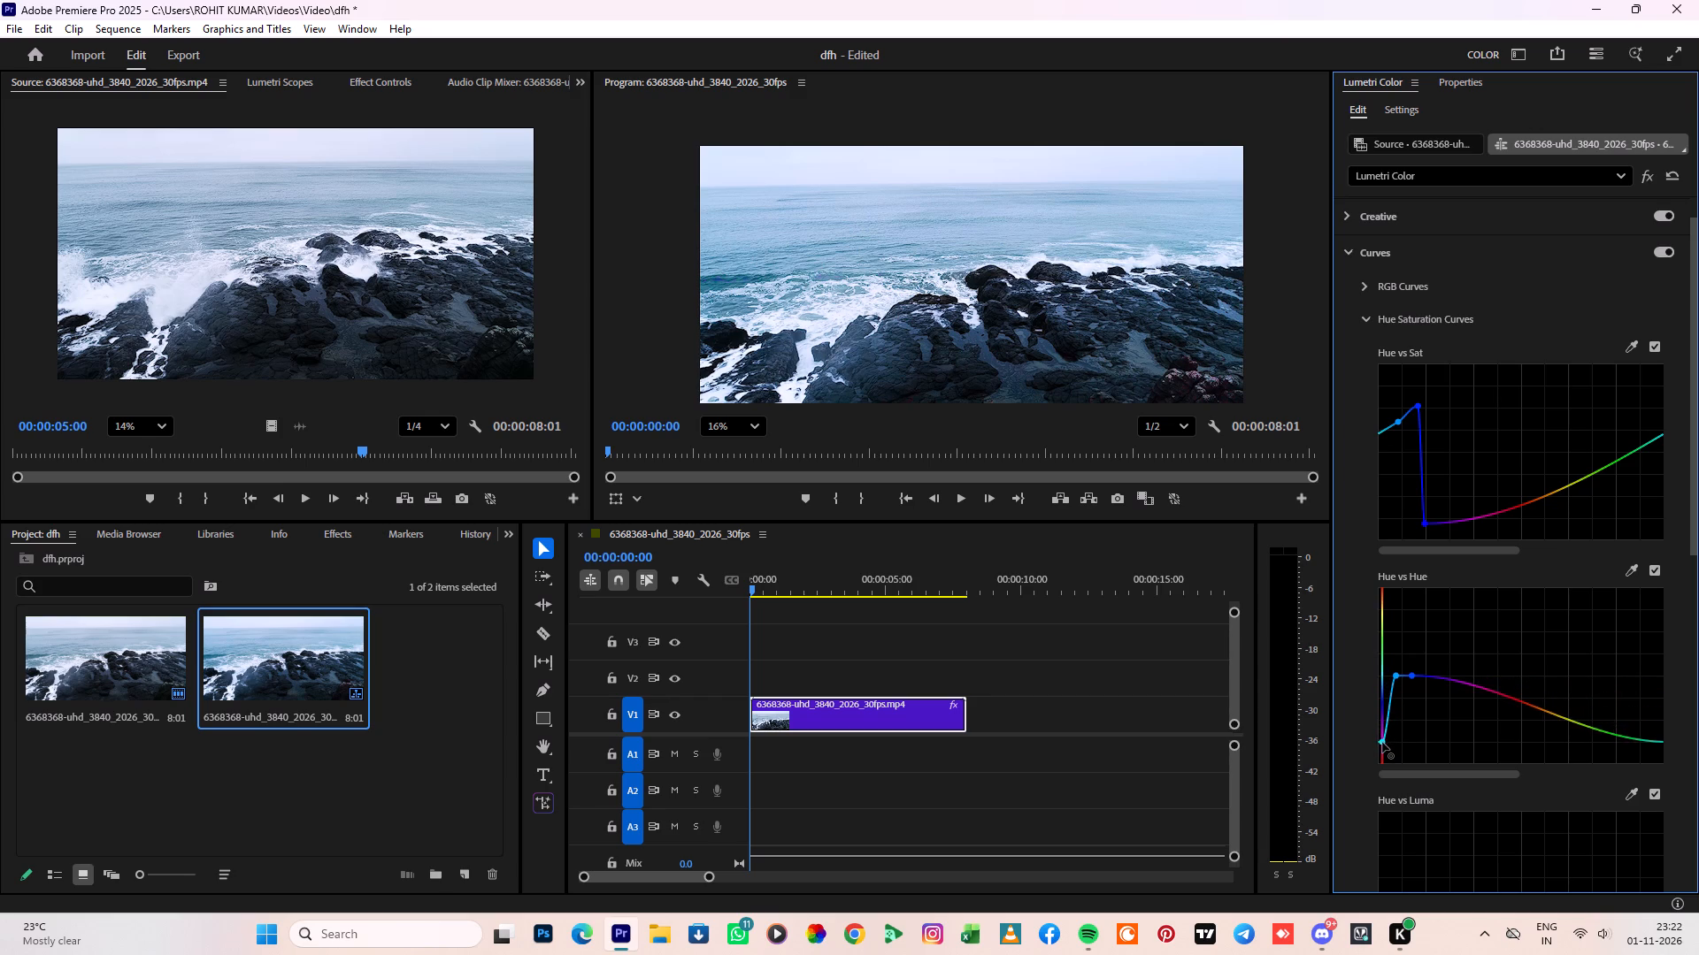
{"action": "left_click_drag", "start_coordinate": [1382, 742], "coordinate": [1379, 578]}
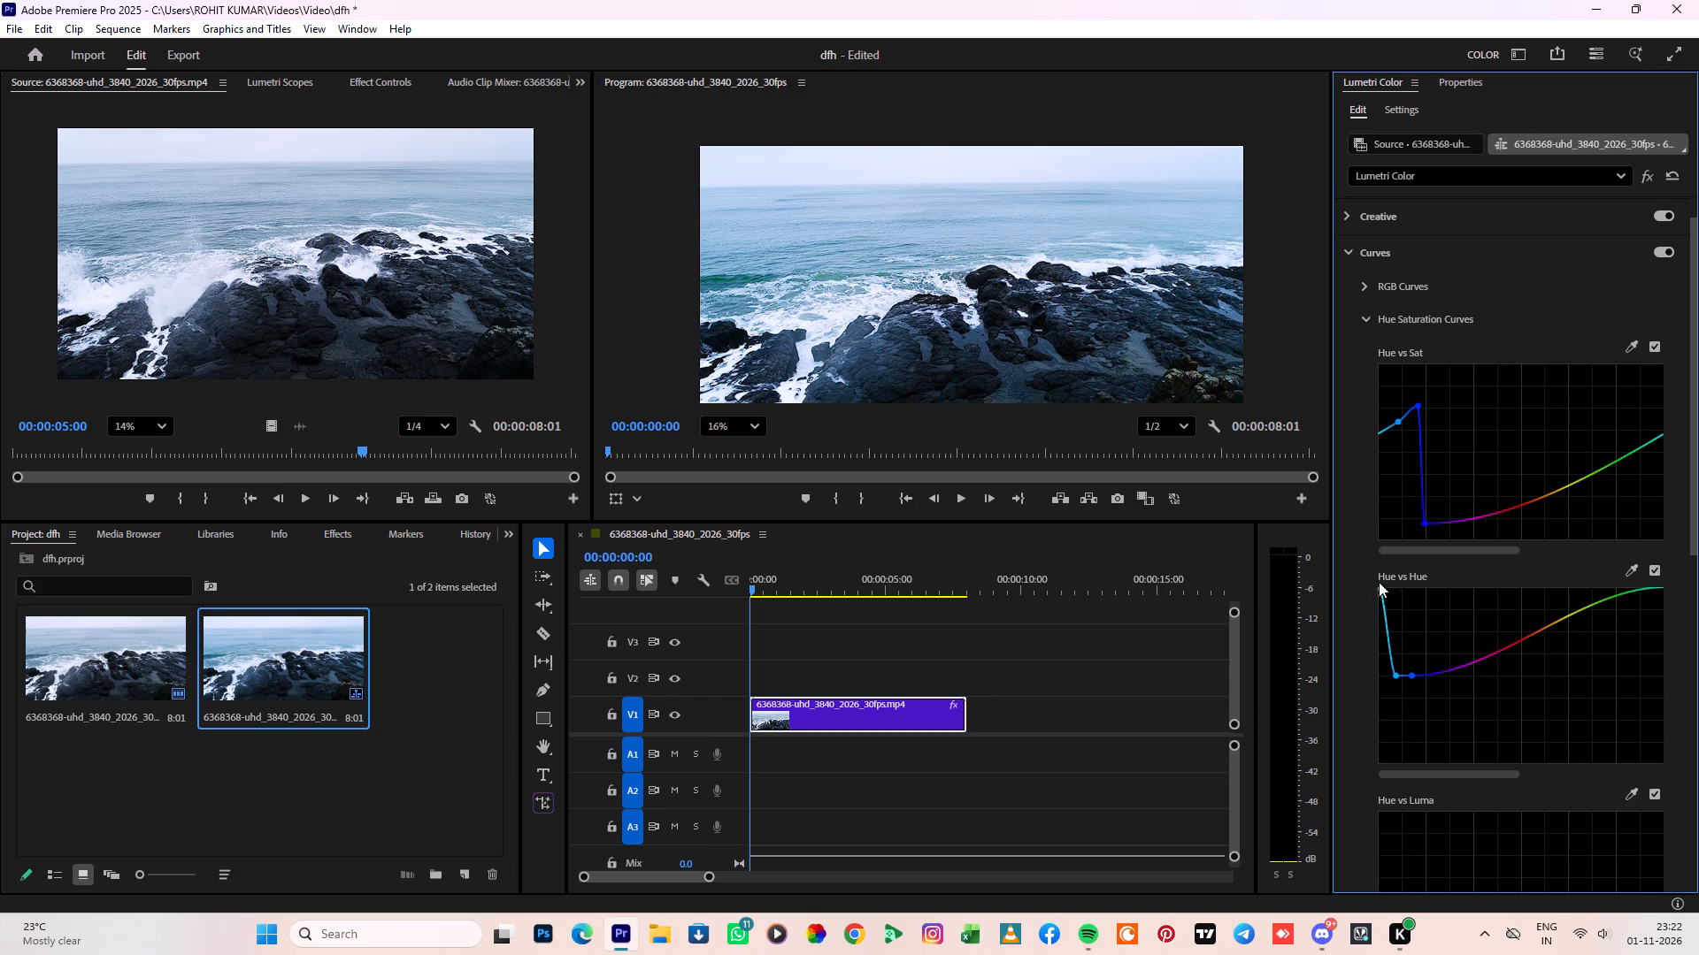
On the Hue vs Luma curve, sample the foamy water by the rocks and settle the first cyan point slightly above the midline.
{"action": "left_click", "coordinate": [1636, 792]}
{"action": "left_click", "coordinate": [868, 303]}
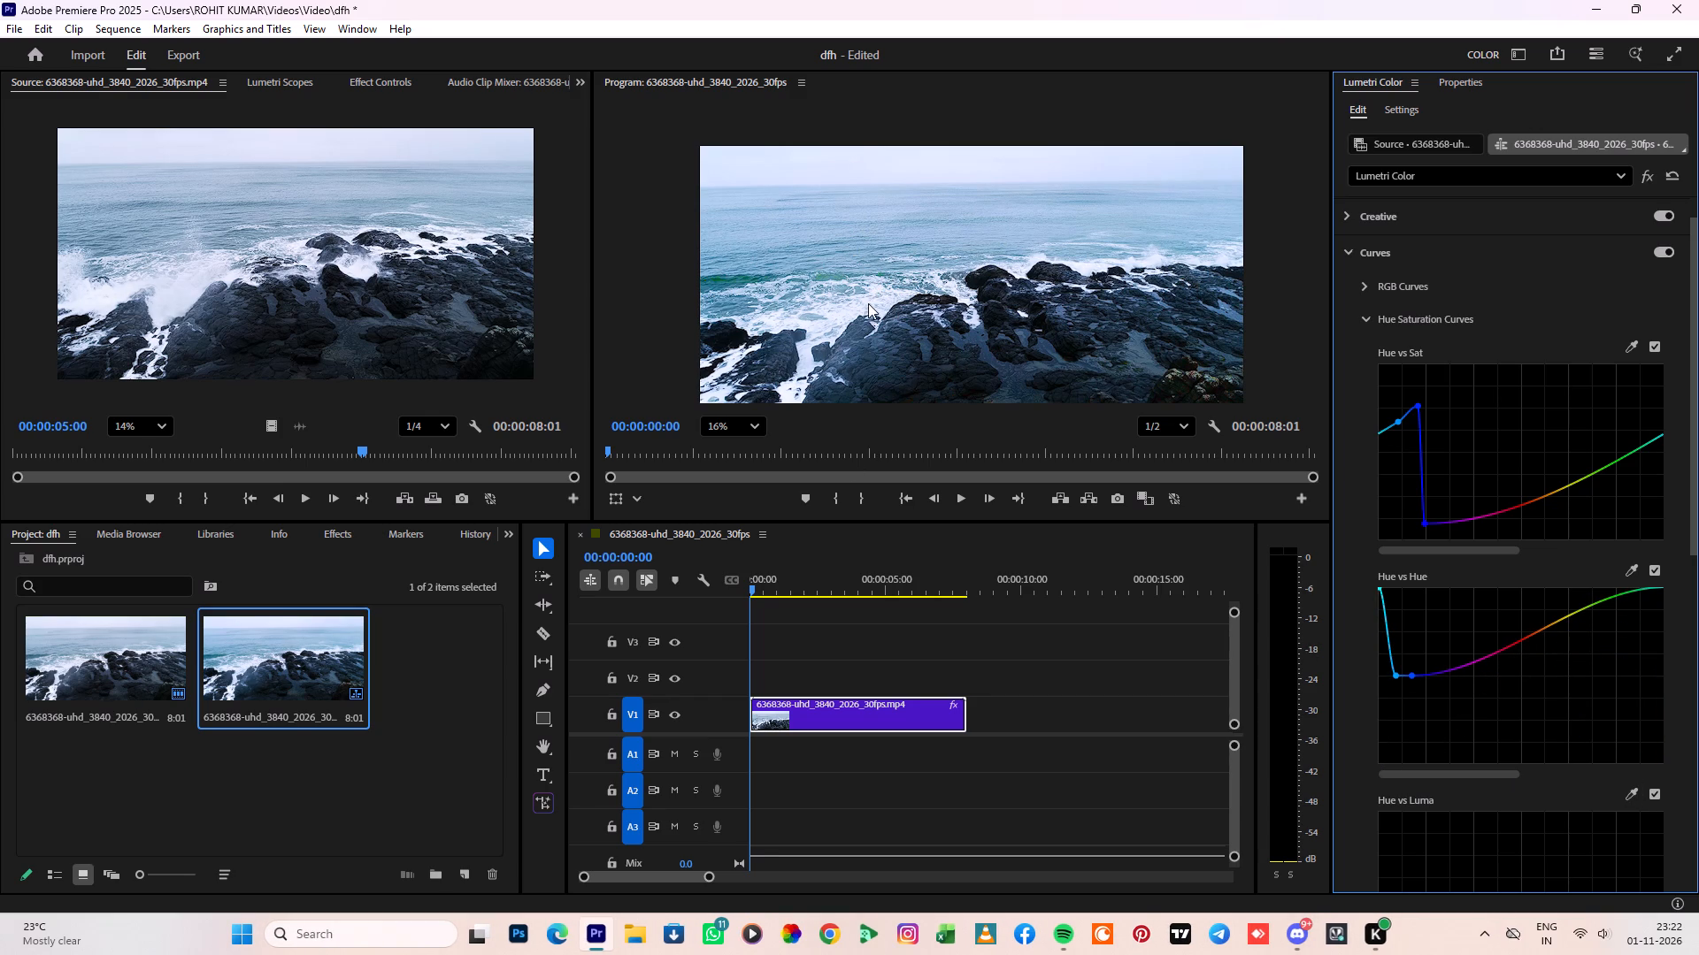
{"action": "scroll", "coordinate": [1430, 743], "scroll_direction": "down", "scroll_amount": 5}
{"action": "left_click_drag", "start_coordinate": [1395, 811], "coordinate": [1506, 775]}
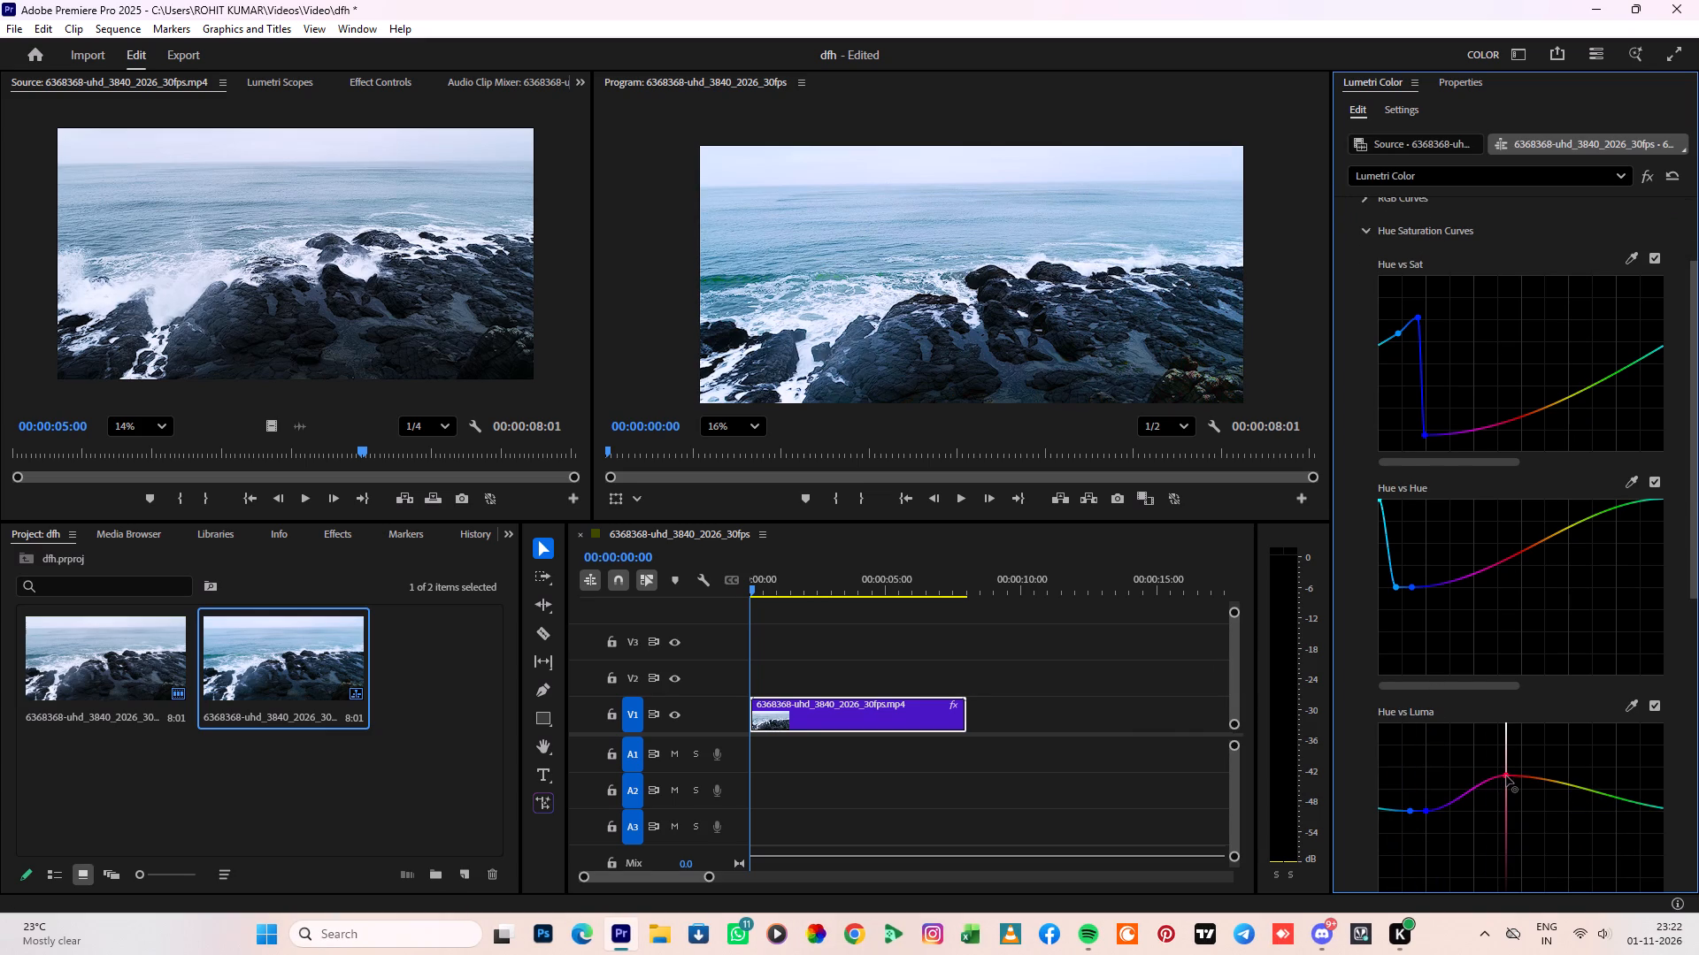
{"action": "left_click_drag", "start_coordinate": [1506, 775], "coordinate": [1389, 835]}
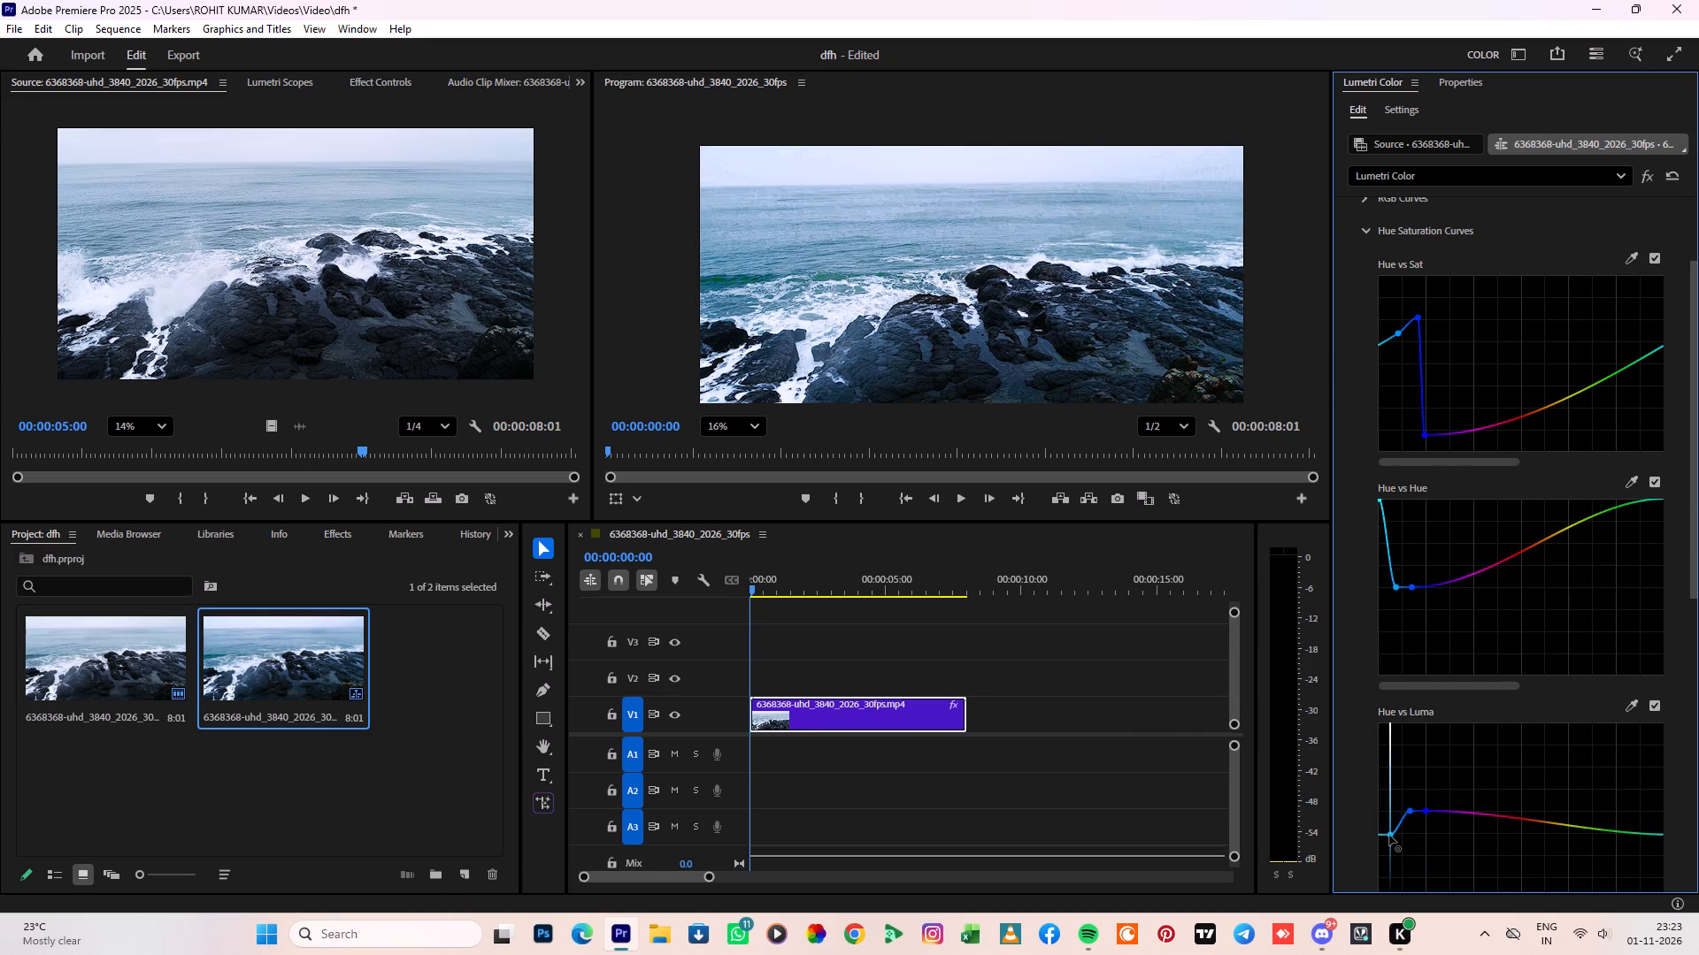
{"action": "left_click_drag", "start_coordinate": [1389, 835], "coordinate": [1389, 874]}
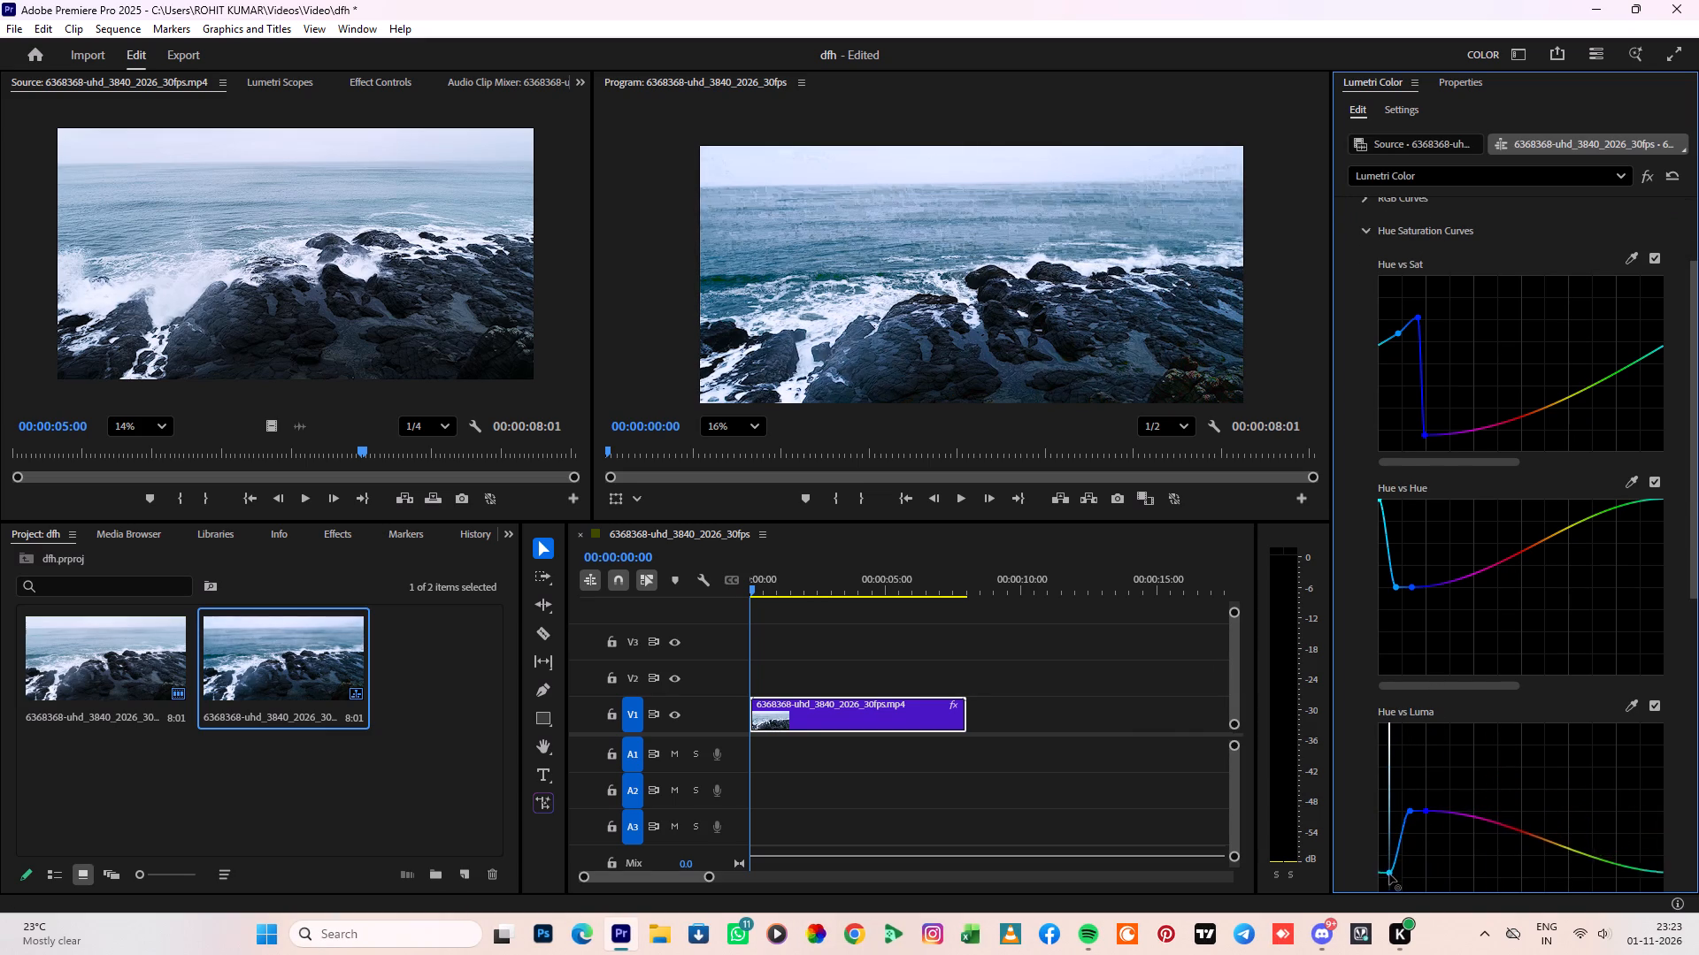
{"action": "left_click_drag", "start_coordinate": [1389, 874], "coordinate": [1400, 935]}
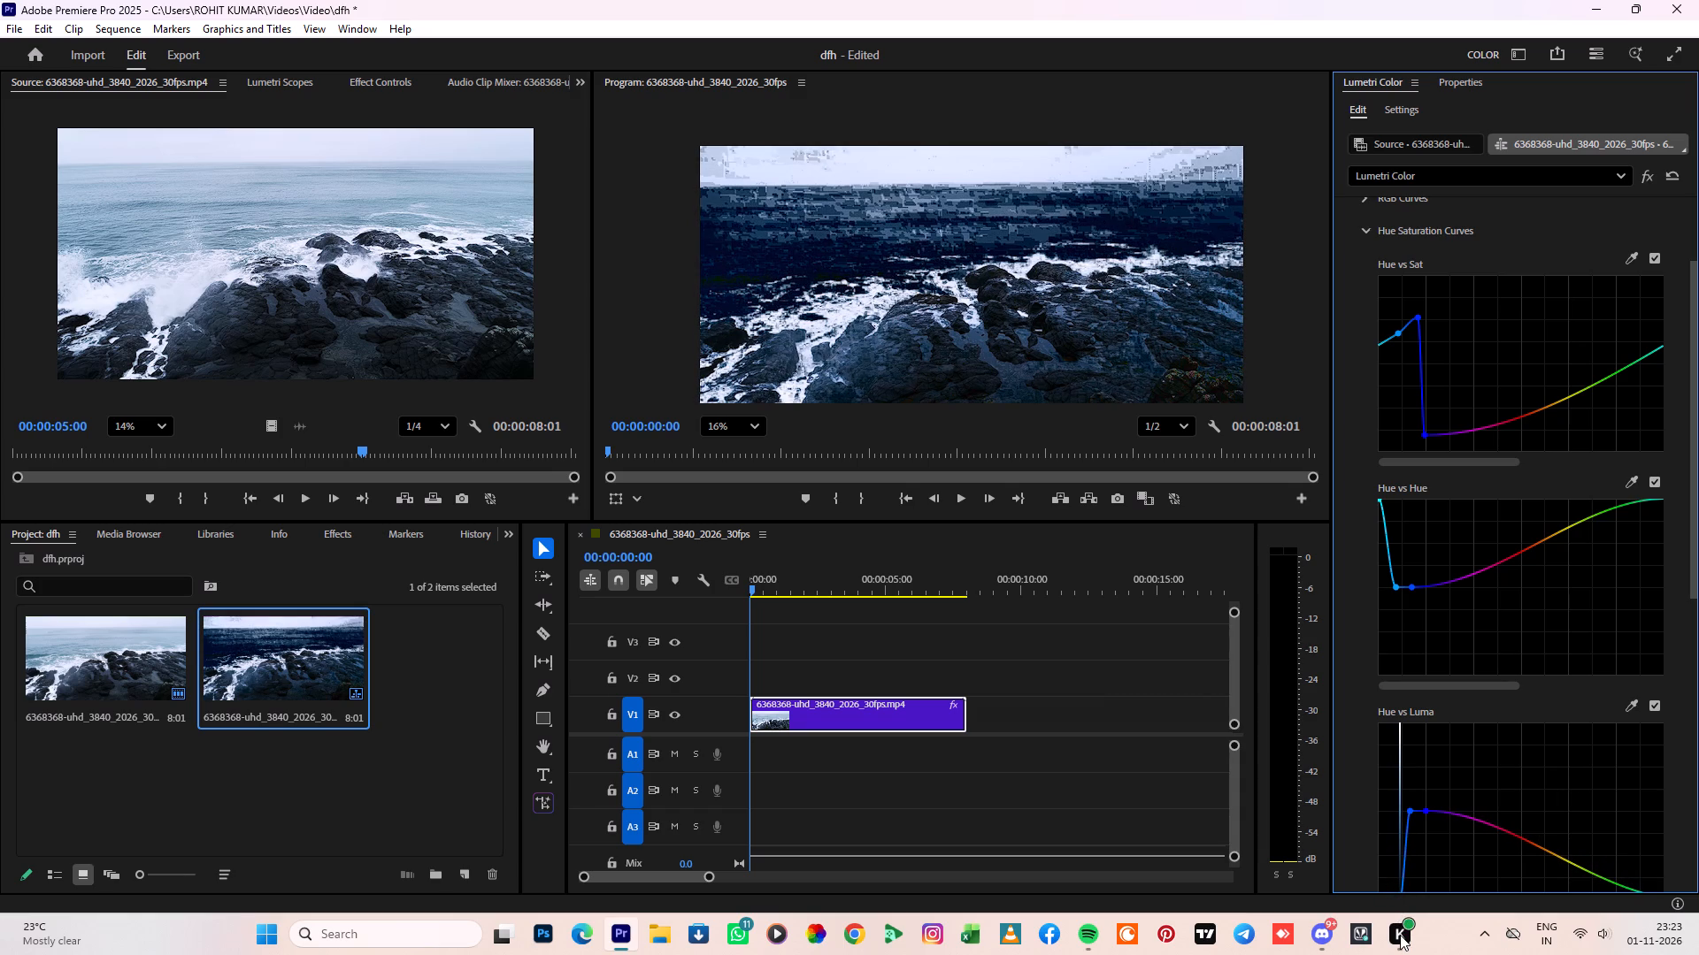
{"action": "left_click_drag", "start_coordinate": [1400, 935], "coordinate": [1386, 836]}
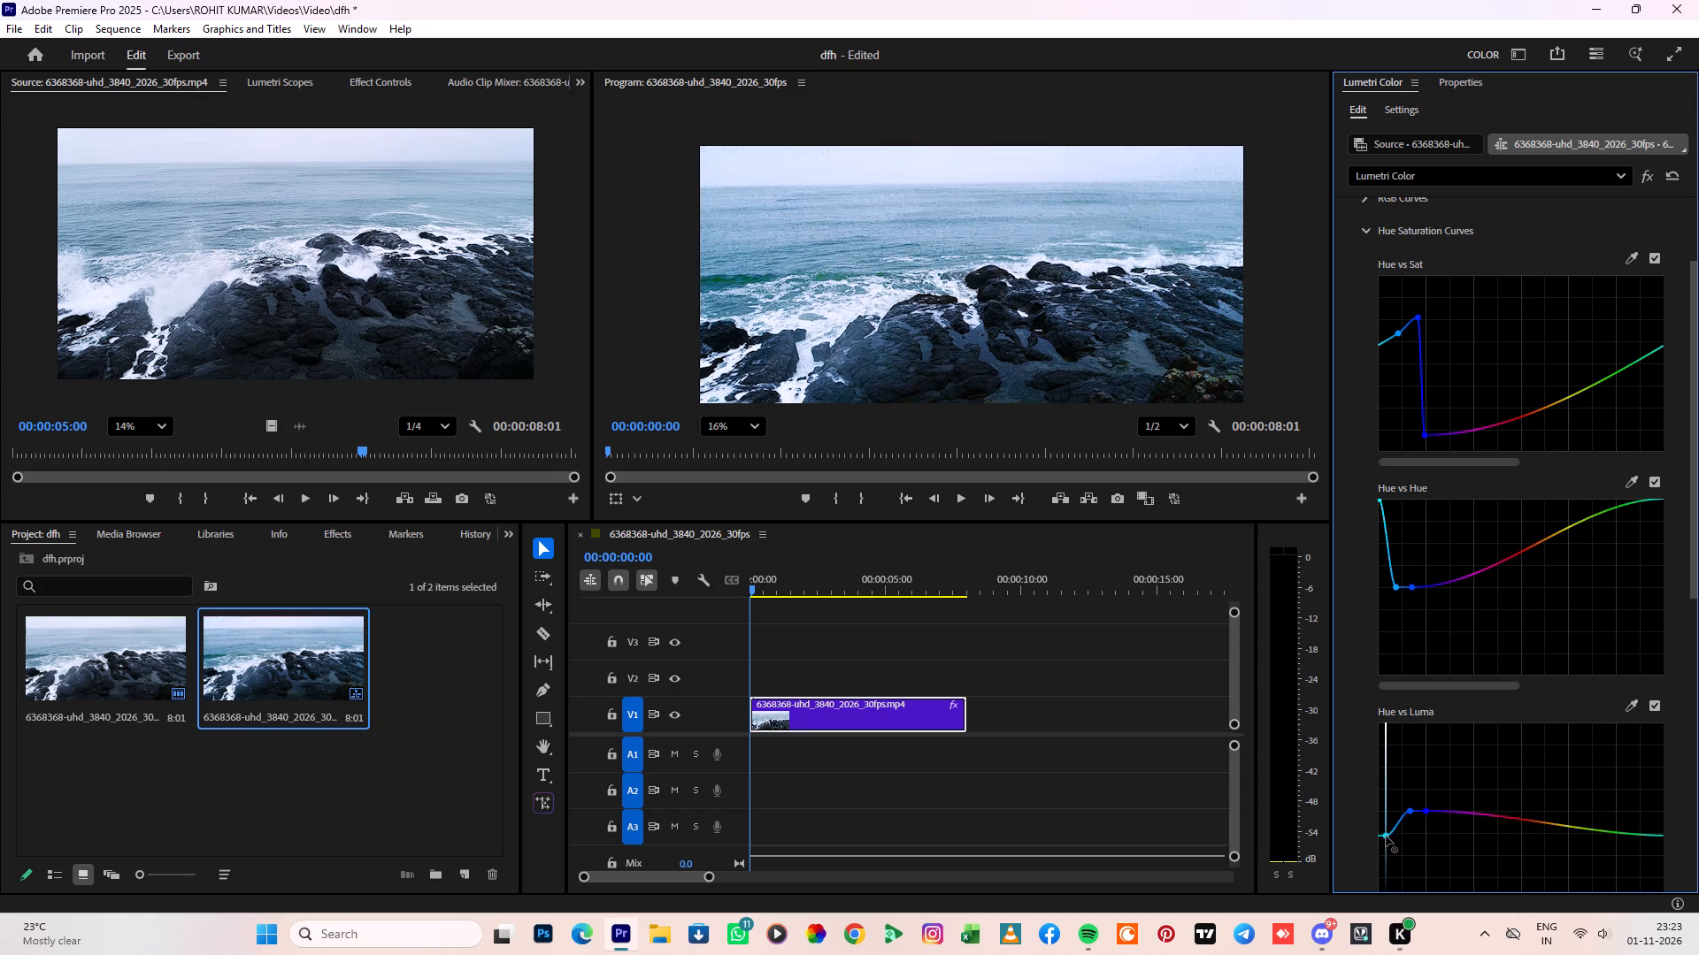
{"action": "left_click_drag", "start_coordinate": [1386, 836], "coordinate": [1394, 857]}
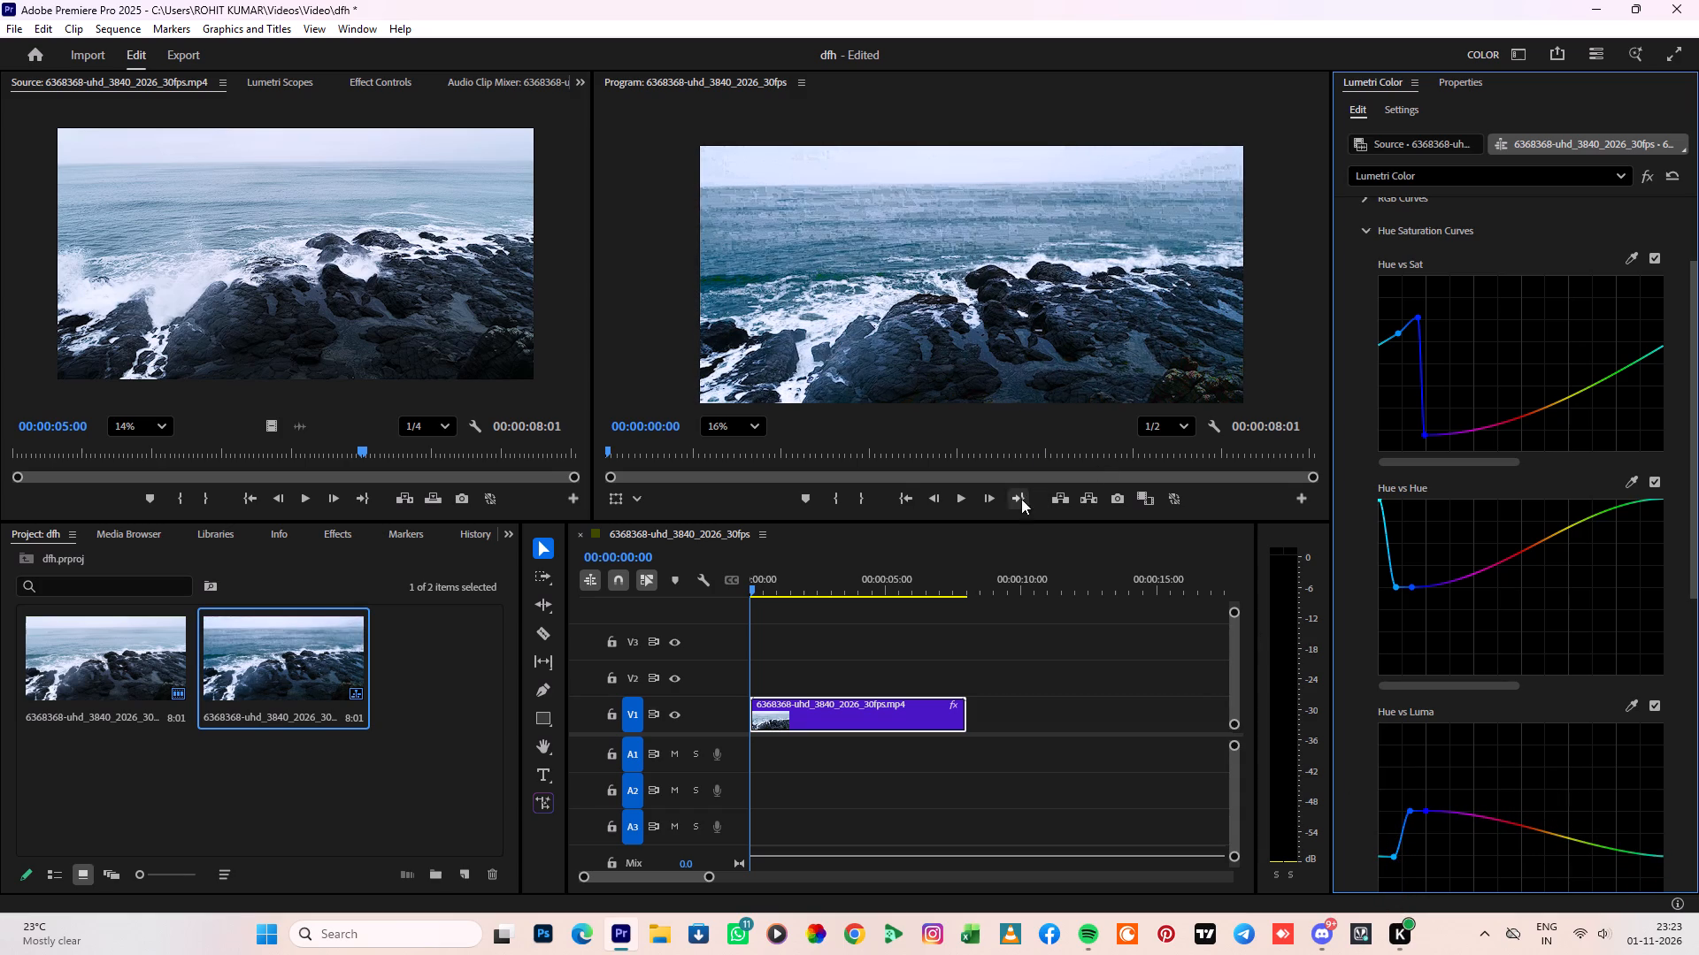
{"action": "left_click", "coordinate": [961, 500]}
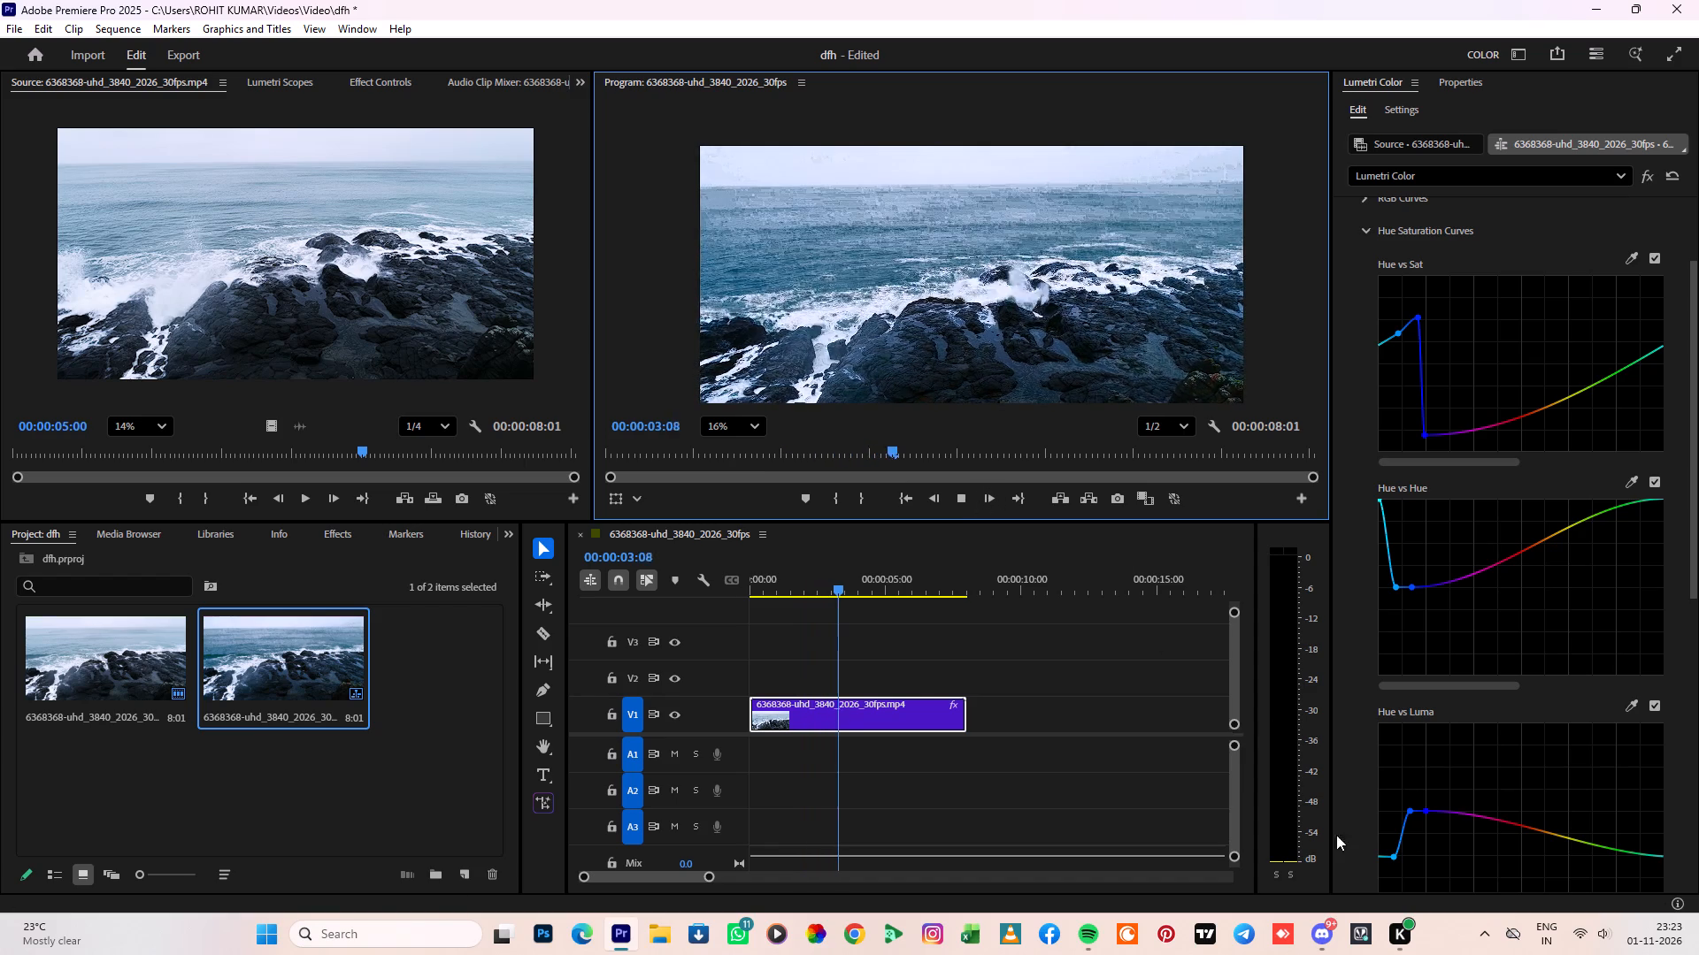
{"action": "left_click_drag", "start_coordinate": [1394, 859], "coordinate": [1380, 779]}
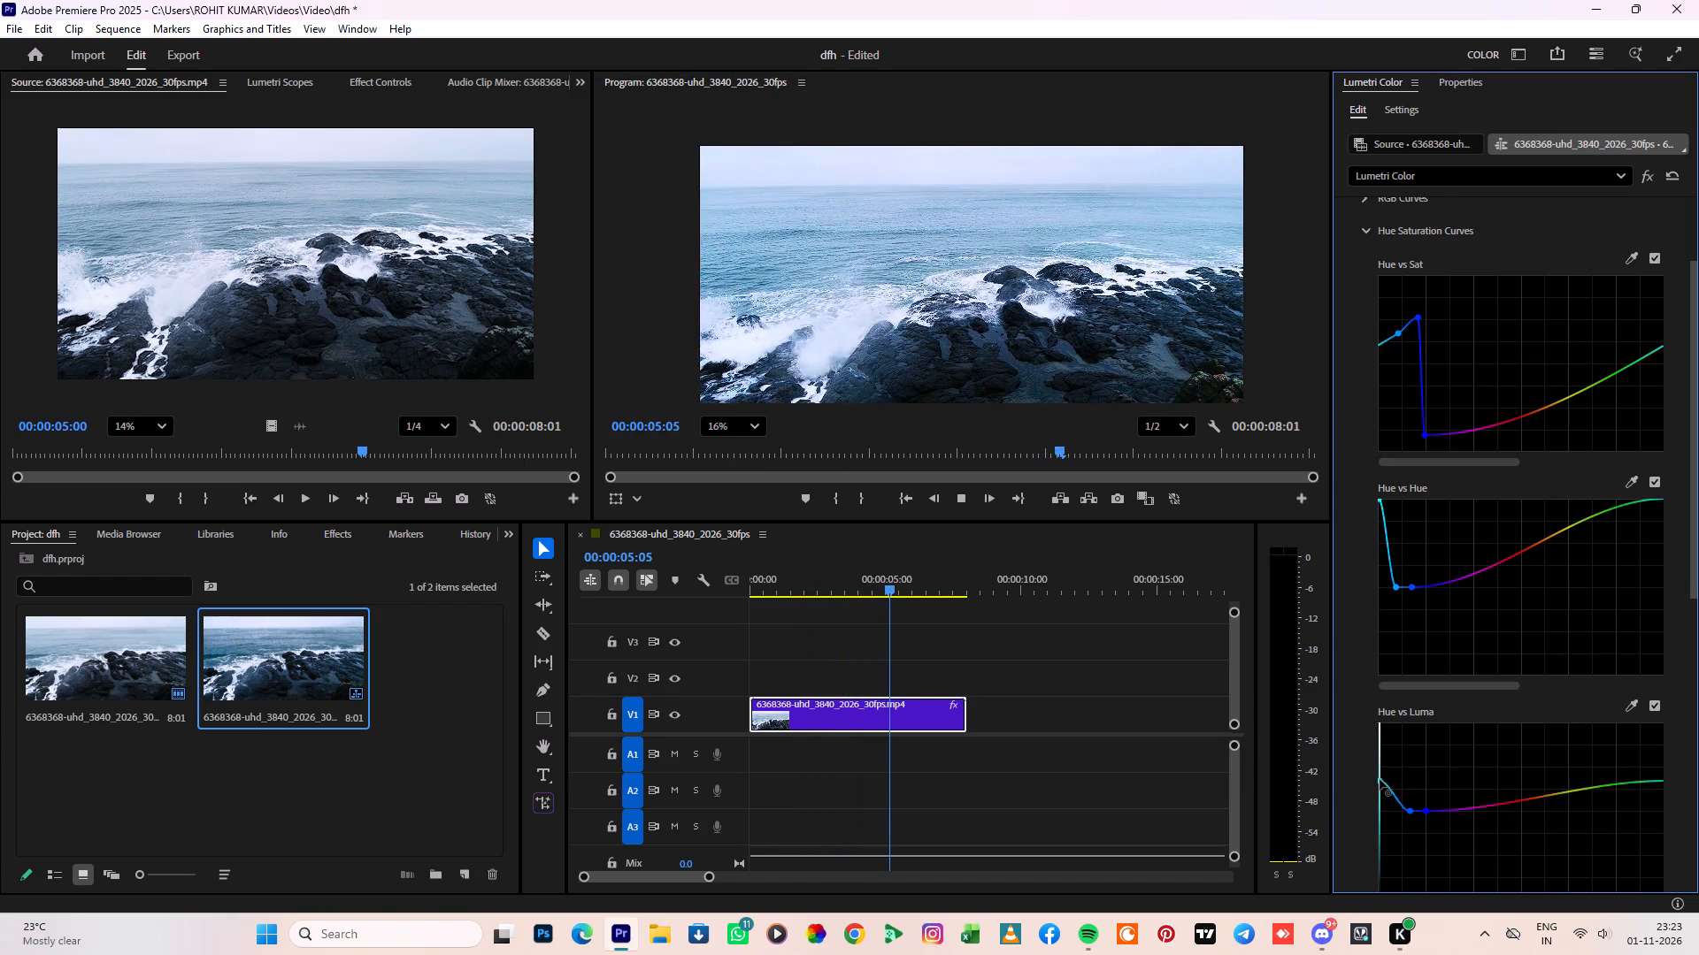
{"action": "left_click_drag", "start_coordinate": [1380, 779], "coordinate": [1382, 789]}
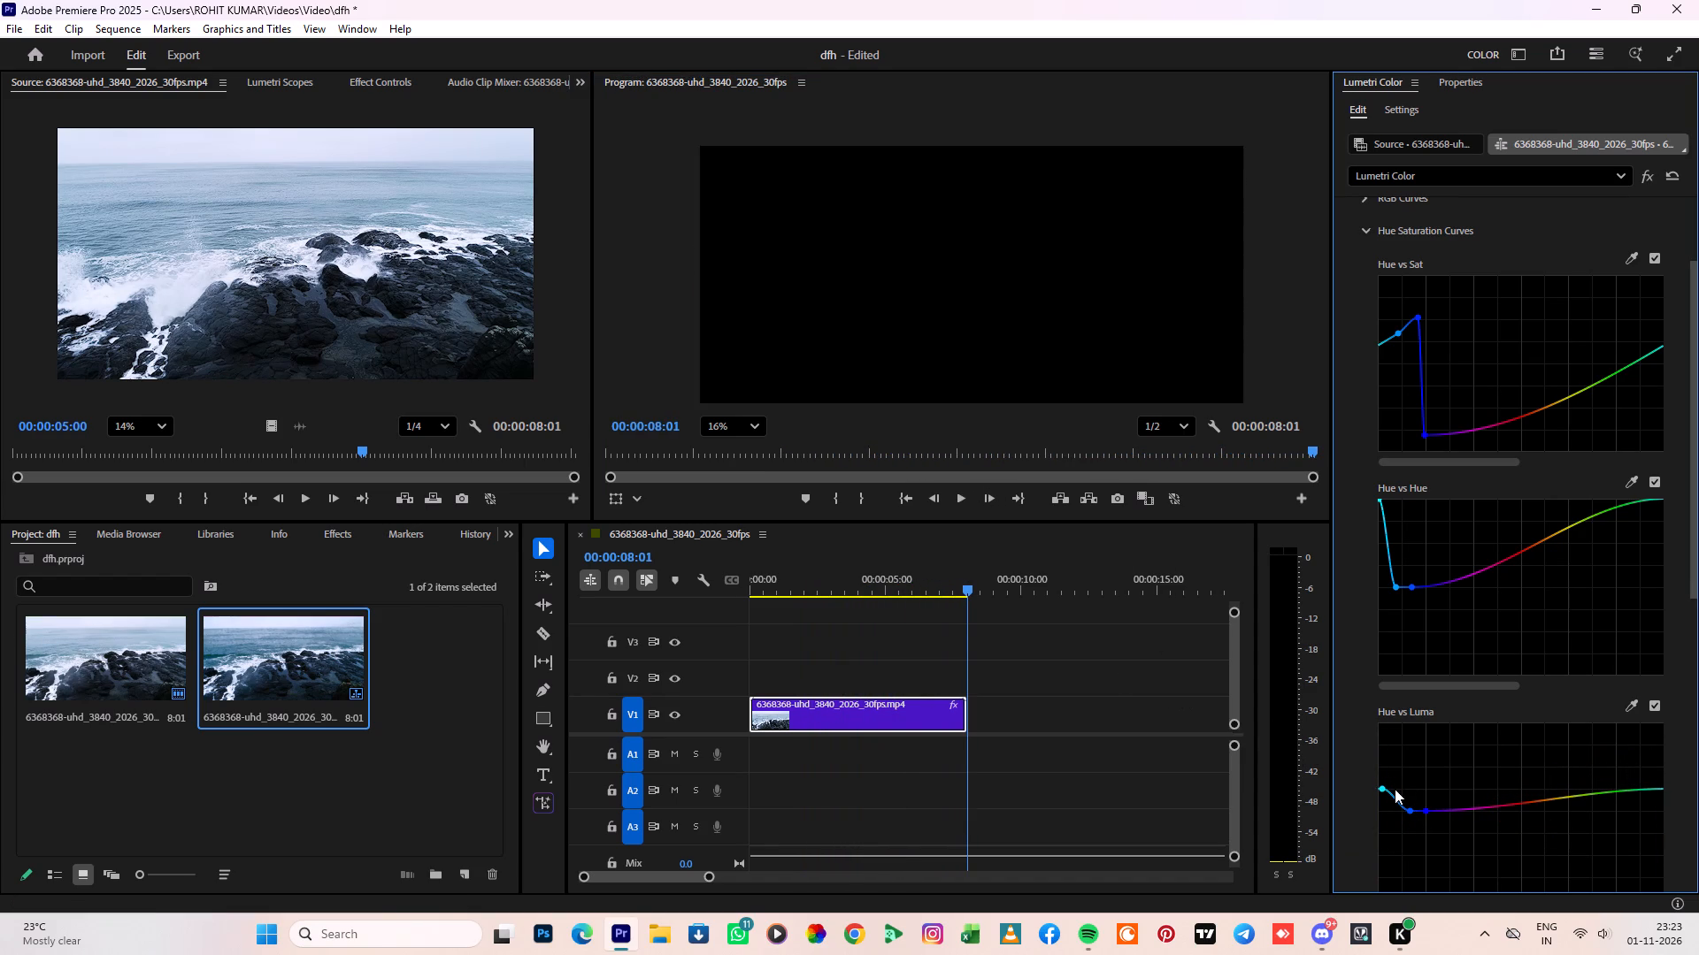
With the playhead at about 00:00:04:19, set the sea clip's Basic Correction temperature to about -8.8 and tint to about -0.9.
{"action": "scroll", "coordinate": [1008, 622], "scroll_direction": "down", "scroll_amount": 1}
{"action": "left_click_drag", "start_coordinate": [935, 580], "coordinate": [850, 585]}
{"action": "scroll", "coordinate": [1451, 739], "scroll_direction": "down", "scroll_amount": 20}
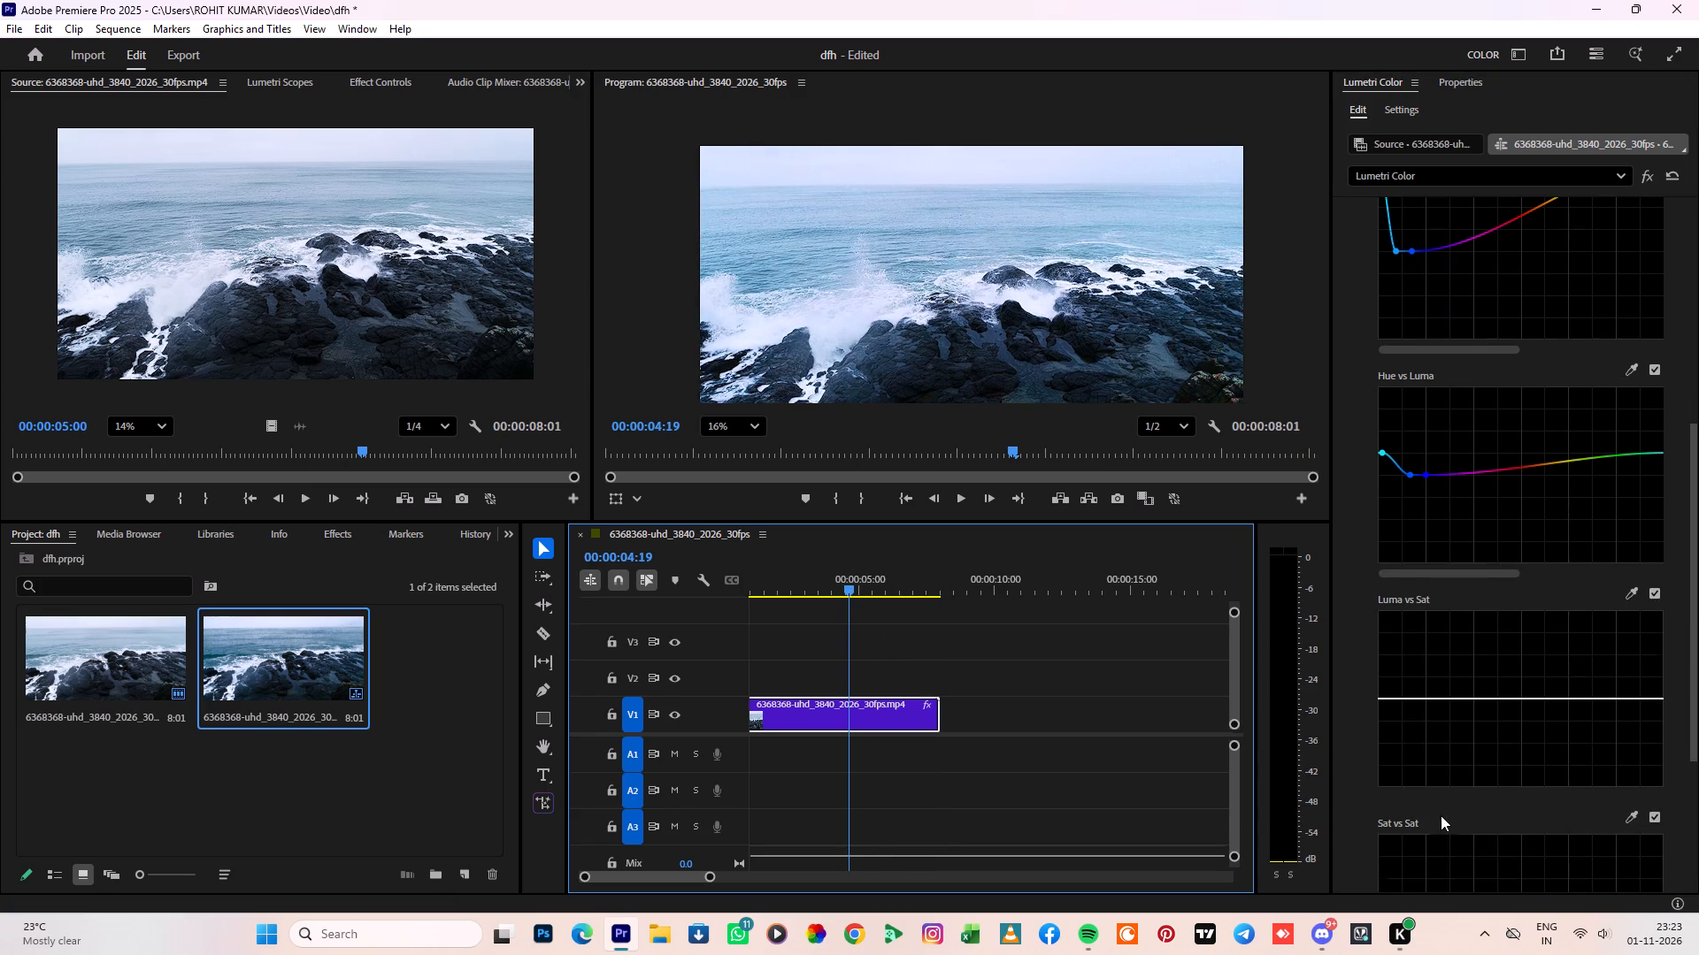
{"action": "scroll", "coordinate": [1441, 815], "scroll_direction": "down", "scroll_amount": 19}
{"action": "left_click", "coordinate": [1402, 765]}
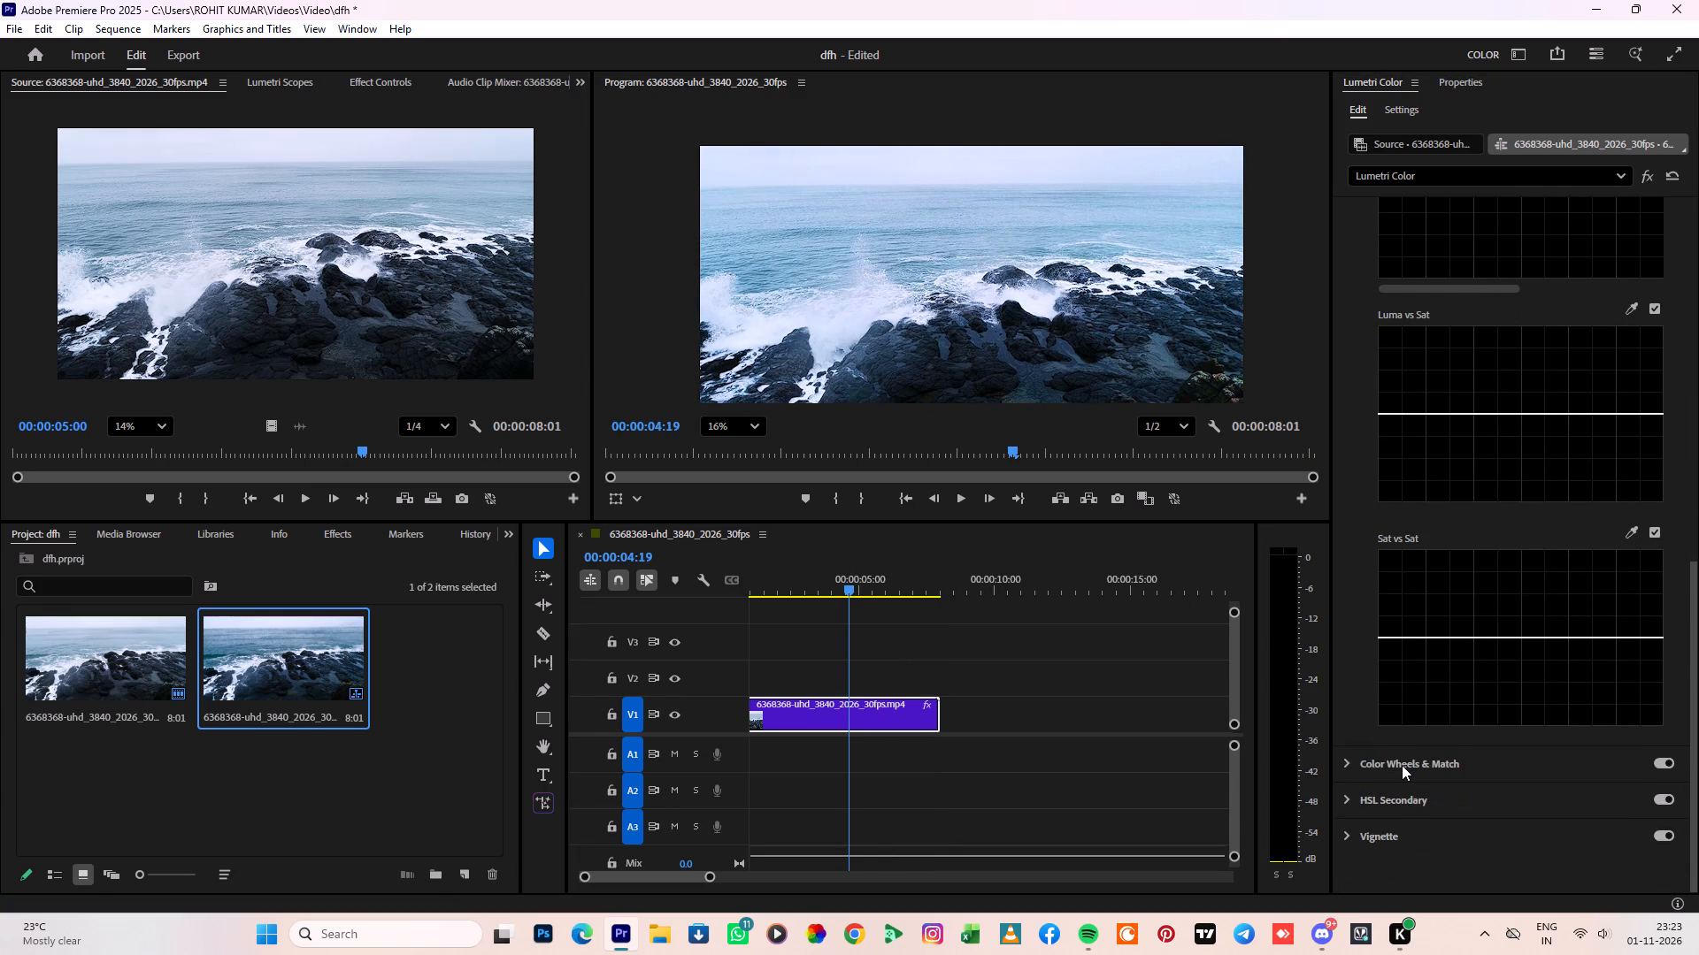
{"action": "scroll", "coordinate": [1375, 454], "scroll_direction": "up", "scroll_amount": 4}
{"action": "scroll", "coordinate": [1374, 372], "scroll_direction": "up", "scroll_amount": 1}
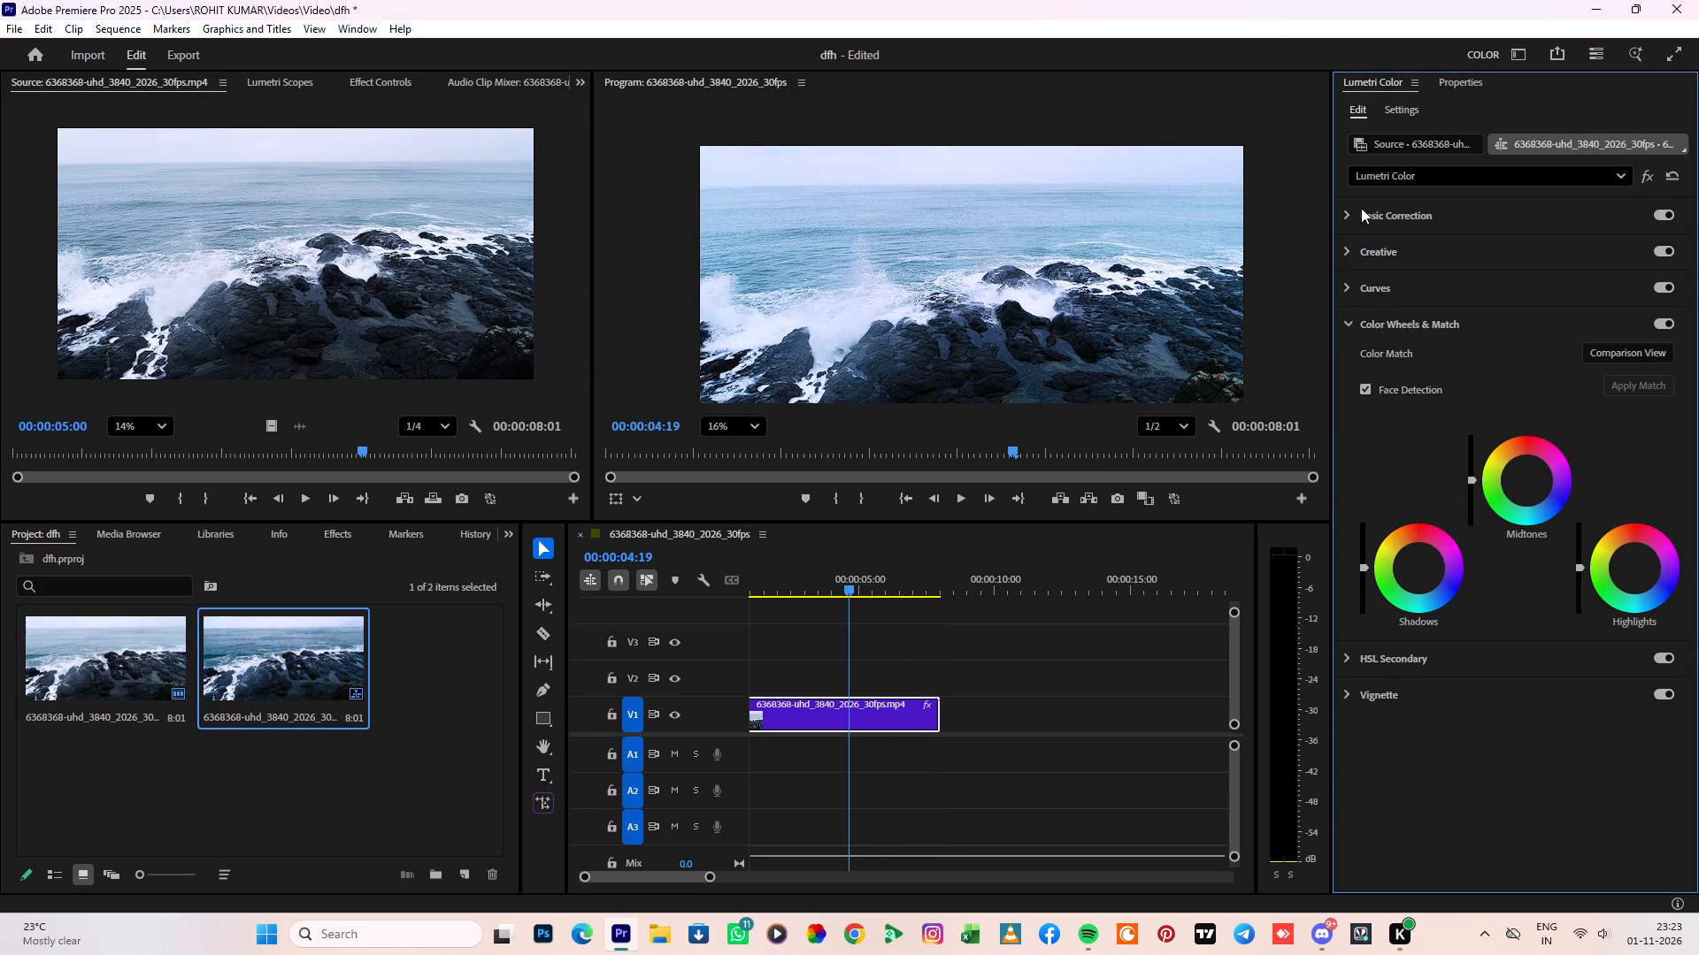
{"action": "left_click", "coordinate": [1361, 206]}
{"action": "left_click_drag", "start_coordinate": [1550, 409], "coordinate": [1473, 409]}
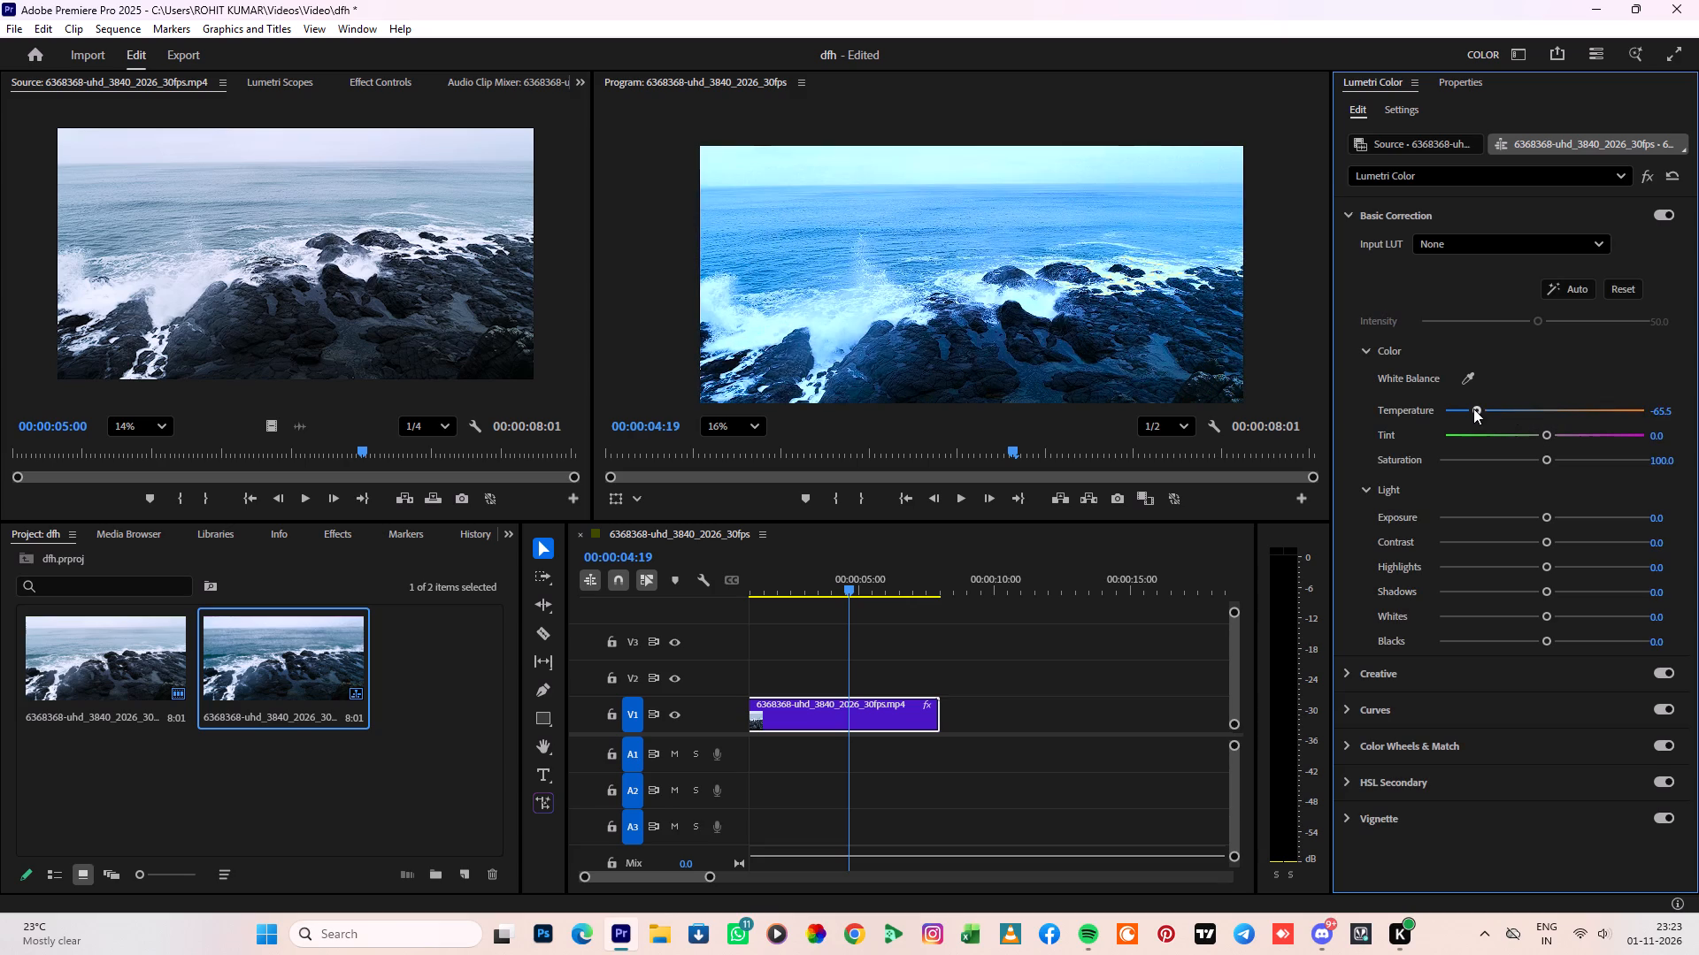
{"action": "left_click_drag", "start_coordinate": [1473, 409], "coordinate": [1534, 414]}
{"action": "left_click_drag", "start_coordinate": [1551, 439], "coordinate": [1562, 452]}
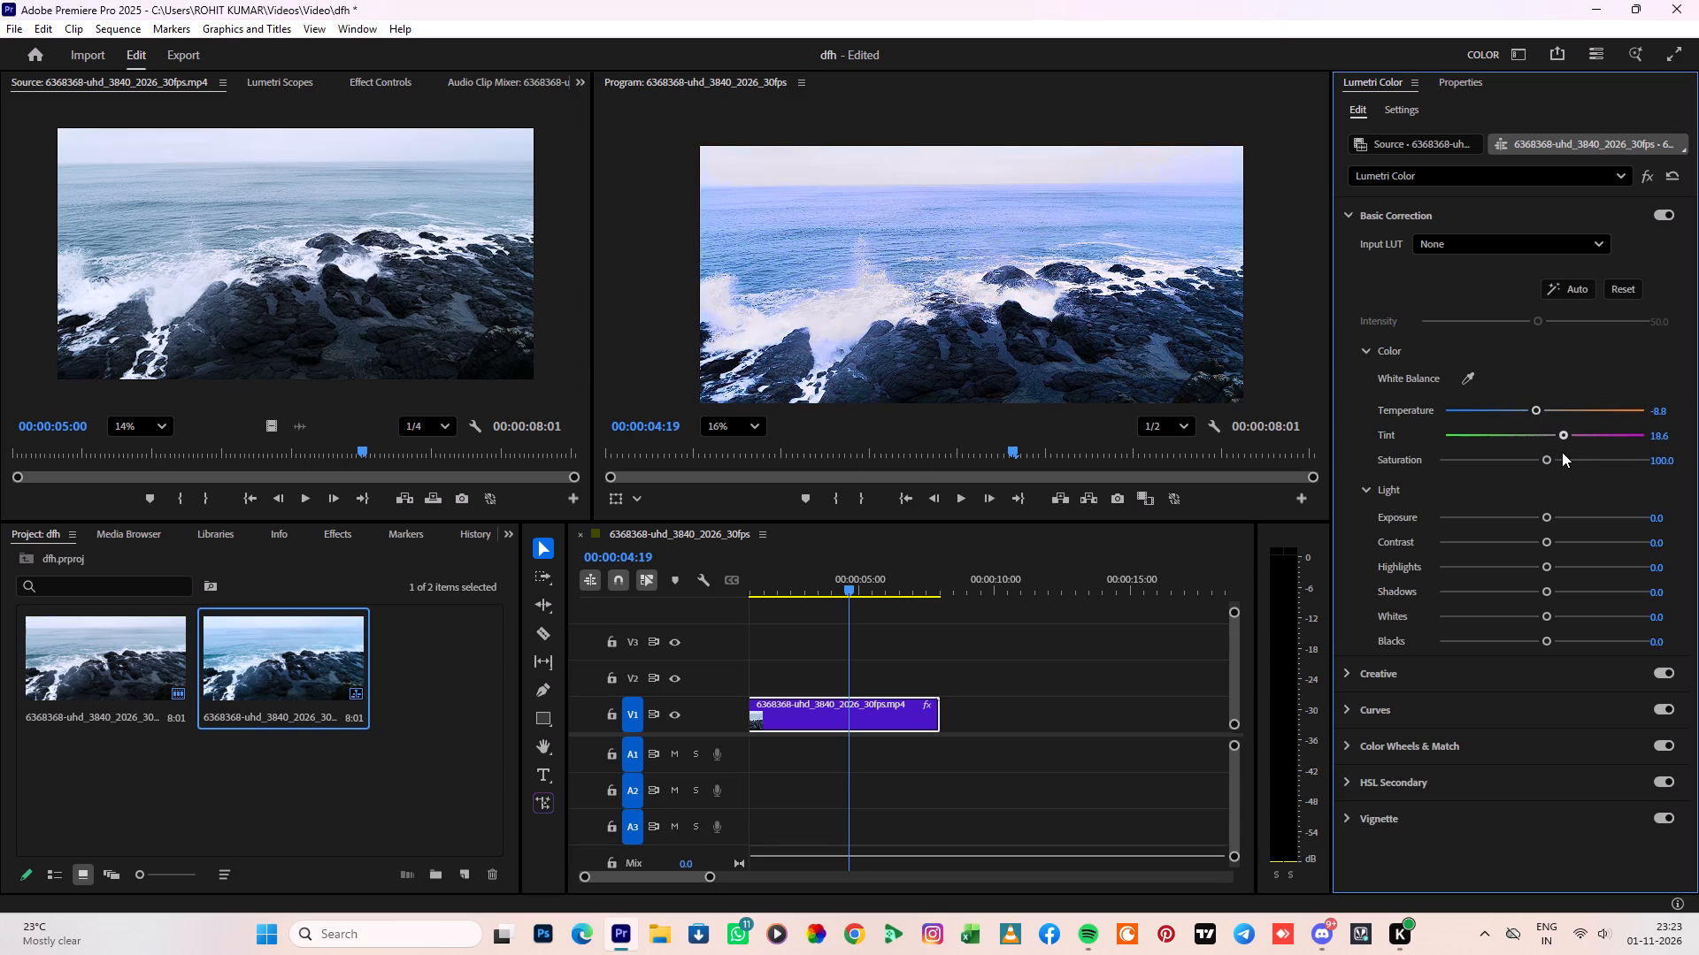
{"action": "left_click_drag", "start_coordinate": [1562, 452], "coordinate": [1543, 458]}
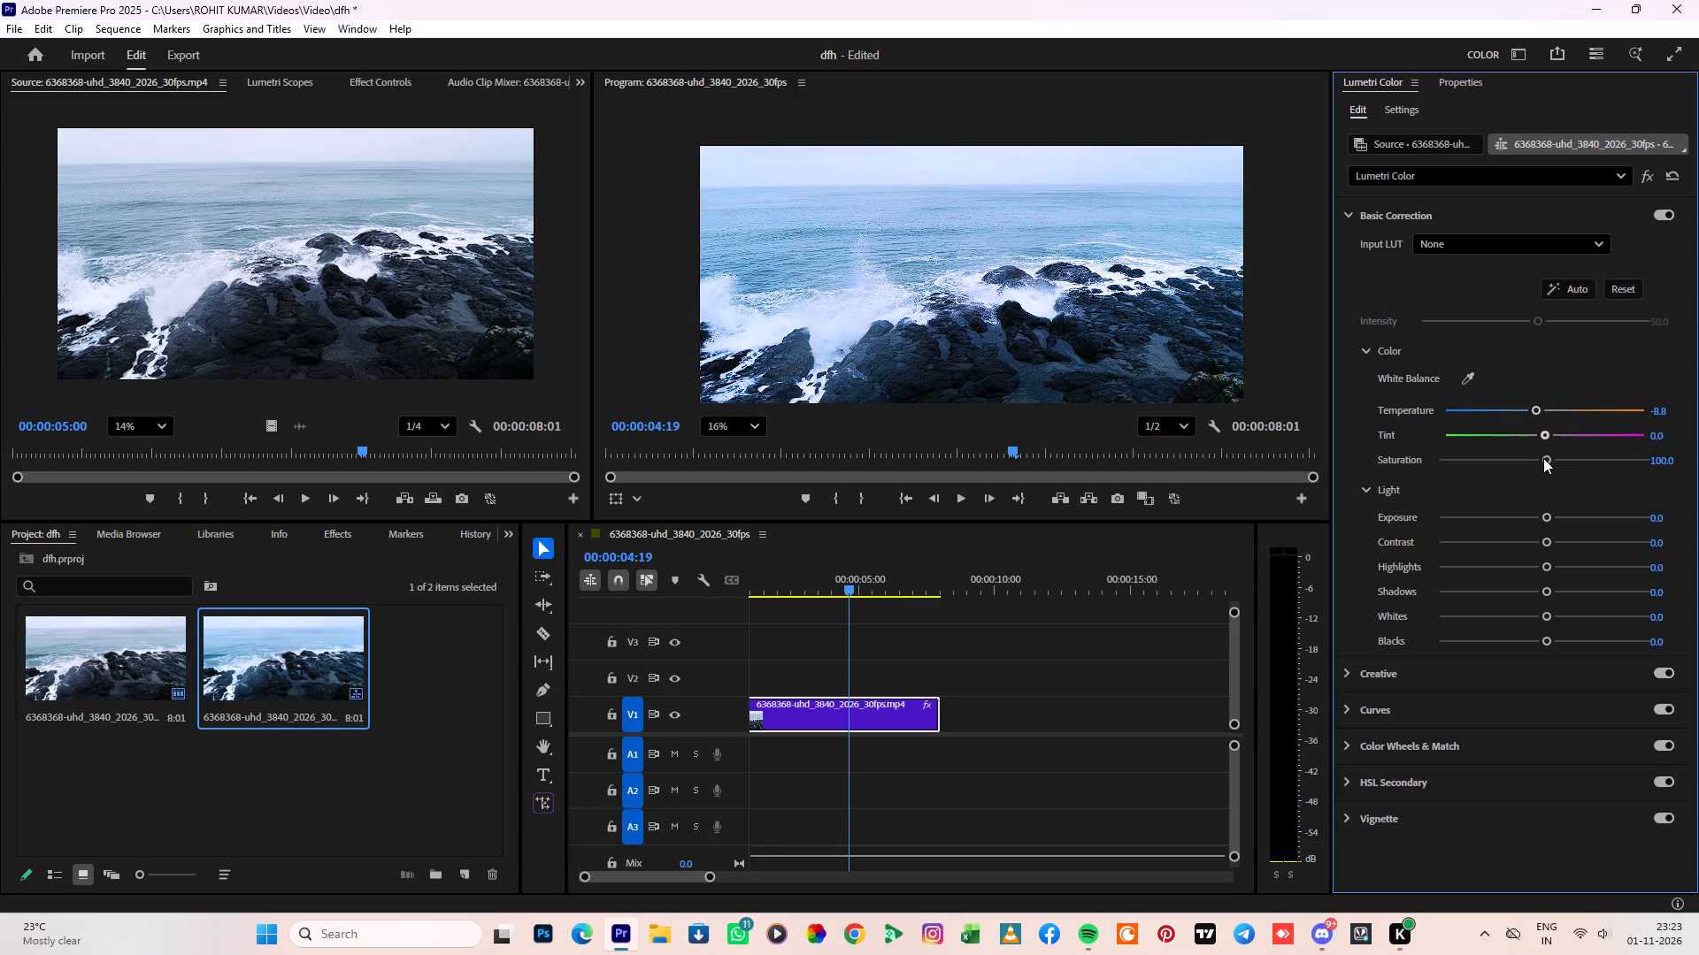
{"action": "left_click_drag", "start_coordinate": [1543, 458], "coordinate": [1542, 457]}
Raise the sea clip's Basic Correction saturation to about 149.6.
{"action": "left_click_drag", "start_coordinate": [1546, 460], "coordinate": [1661, 462]}
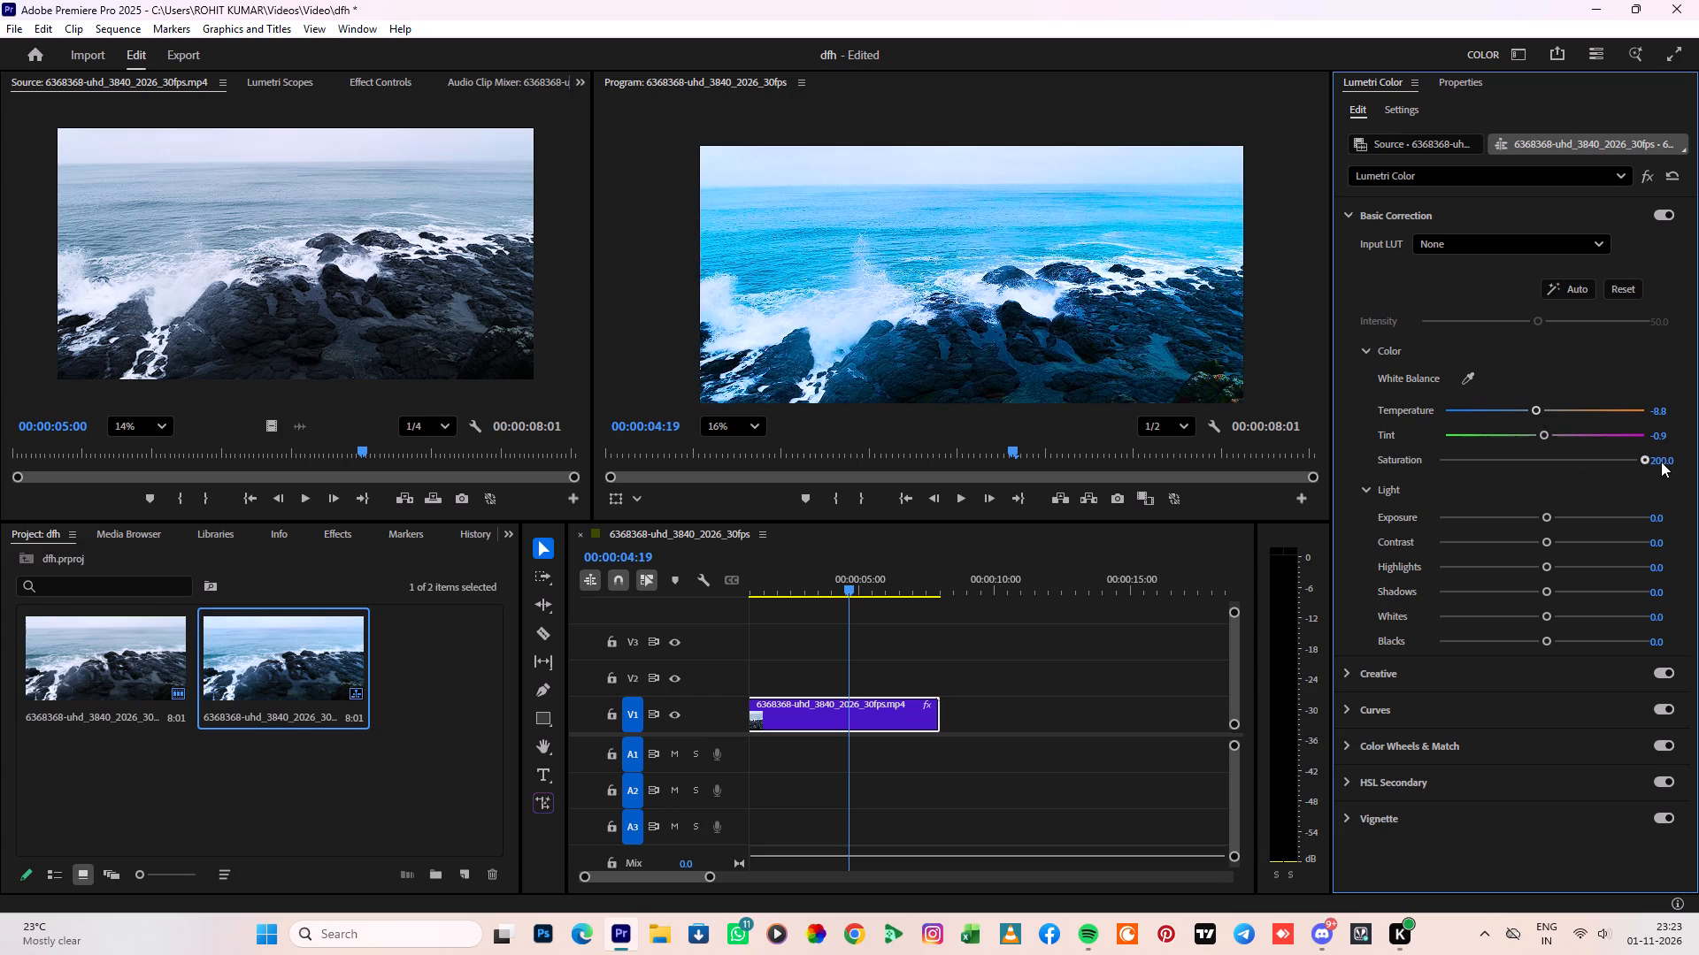
{"action": "left_click_drag", "start_coordinate": [1661, 462], "coordinate": [1627, 470]}
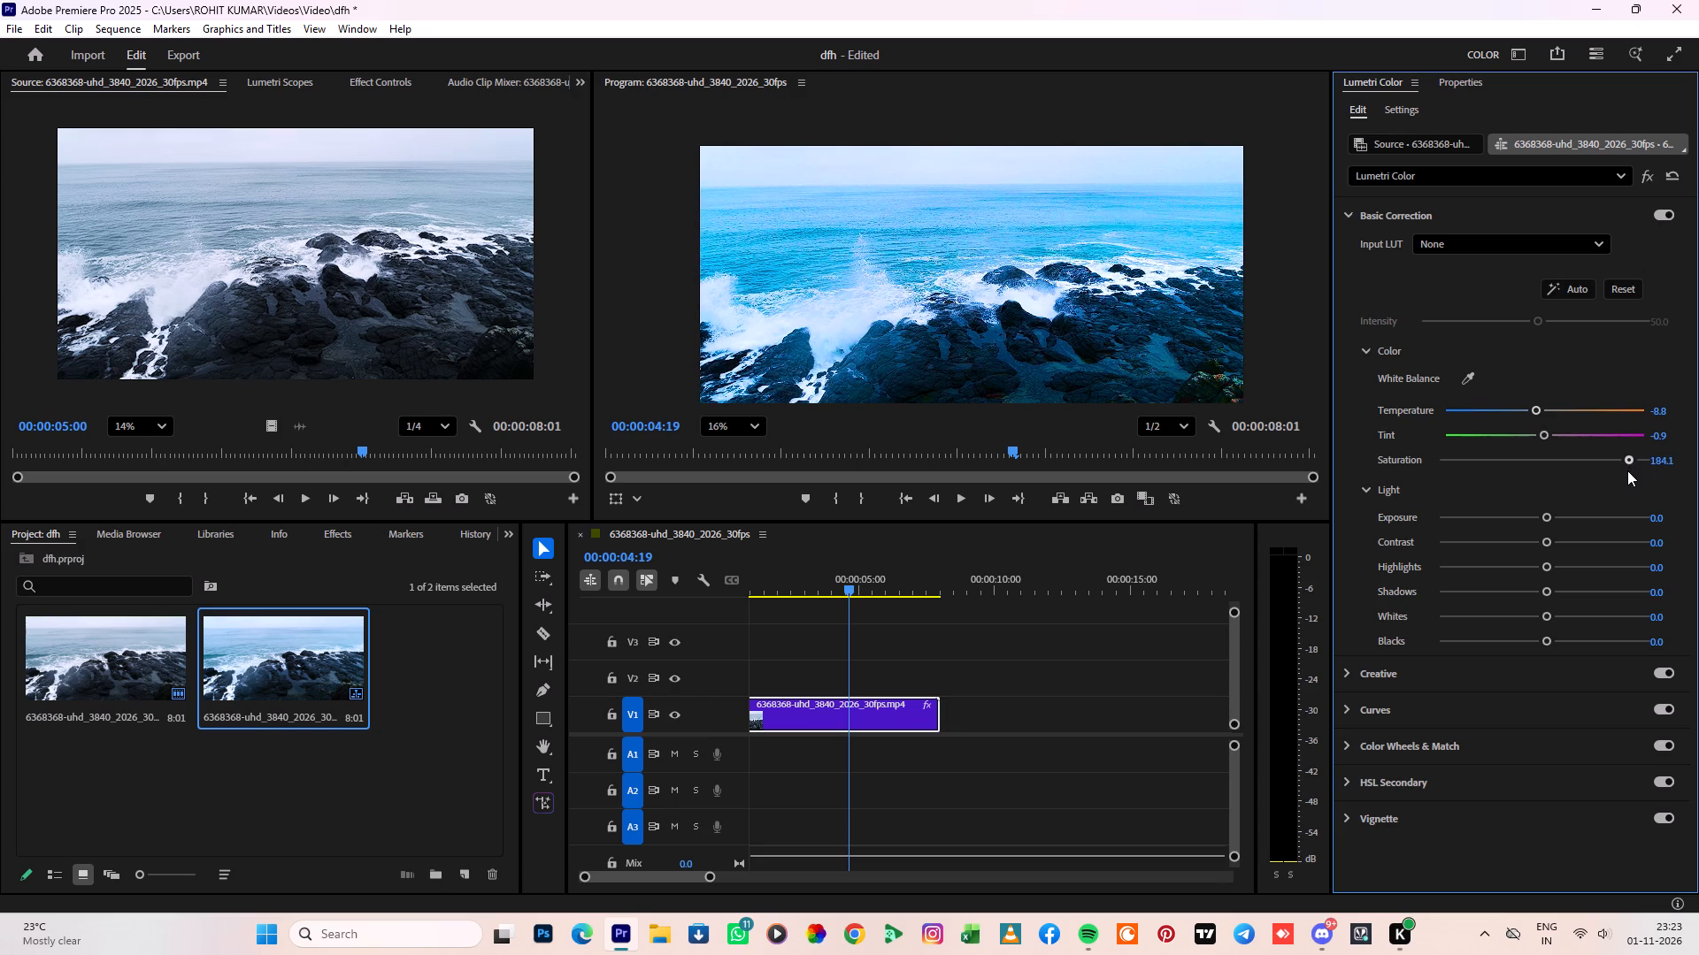
{"action": "left_click_drag", "start_coordinate": [1627, 470], "coordinate": [1626, 470]}
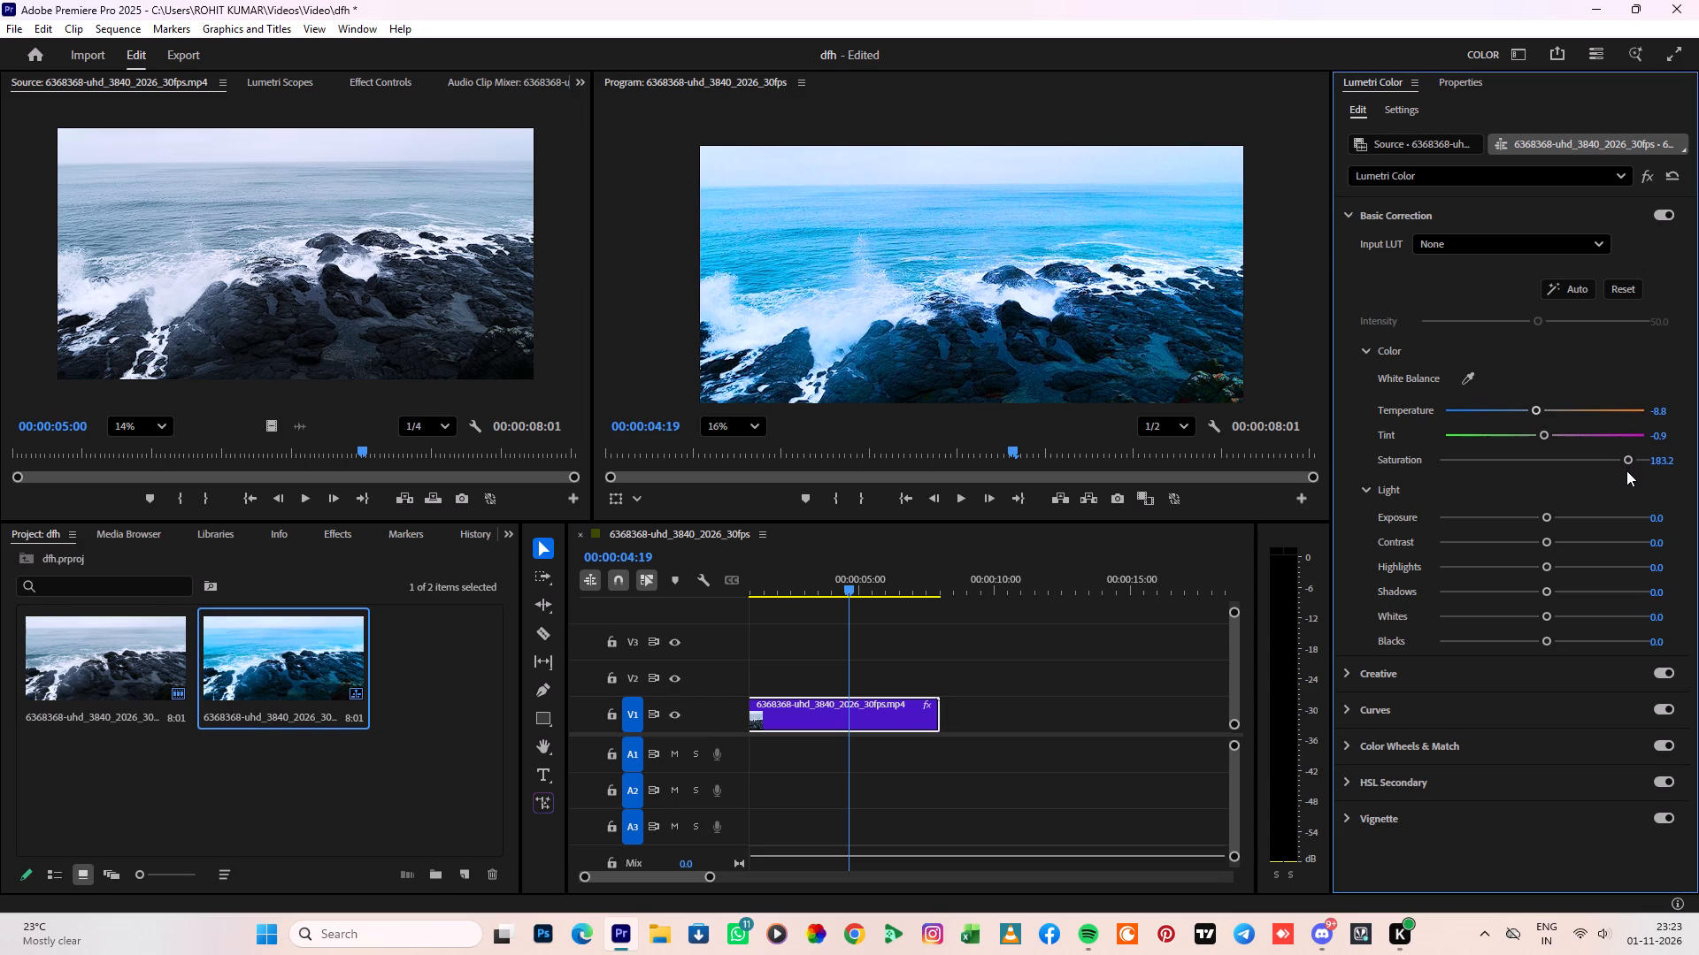
{"action": "left_click", "coordinate": [1613, 464]}
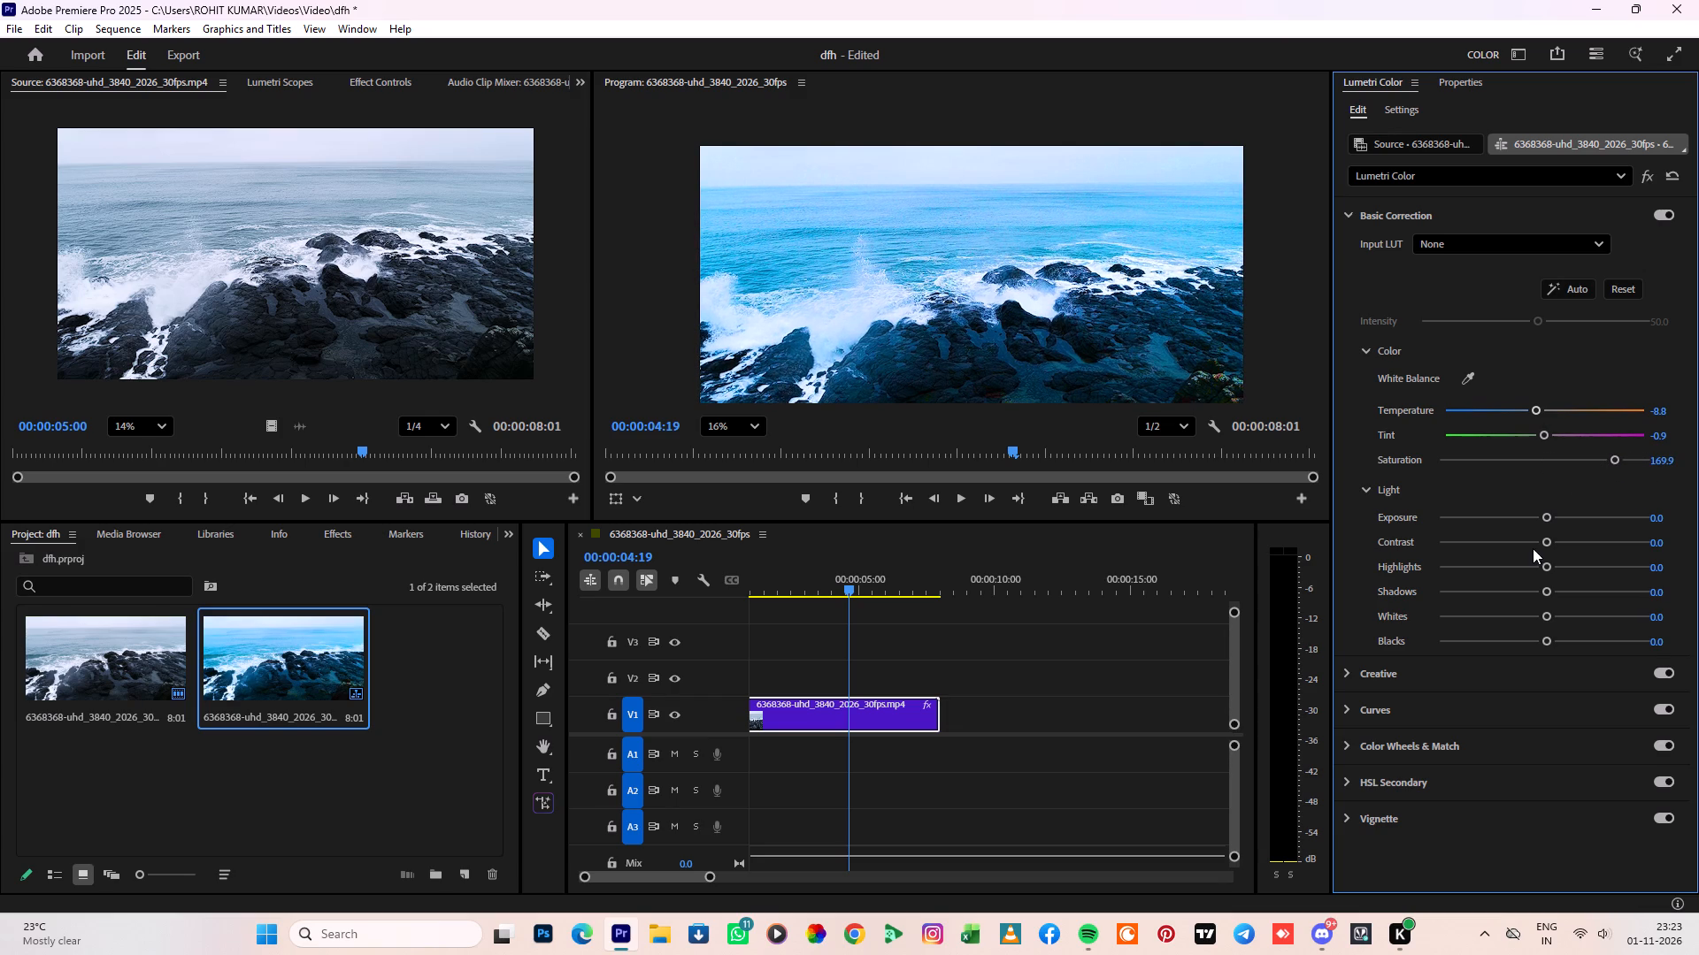
{"action": "left_click", "coordinate": [1581, 464]}
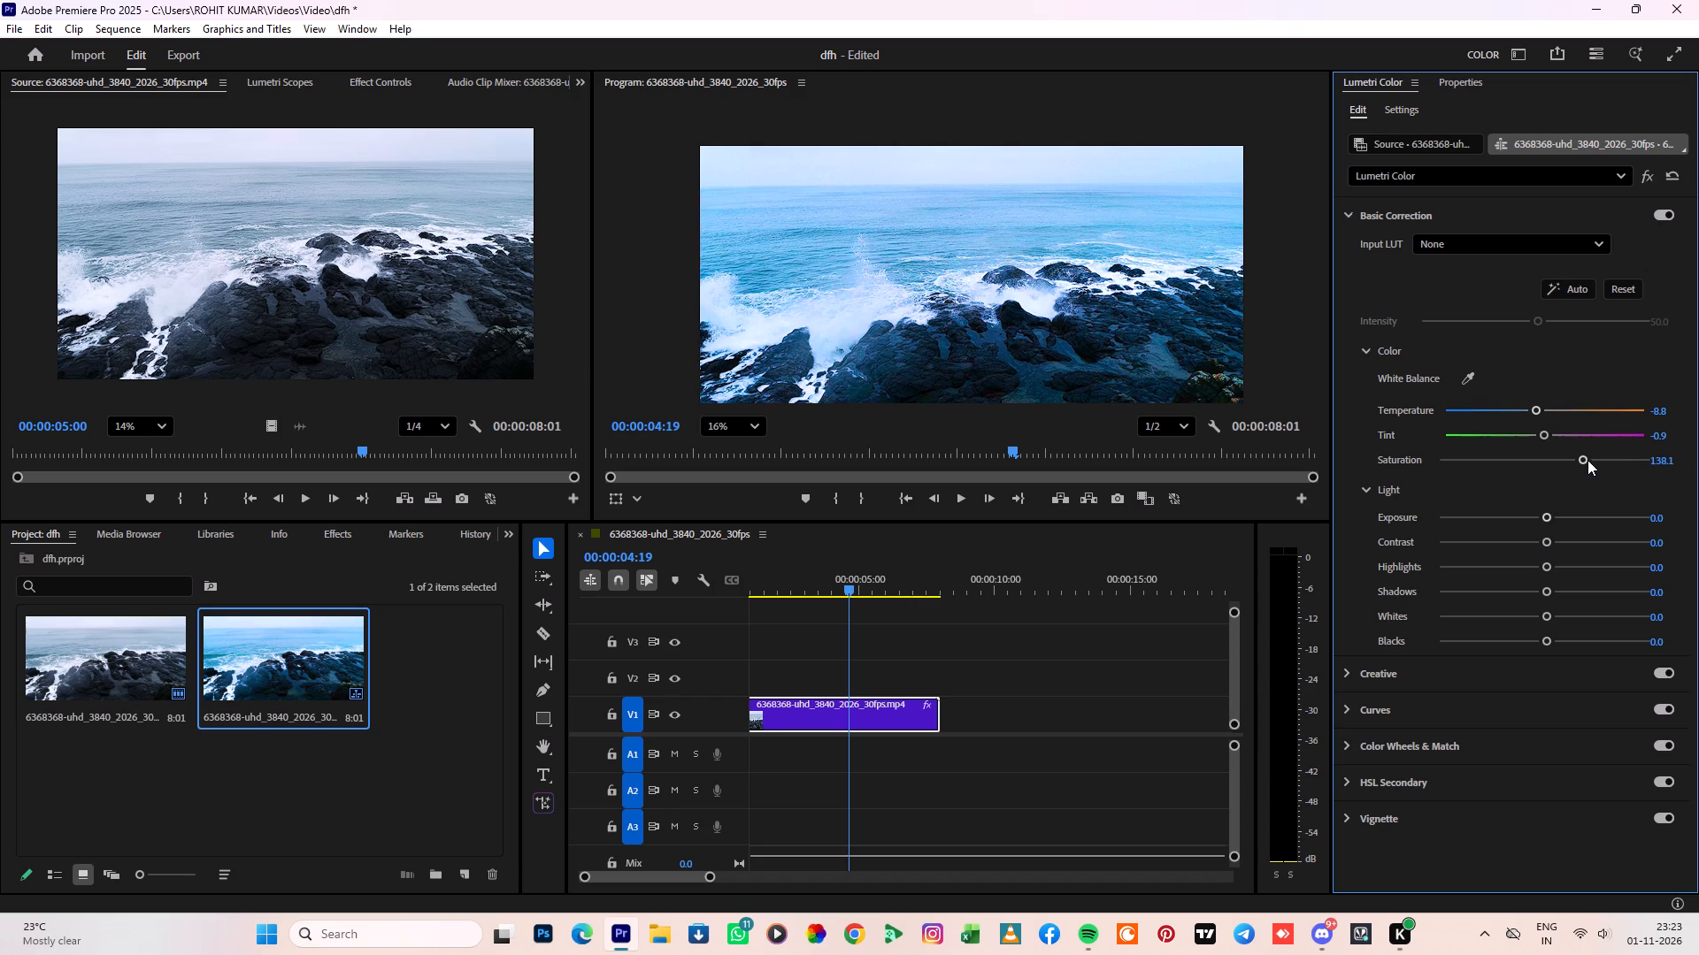
{"action": "left_click", "coordinate": [1593, 460]}
In the sea clip's light settings, lower exposure to about -0.6 and raise contrast to about 71.7.
{"action": "left_click_drag", "start_coordinate": [1545, 518], "coordinate": [1510, 538]}
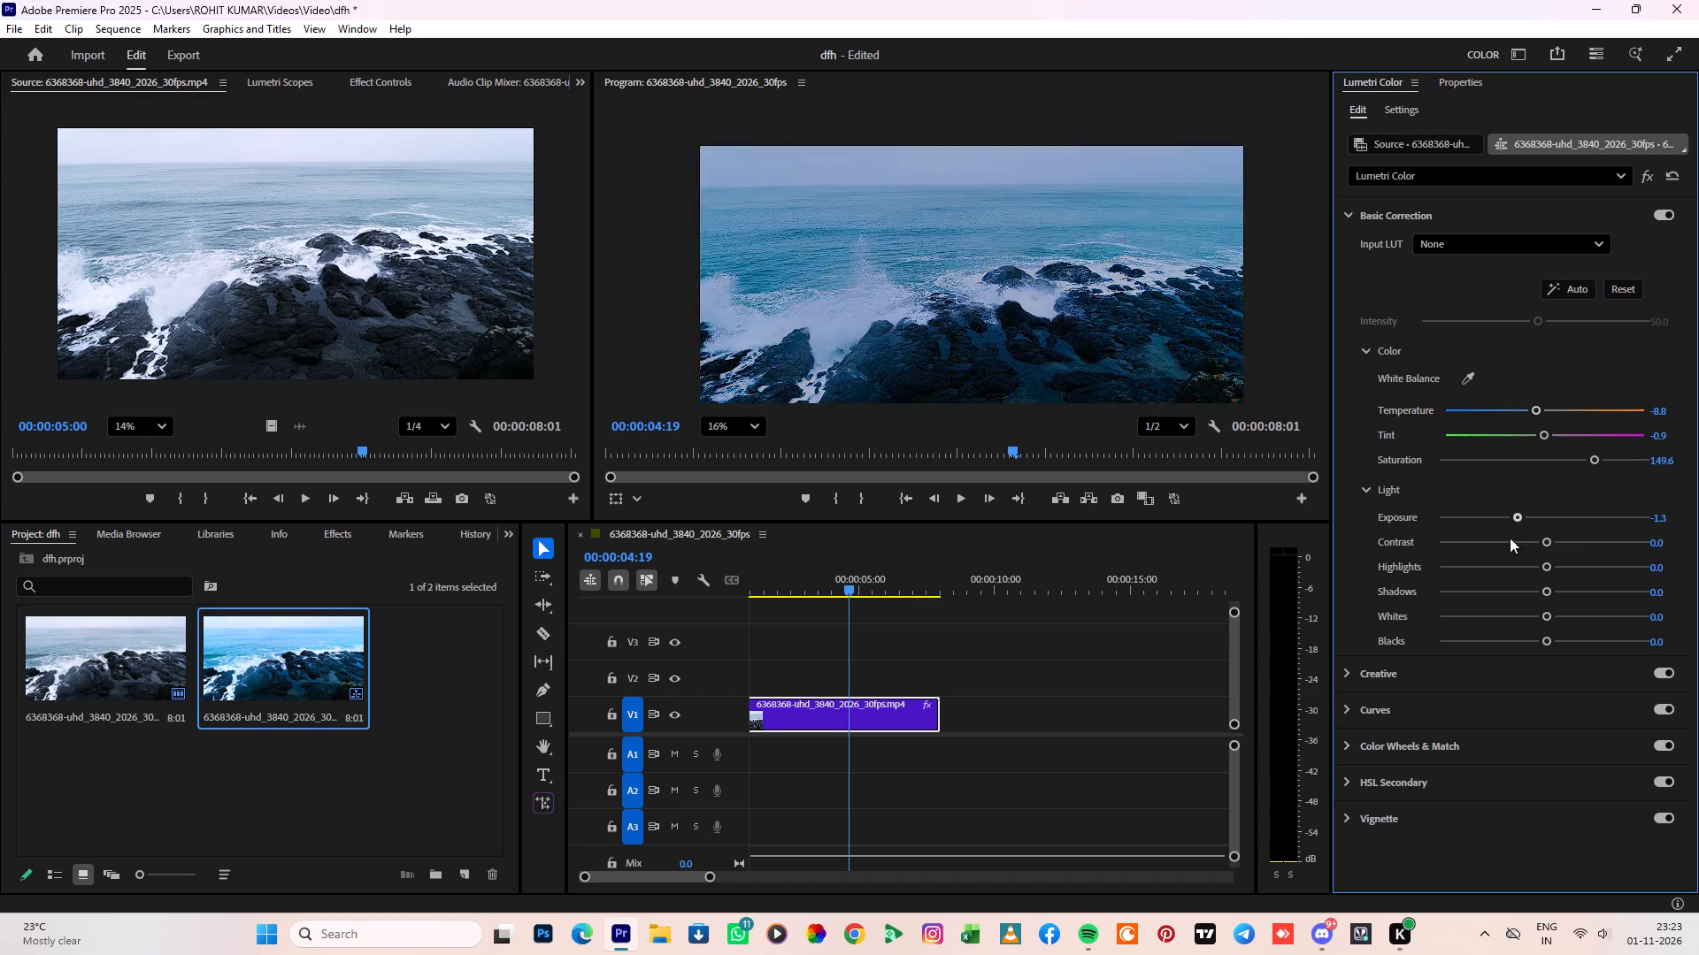
{"action": "left_click_drag", "start_coordinate": [1510, 538], "coordinate": [1540, 543]}
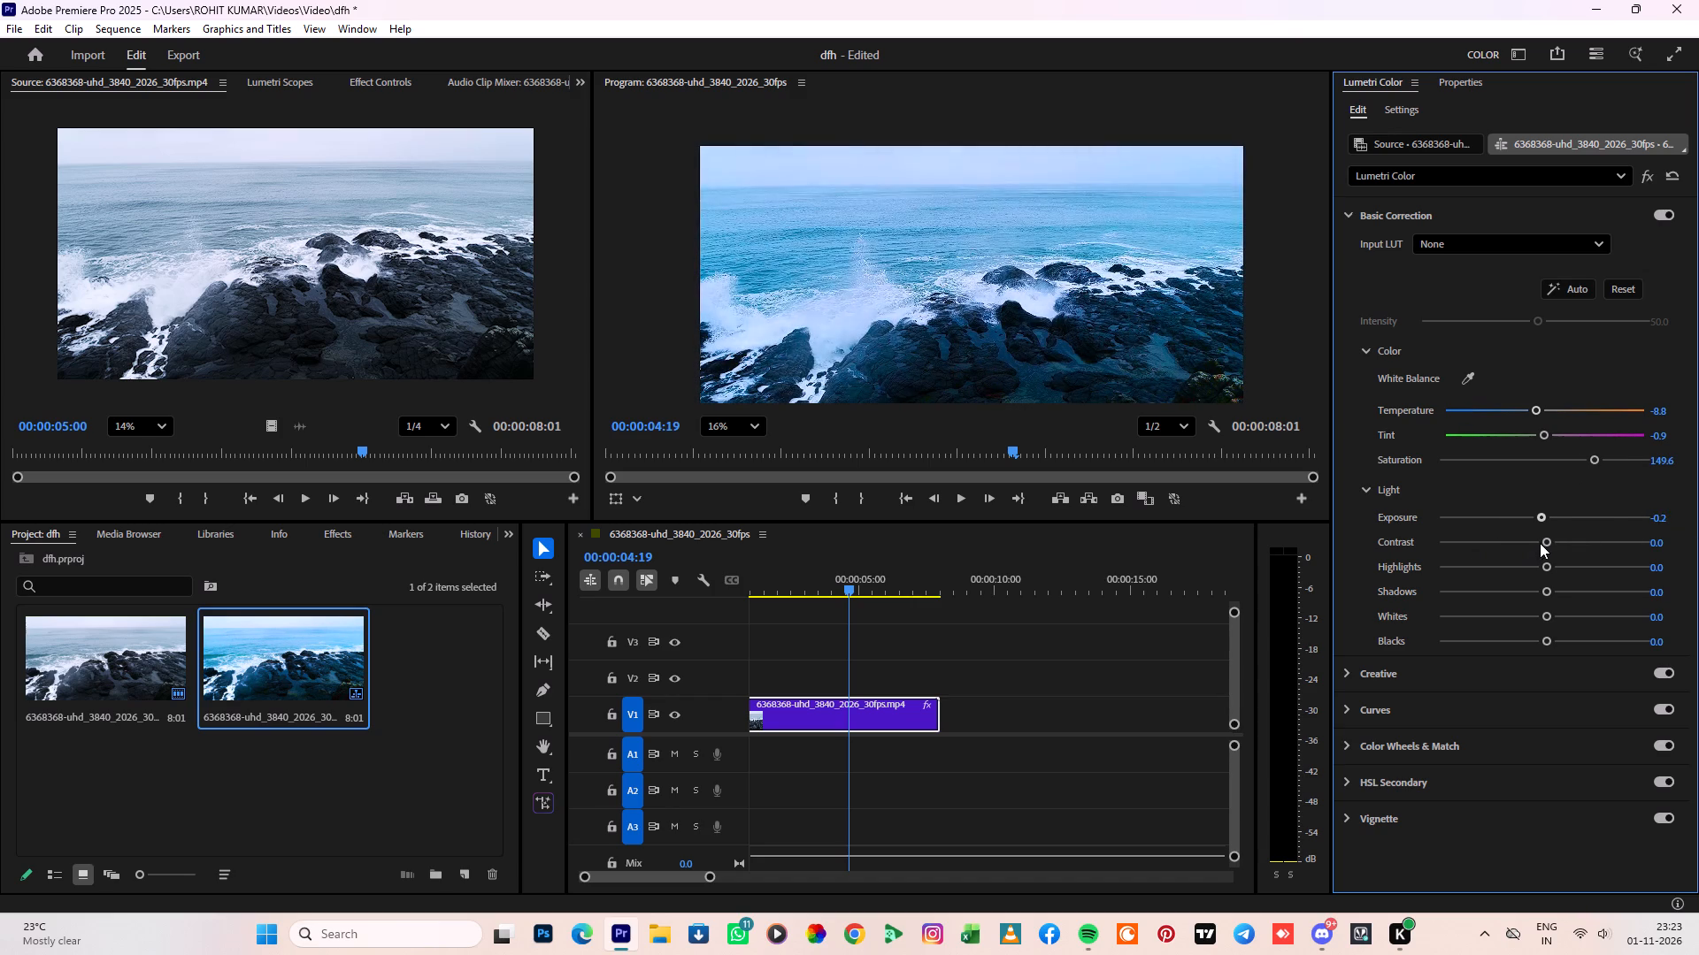
{"action": "left_click_drag", "start_coordinate": [1540, 543], "coordinate": [1555, 543]}
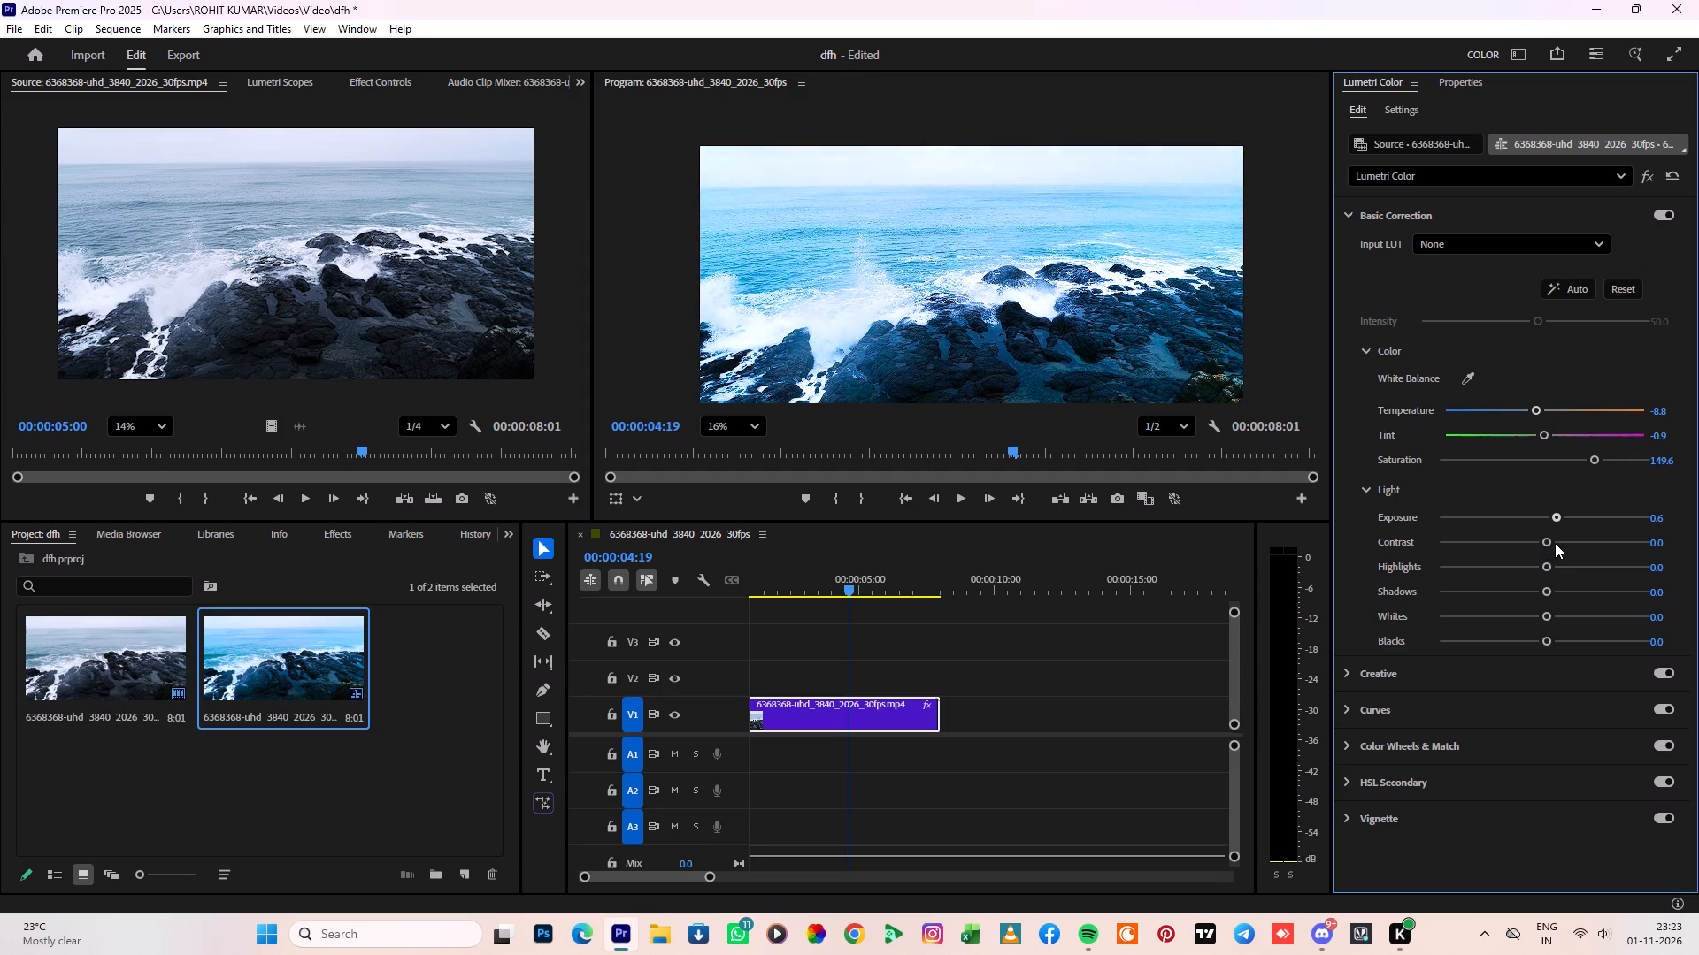
{"action": "left_click_drag", "start_coordinate": [1555, 543], "coordinate": [1532, 547]}
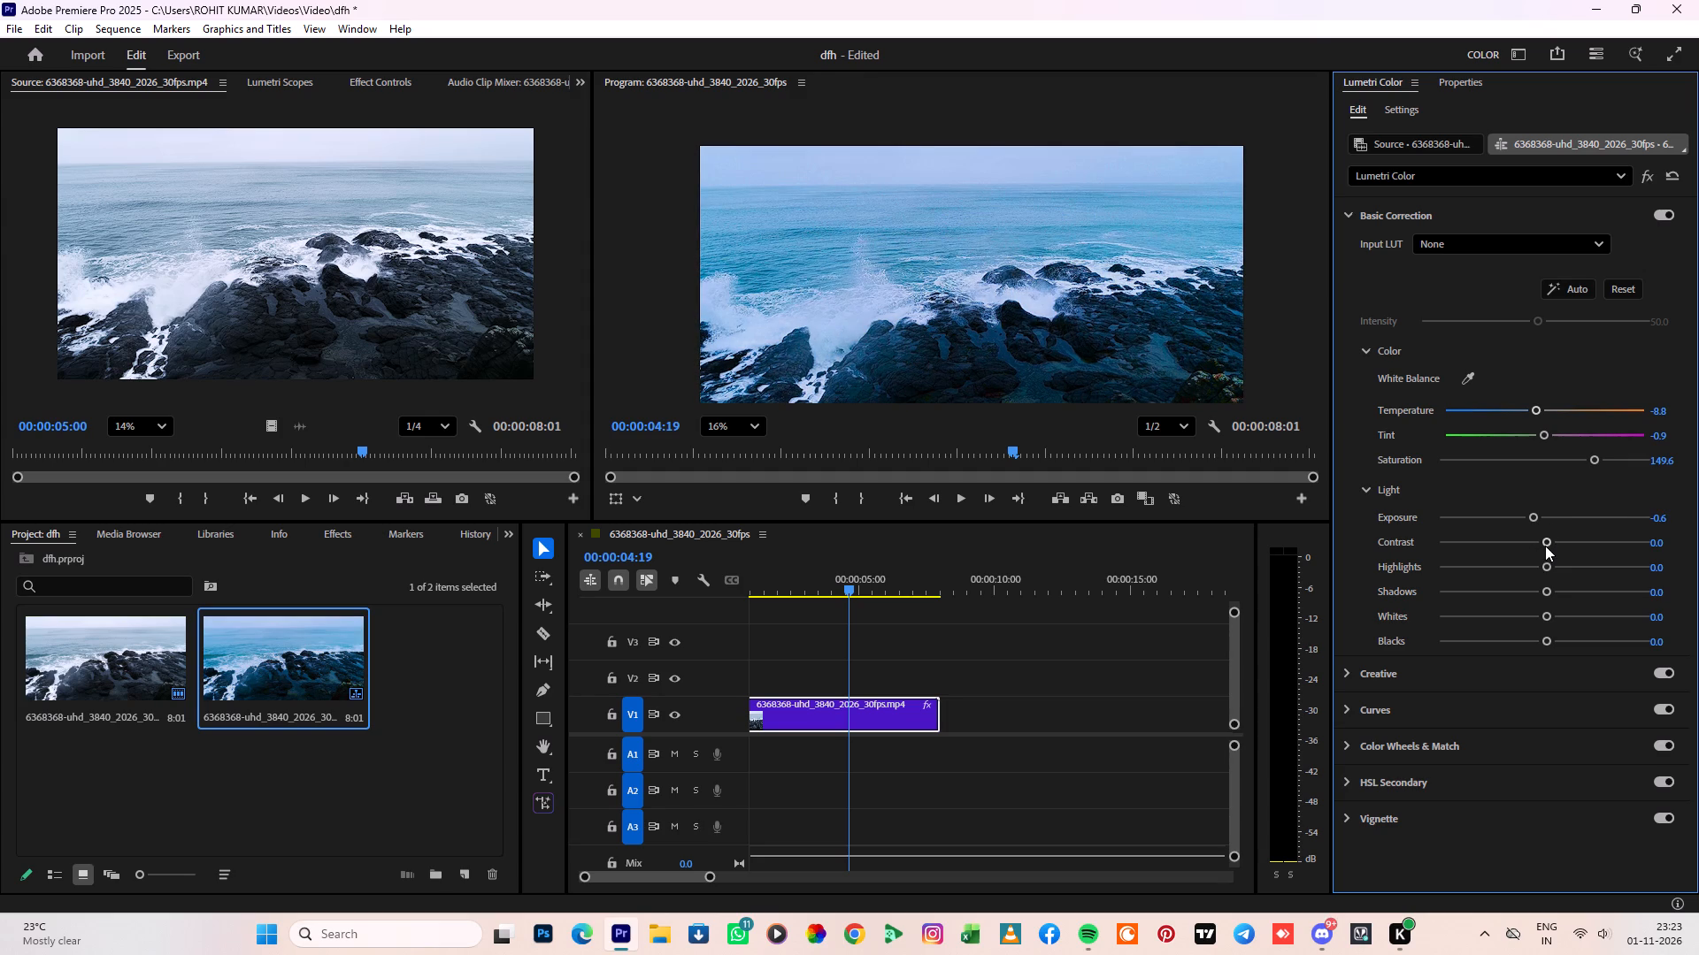
{"action": "left_click_drag", "start_coordinate": [1548, 544], "coordinate": [1698, 570]}
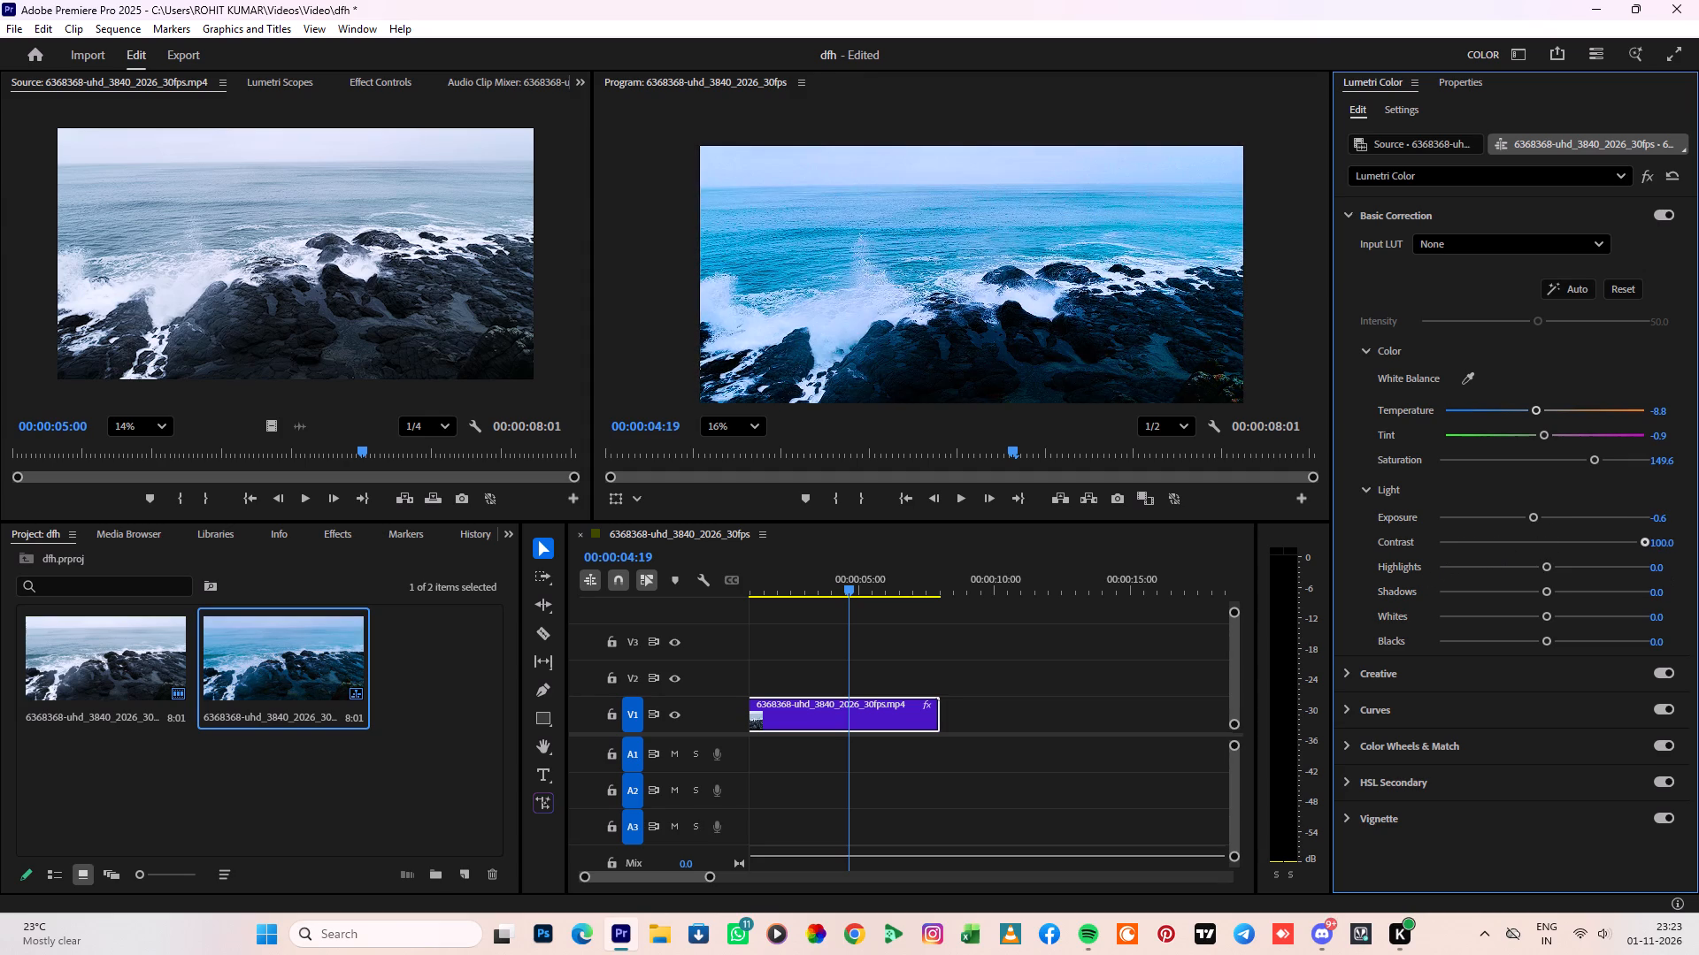
{"action": "left_click_drag", "start_coordinate": [1698, 570], "coordinate": [1615, 580]}
Set the sea clip's highlights to about 9.7 and its shadows to about 47.8.
{"action": "scroll", "coordinate": [1603, 616], "scroll_direction": "down", "scroll_amount": 1}
{"action": "left_click_drag", "start_coordinate": [1544, 566], "coordinate": [1672, 566]}
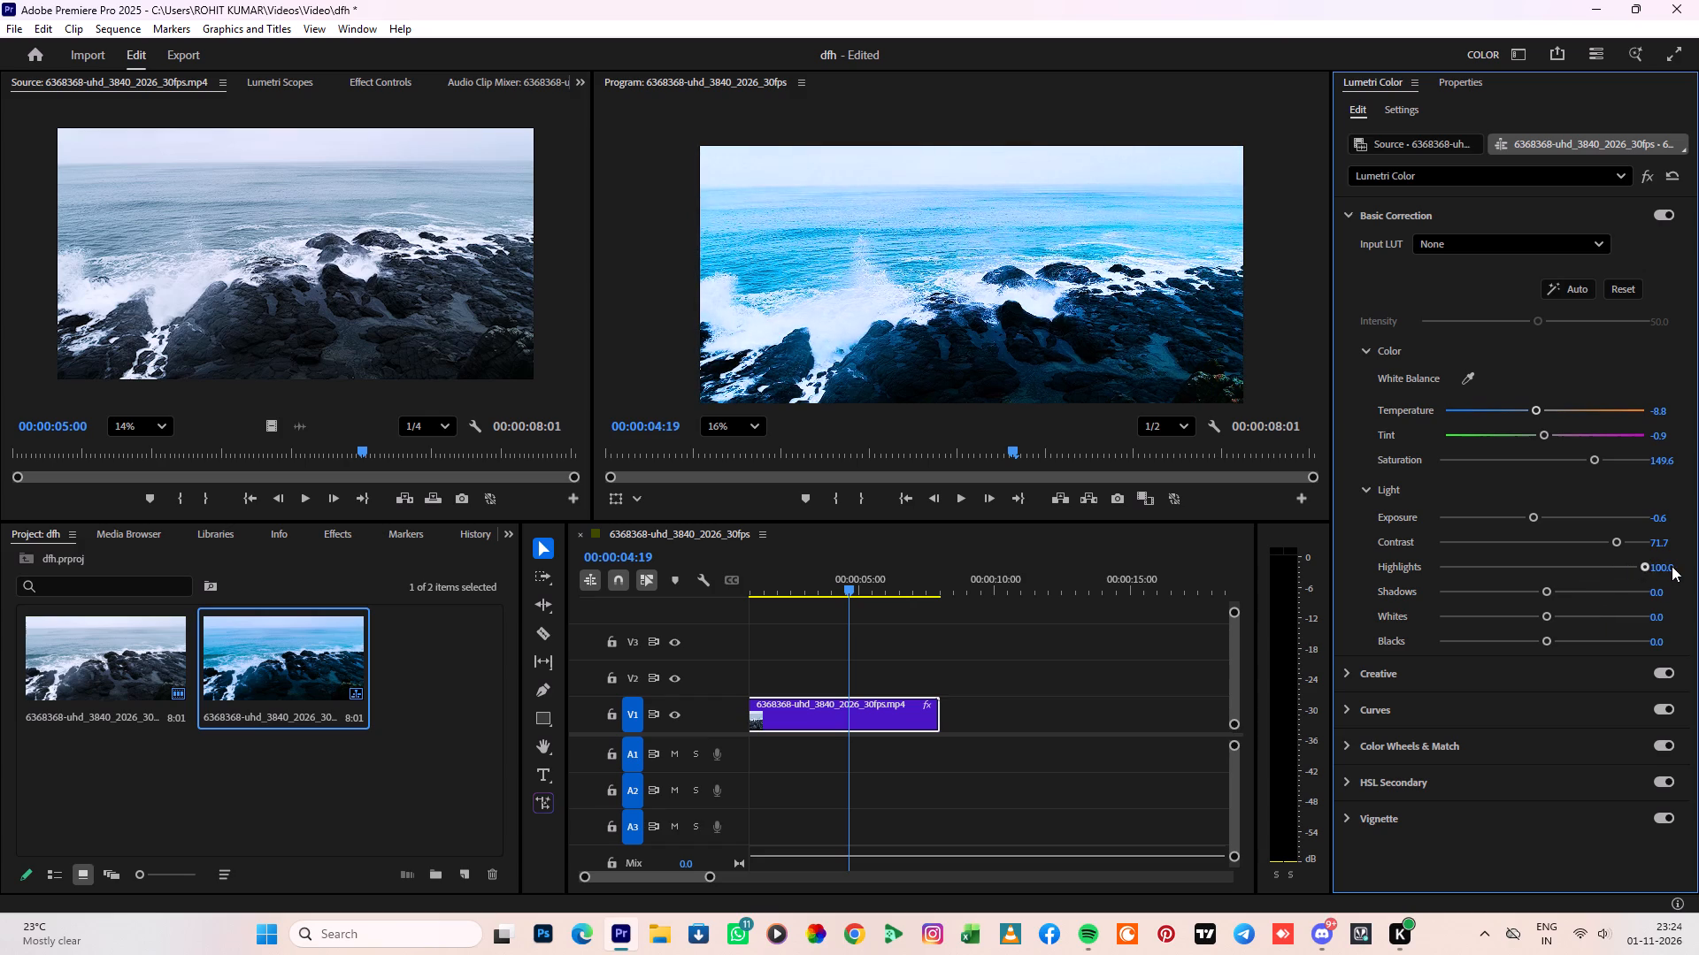
{"action": "left_click_drag", "start_coordinate": [1672, 566], "coordinate": [1544, 591]}
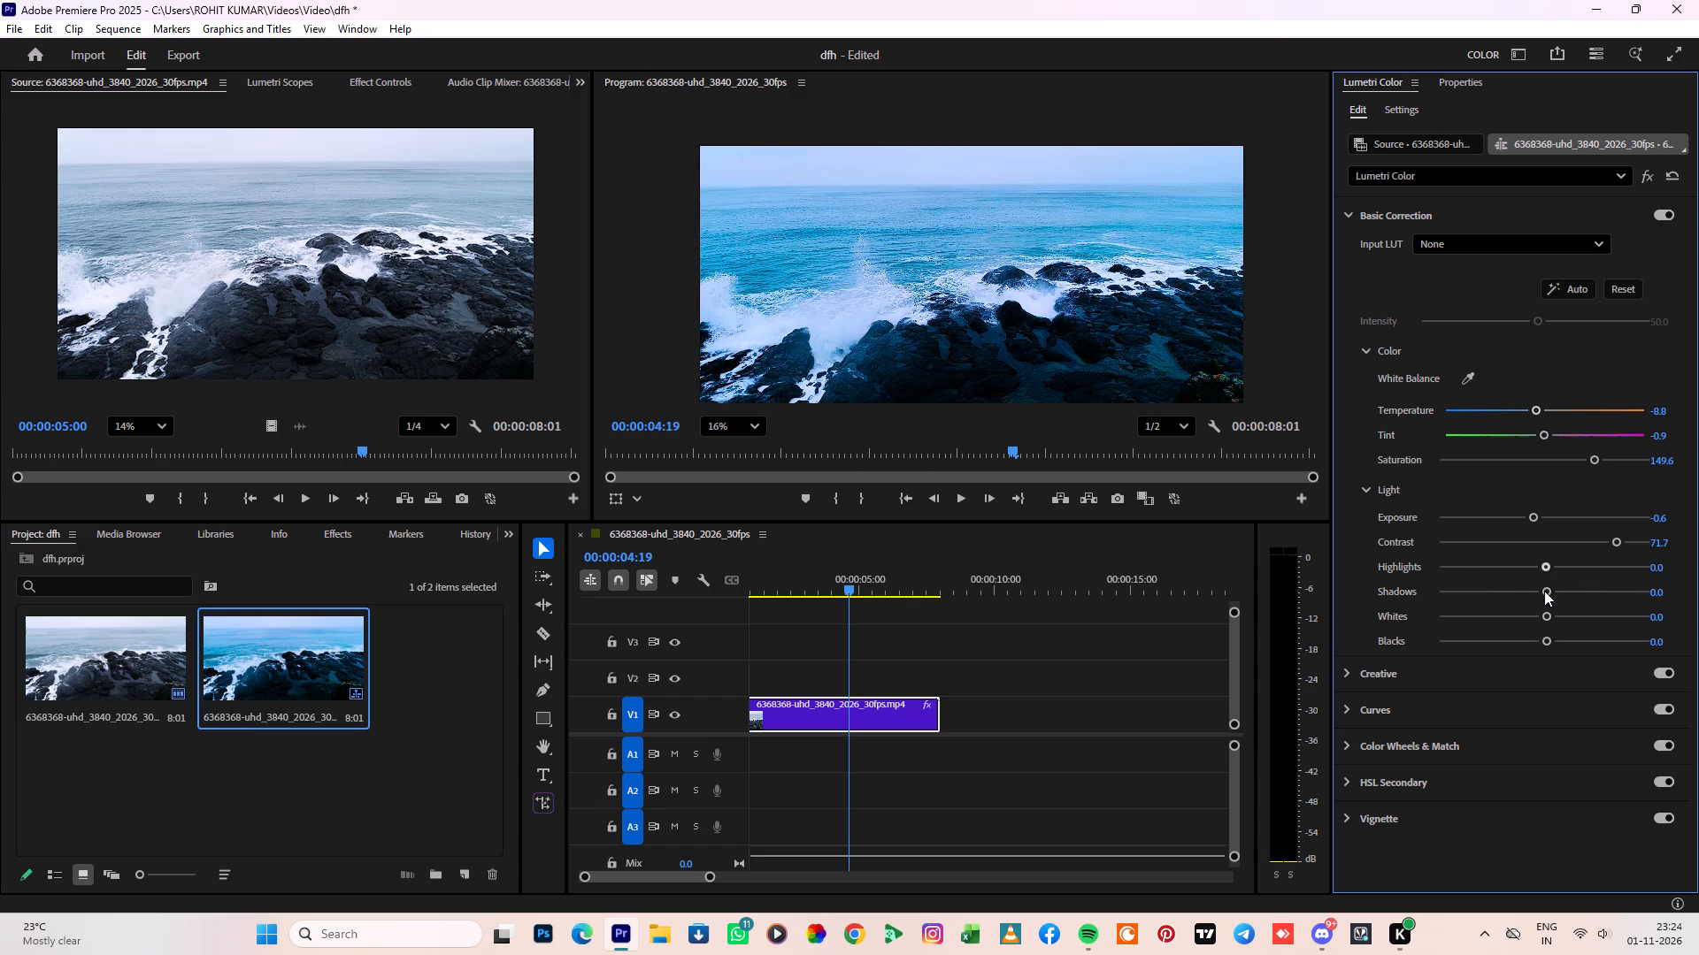
{"action": "left_click_drag", "start_coordinate": [1544, 591], "coordinate": [1553, 589]}
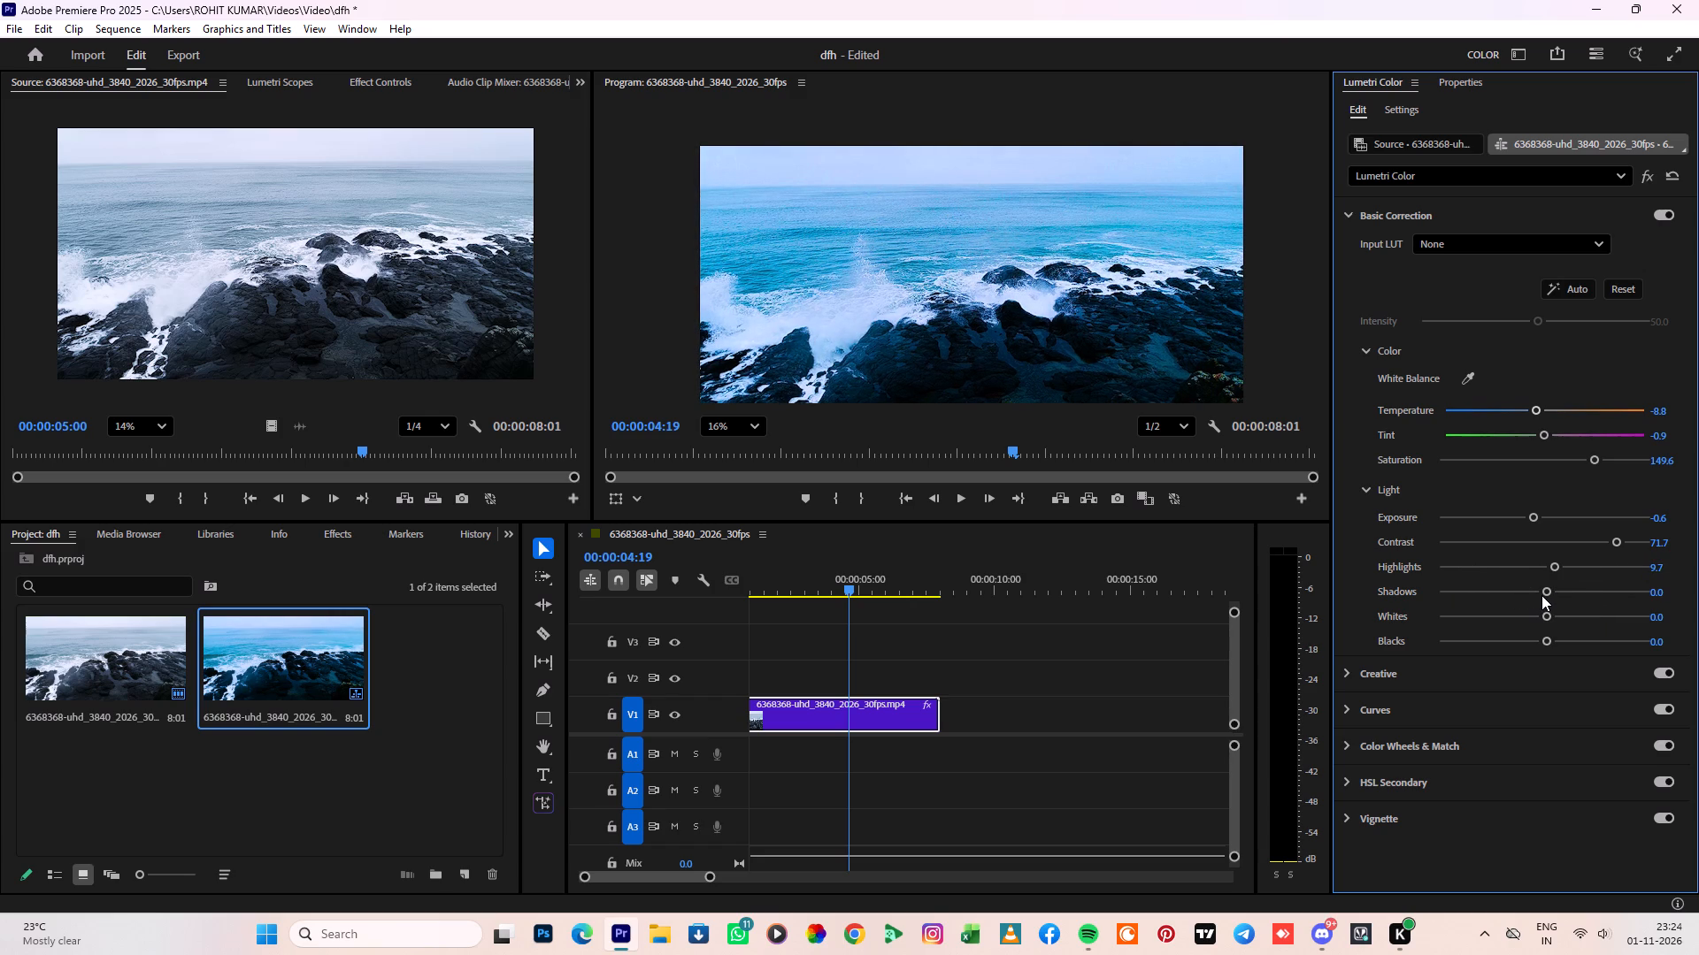
{"action": "left_click_drag", "start_coordinate": [1541, 594], "coordinate": [1559, 604]}
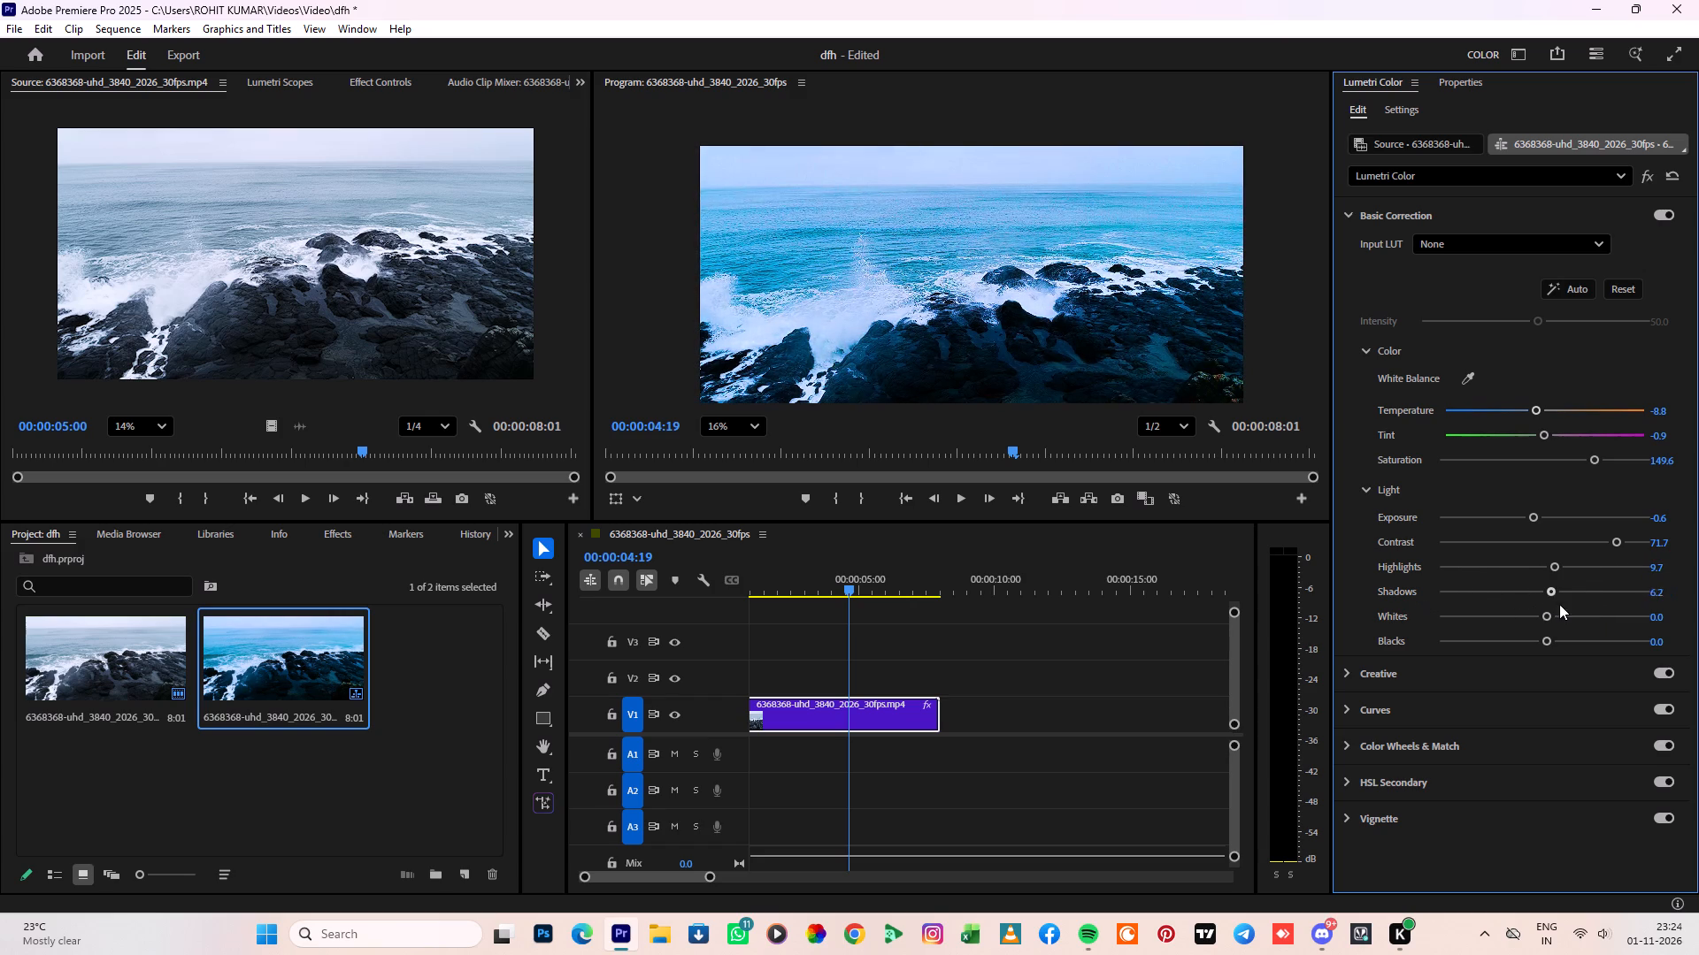
{"action": "left_click_drag", "start_coordinate": [1559, 604], "coordinate": [1594, 614]}
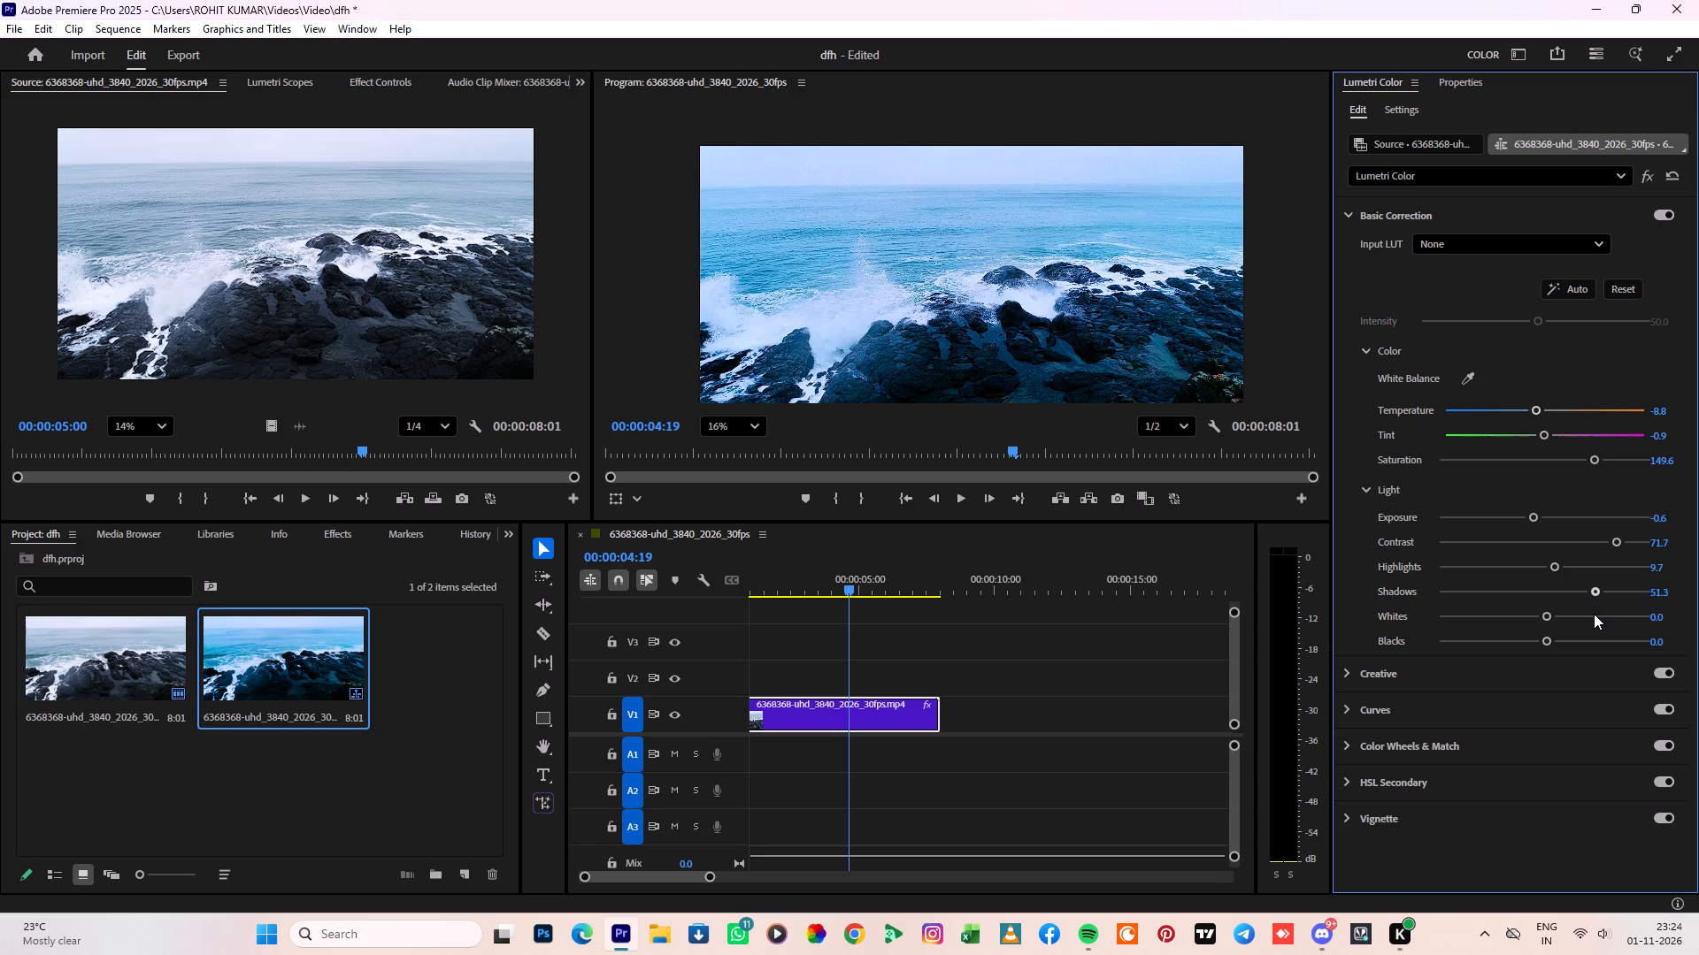
{"action": "left_click_drag", "start_coordinate": [1594, 614], "coordinate": [1591, 614]}
In Basic Correction, set the sea clip's whites to about 8.8 and raise its blacks slightly above zero.
{"action": "scroll", "coordinate": [1527, 600], "scroll_direction": "down", "scroll_amount": 1}
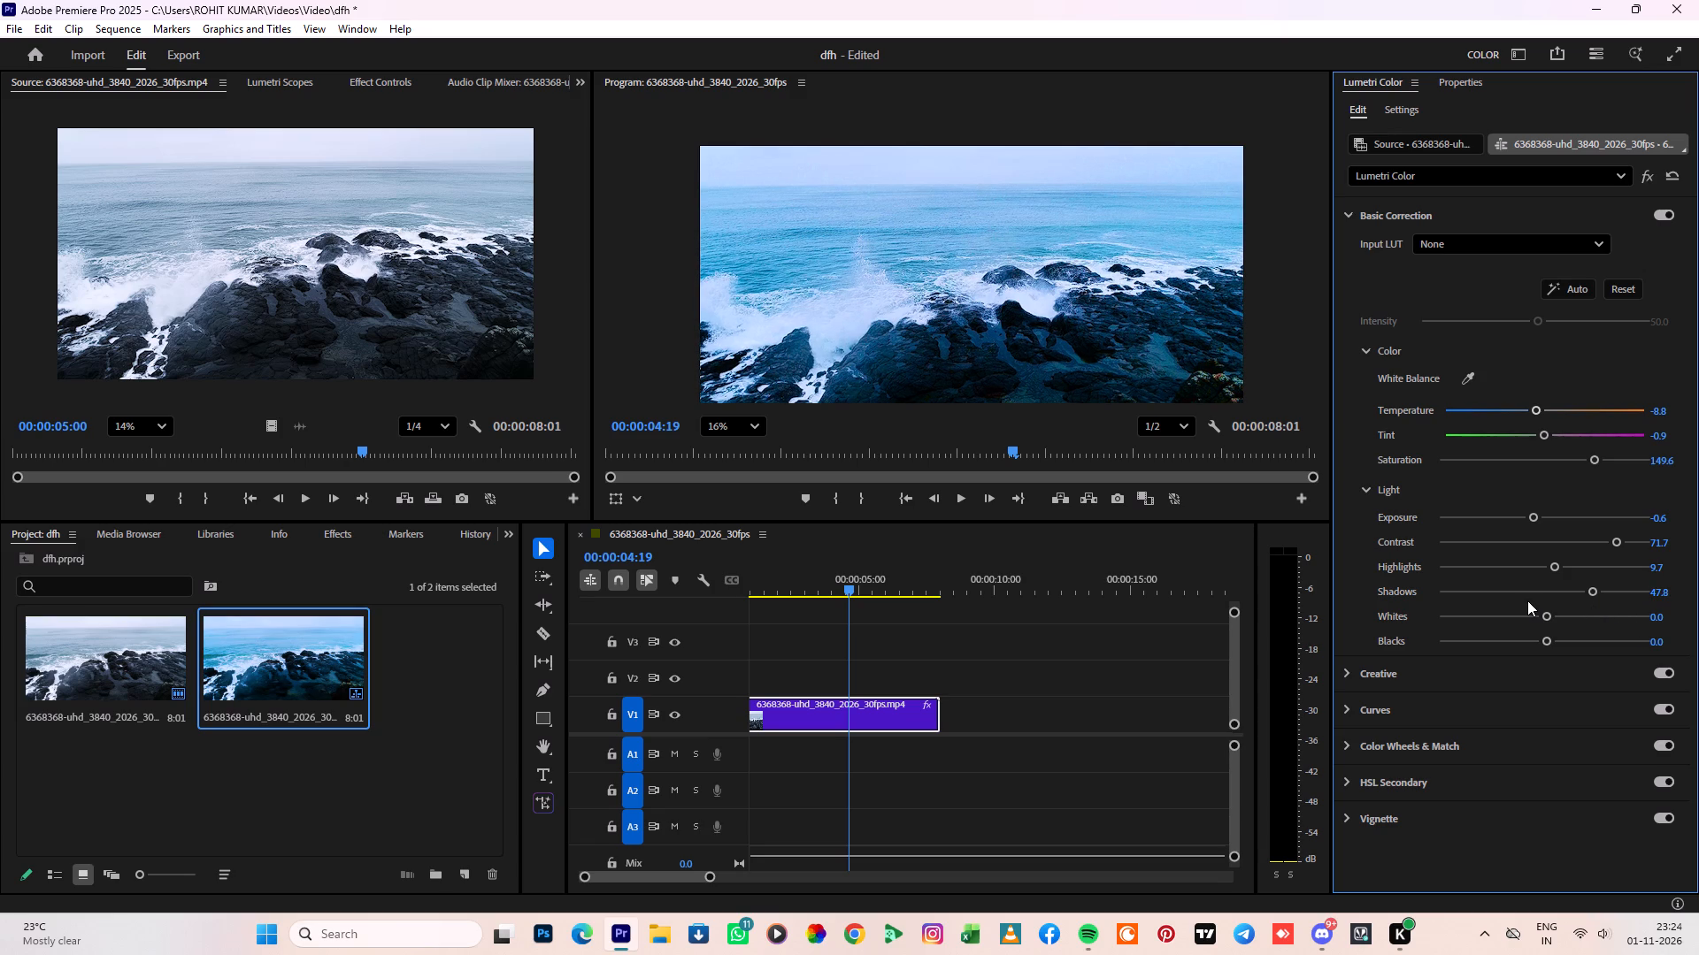
{"action": "left_click_drag", "start_coordinate": [1549, 617], "coordinate": [1668, 616]}
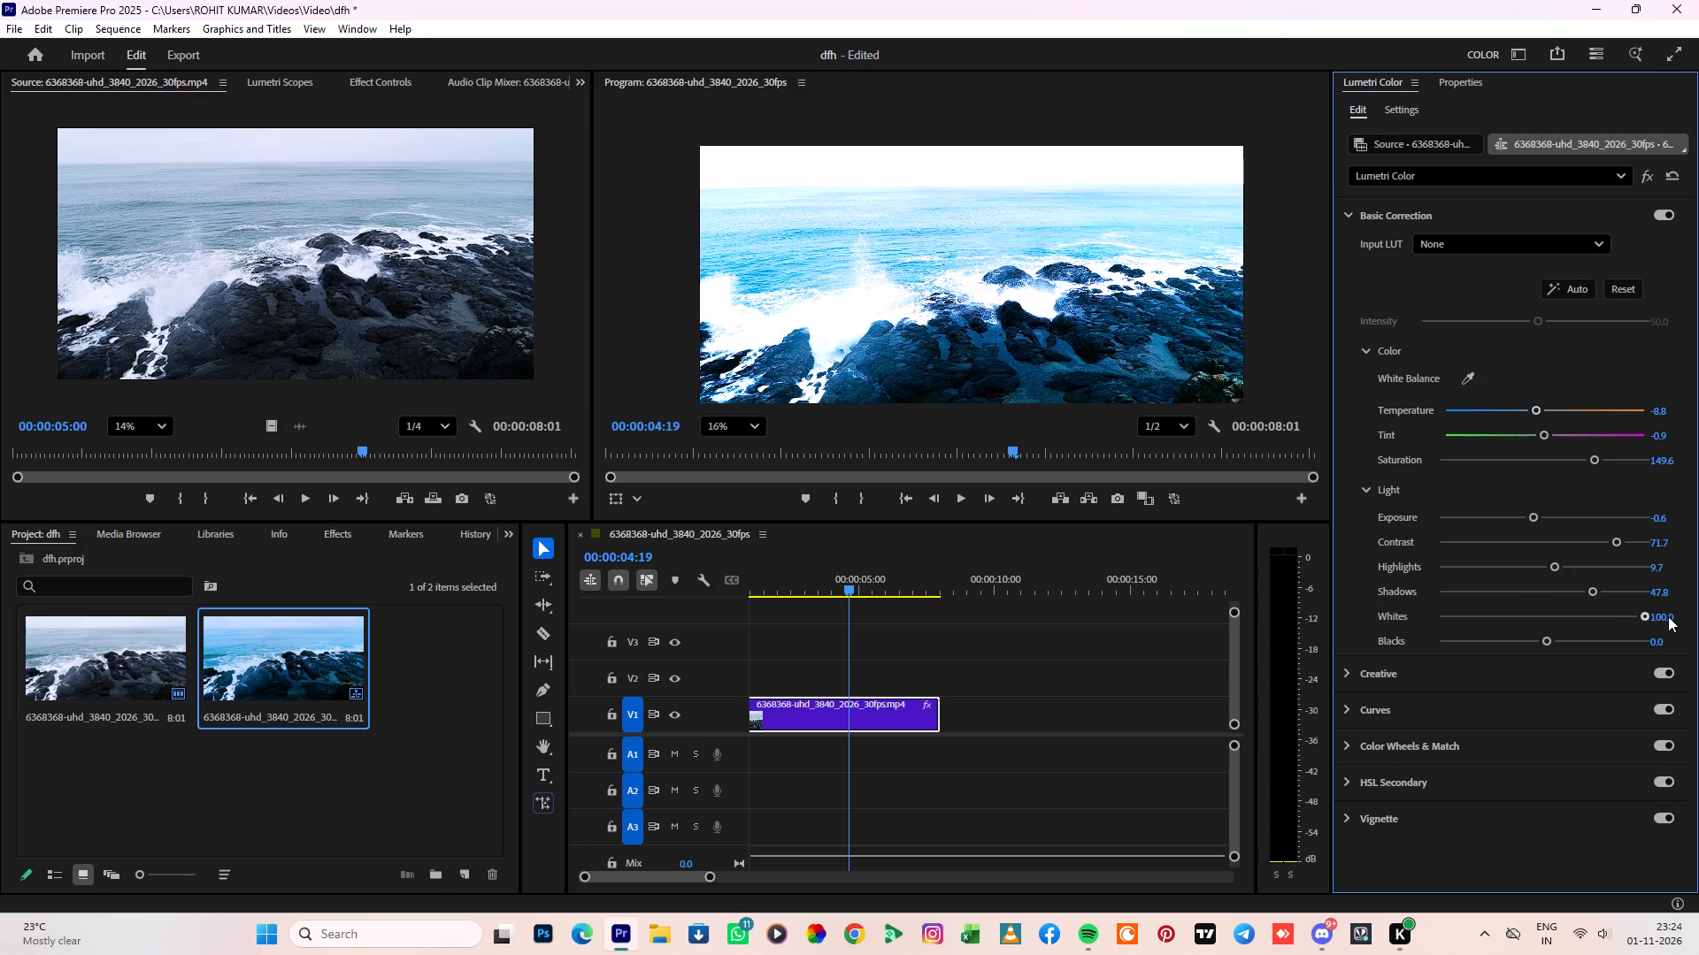
{"action": "left_click_drag", "start_coordinate": [1668, 616], "coordinate": [1552, 648]}
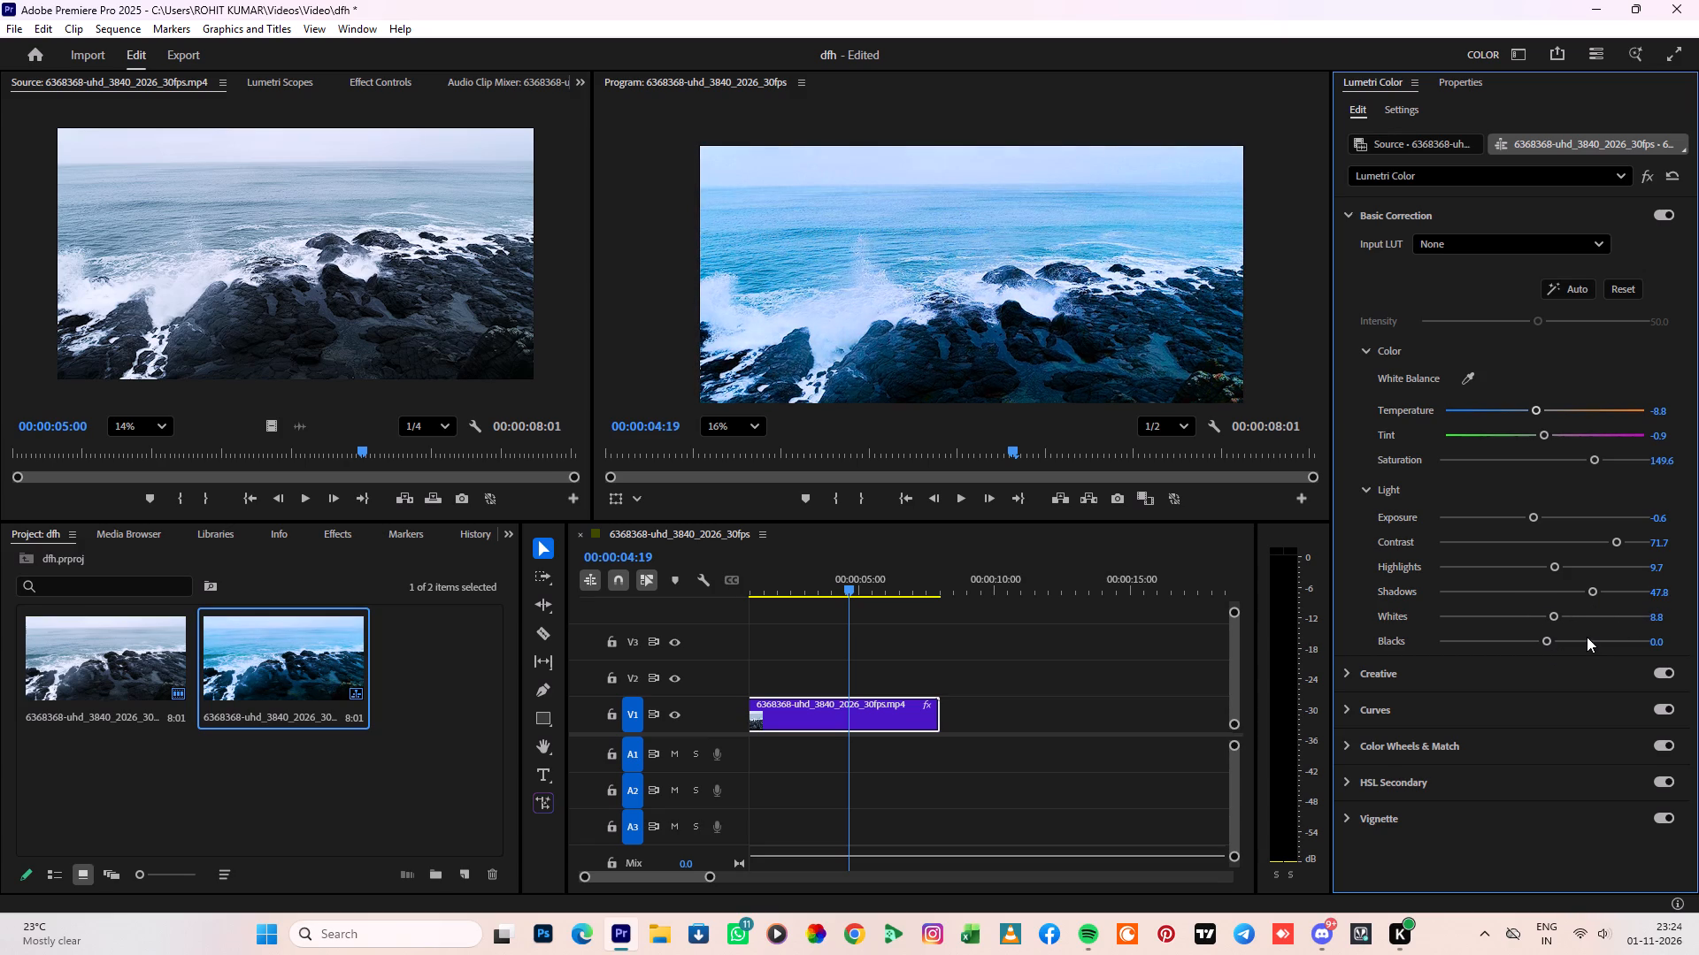
{"action": "scroll", "coordinate": [1587, 637], "scroll_direction": "down", "scroll_amount": 2}
{"action": "left_click_drag", "start_coordinate": [1546, 641], "coordinate": [1468, 668]}
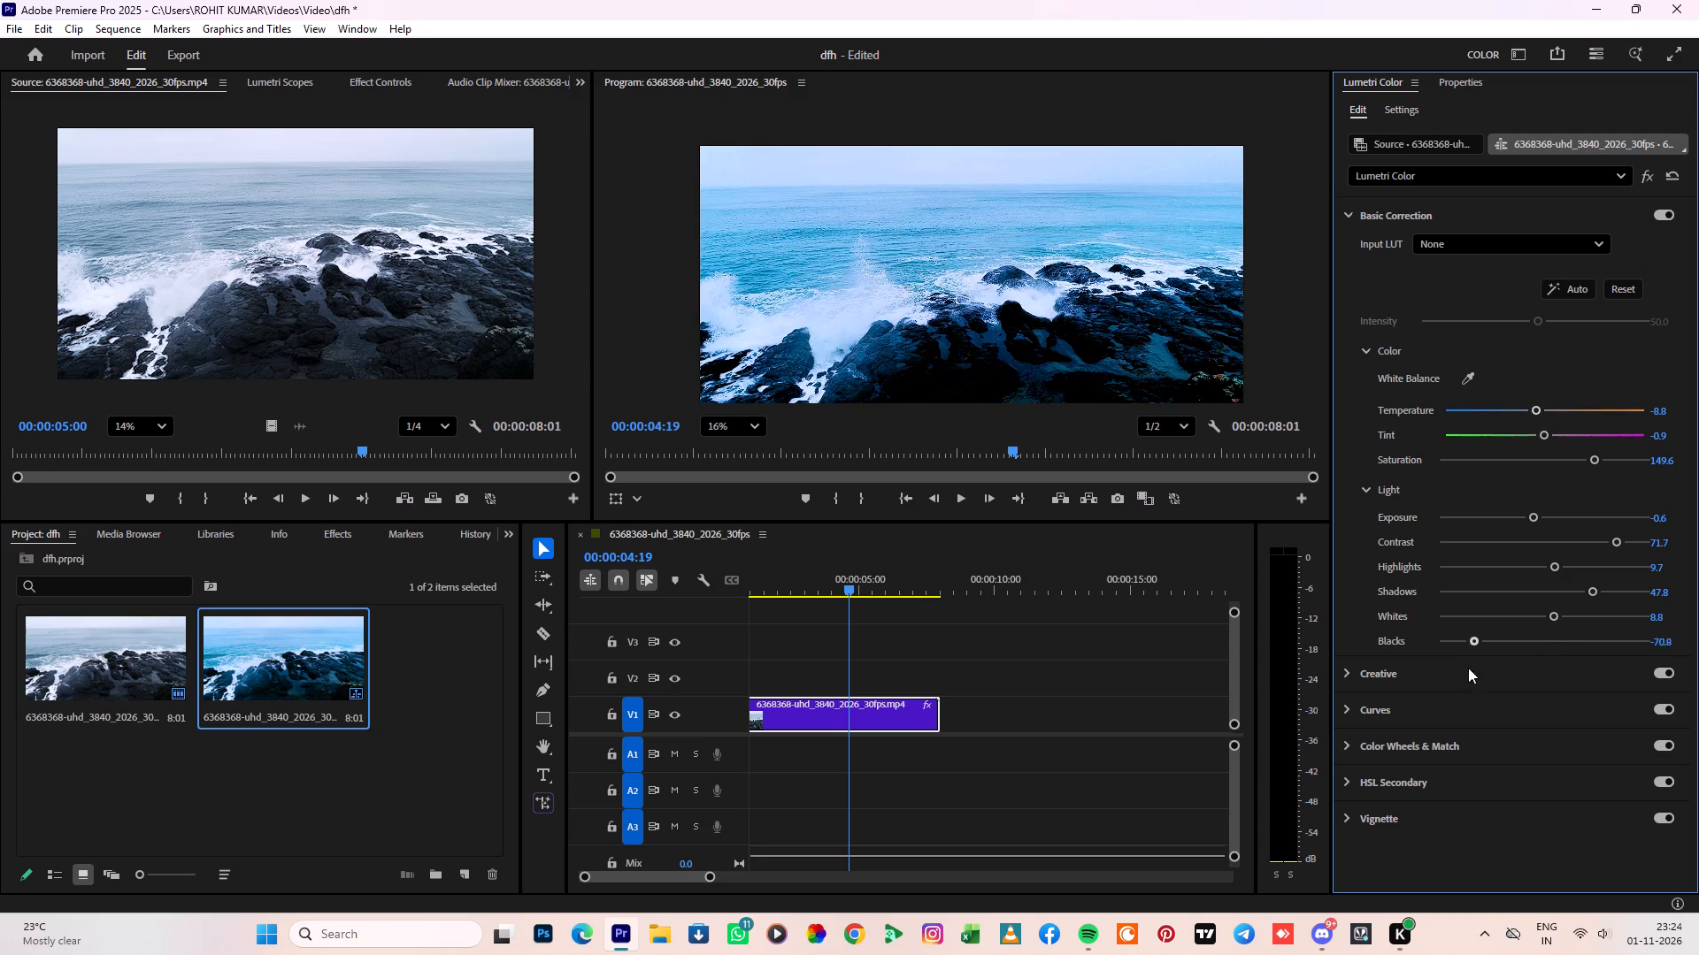
{"action": "left_click_drag", "start_coordinate": [1468, 668], "coordinate": [1574, 678]}
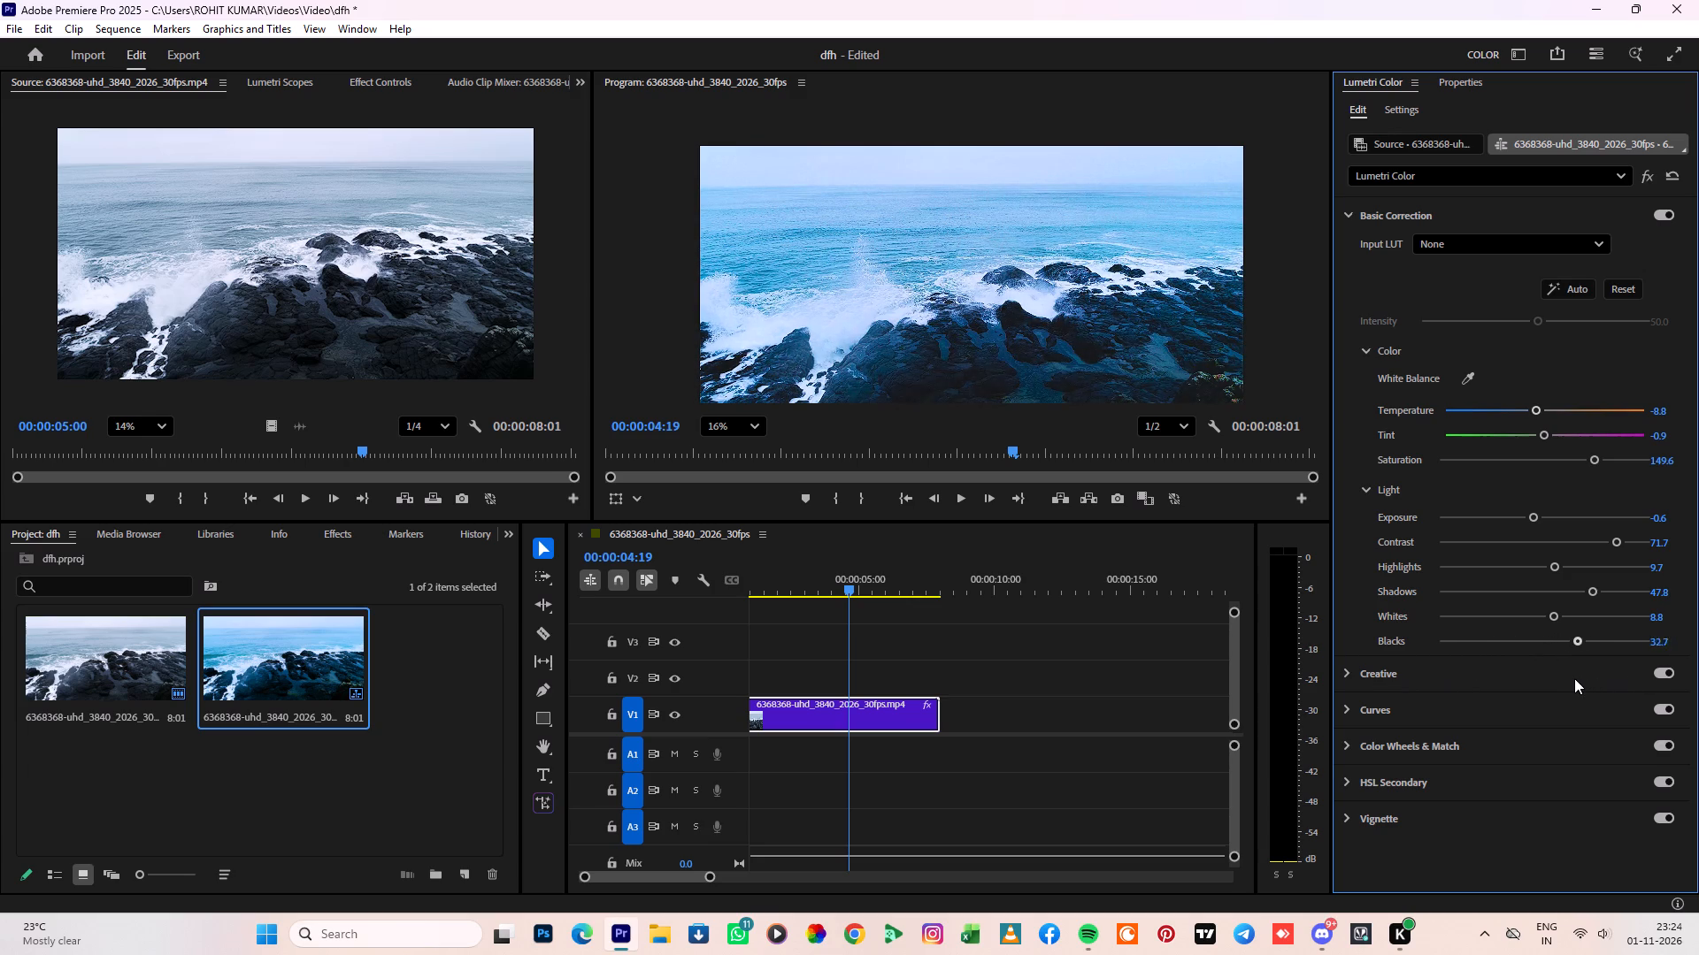
{"action": "left_click_drag", "start_coordinate": [1574, 678], "coordinate": [1559, 681]}
{"action": "scroll", "coordinate": [1555, 681], "scroll_direction": "down", "scroll_amount": 3}
In the Creative adjustments, set the sea clip's sharpen to about -2.7, comparing strong and weak sharpening in playback.
{"action": "left_click", "coordinate": [1382, 673]}
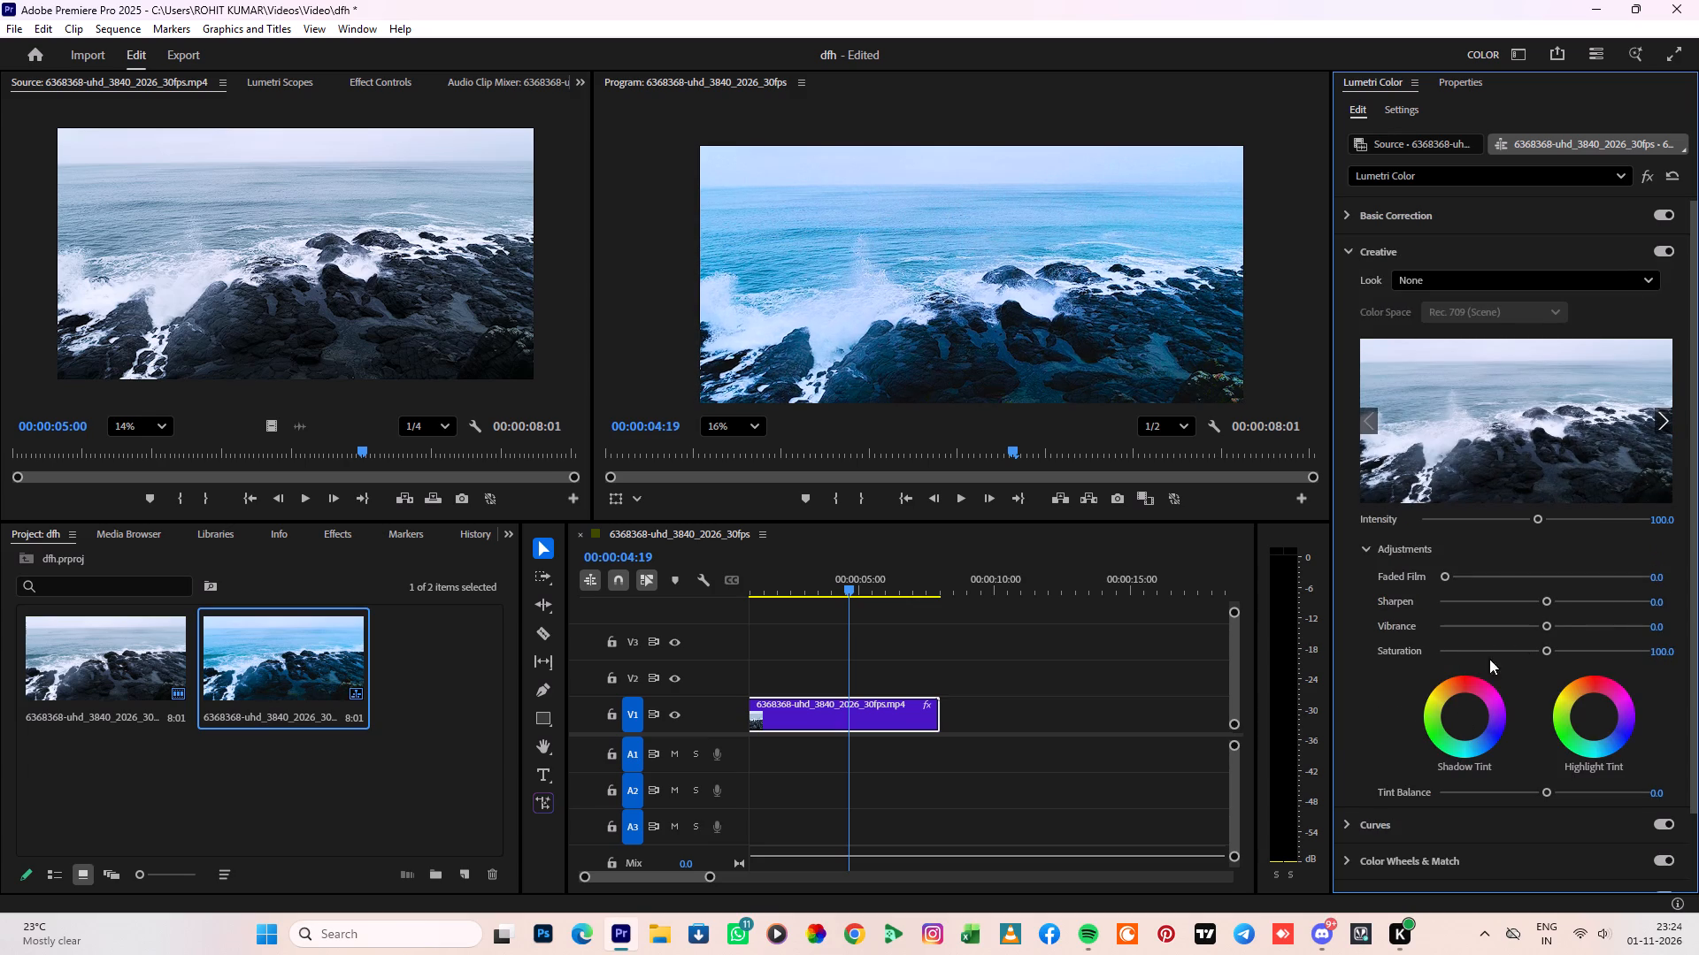
{"action": "left_click_drag", "start_coordinate": [1546, 603], "coordinate": [1511, 622]}
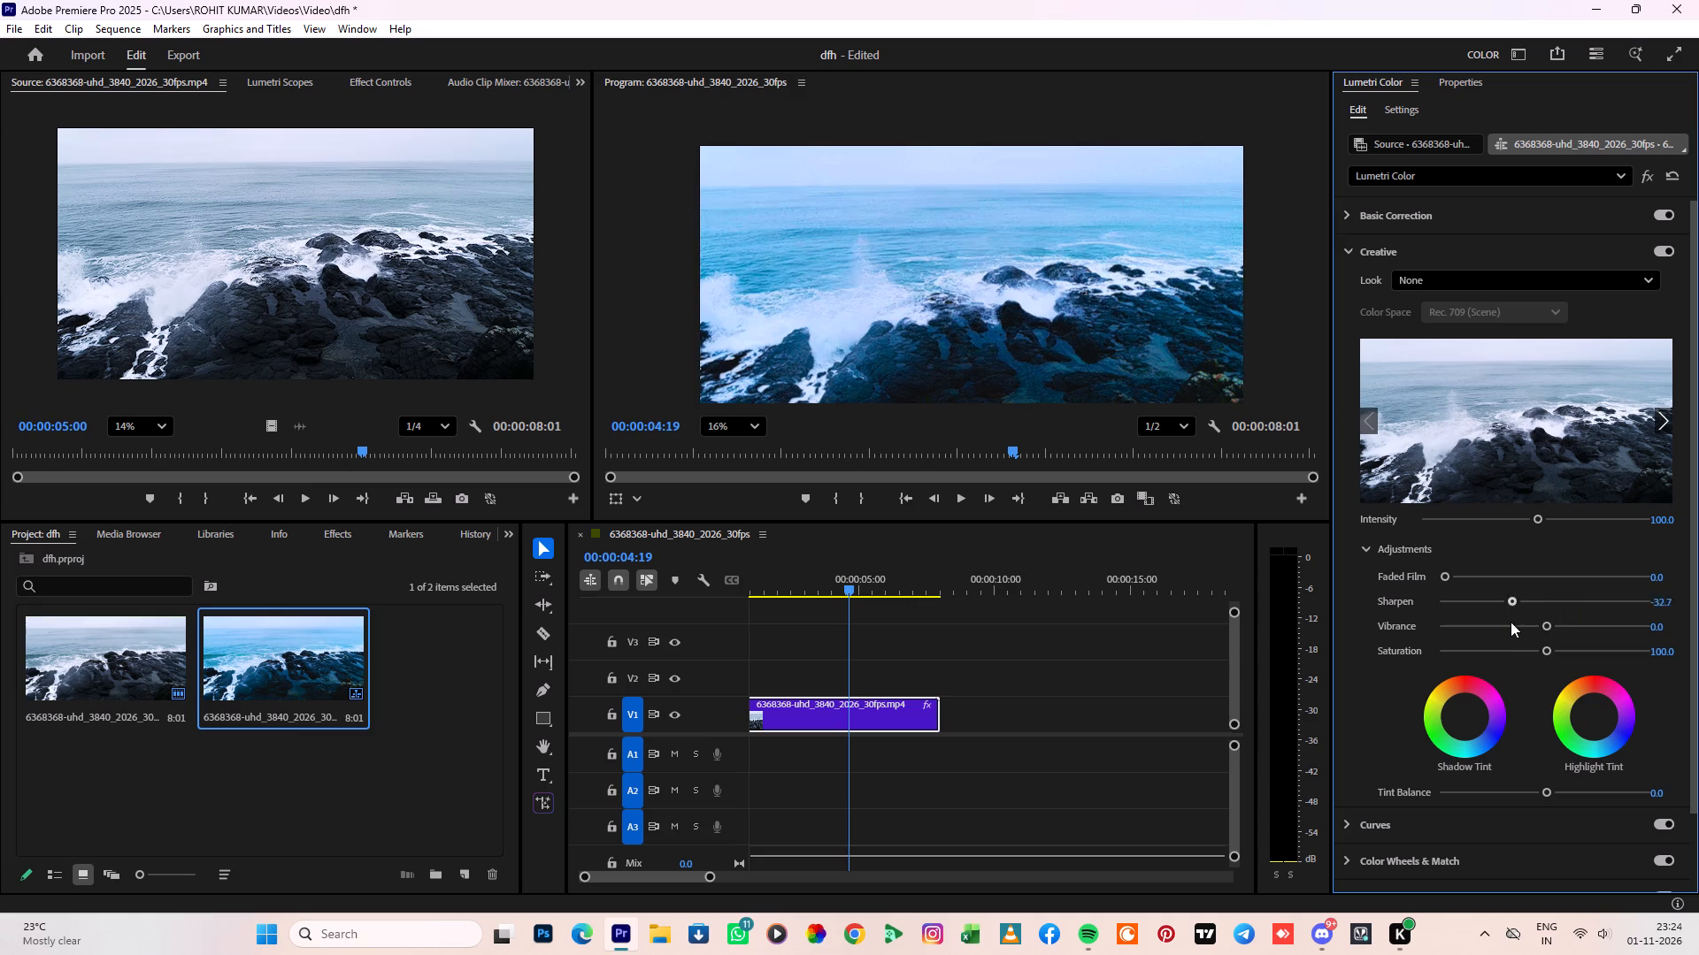
{"action": "left_click_drag", "start_coordinate": [1511, 622], "coordinate": [1657, 615]}
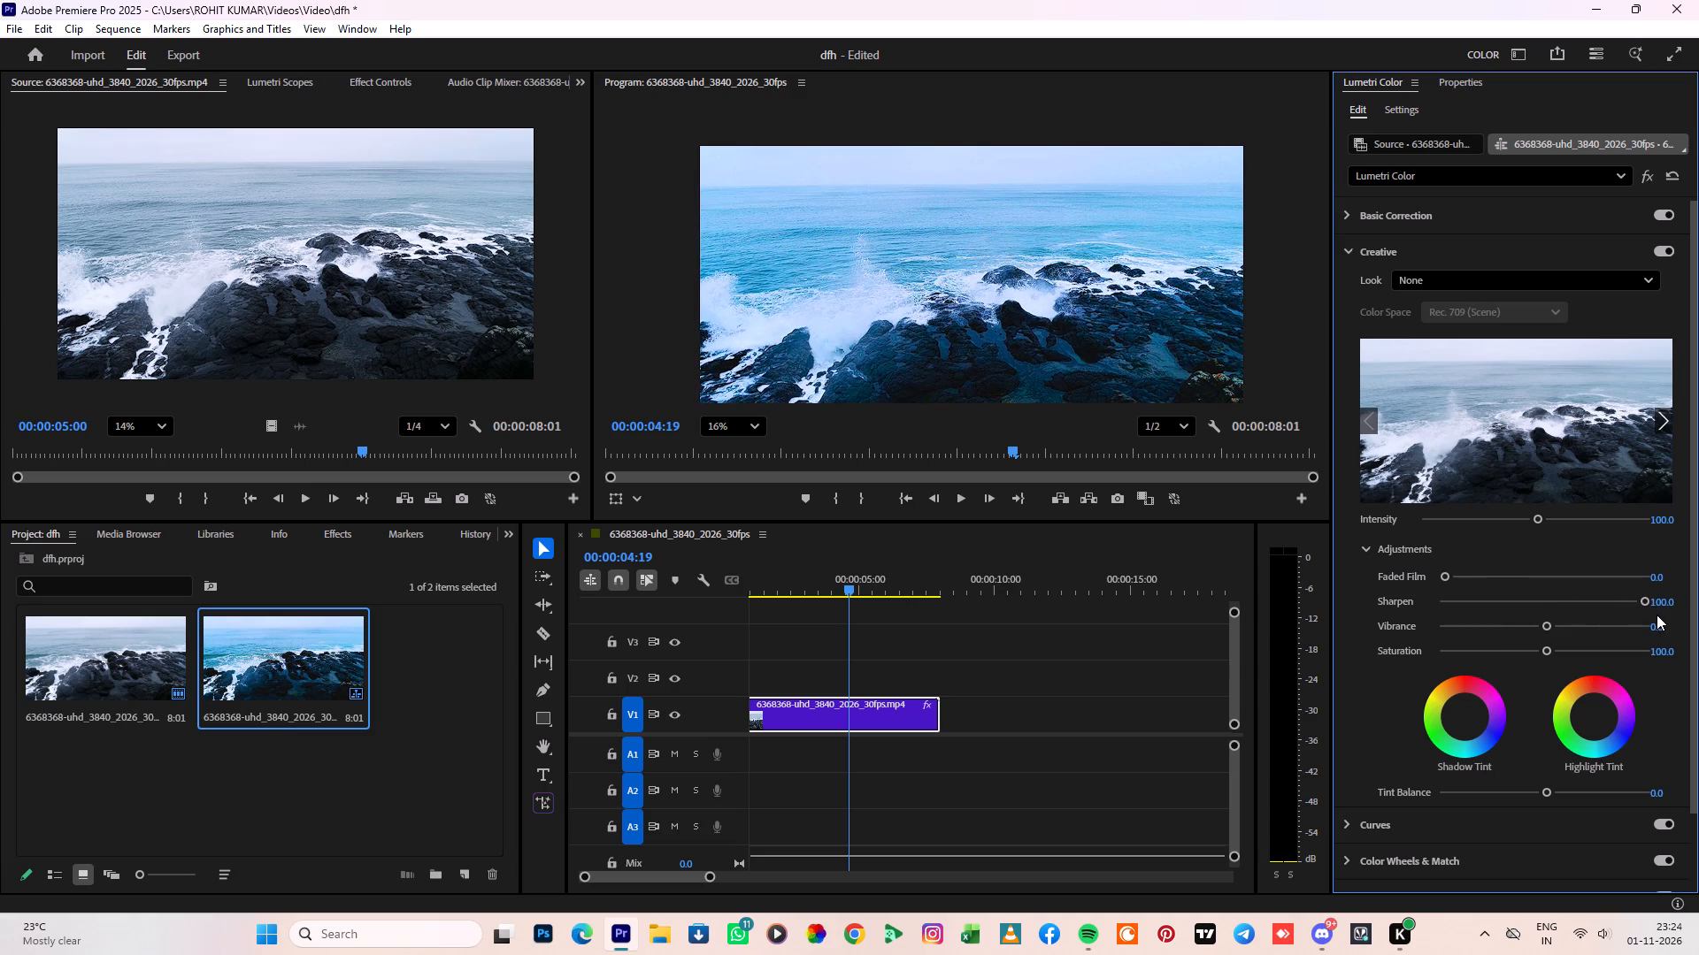
{"action": "left_click", "coordinate": [965, 501]}
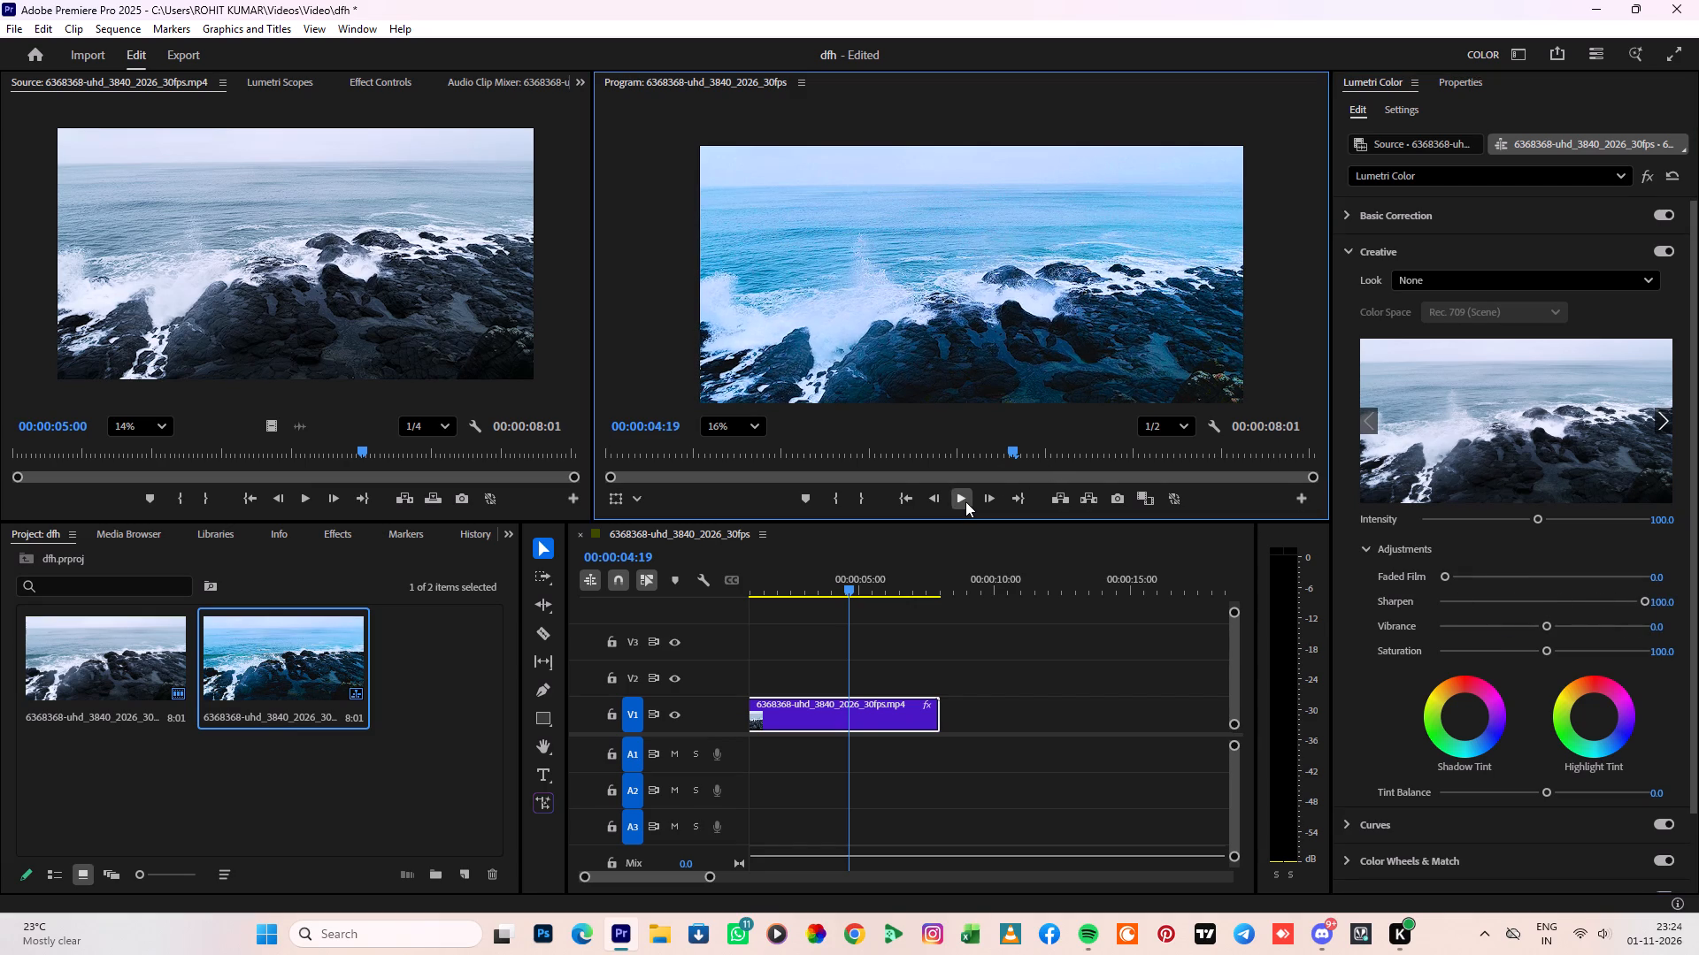
{"action": "left_click", "coordinate": [965, 501]}
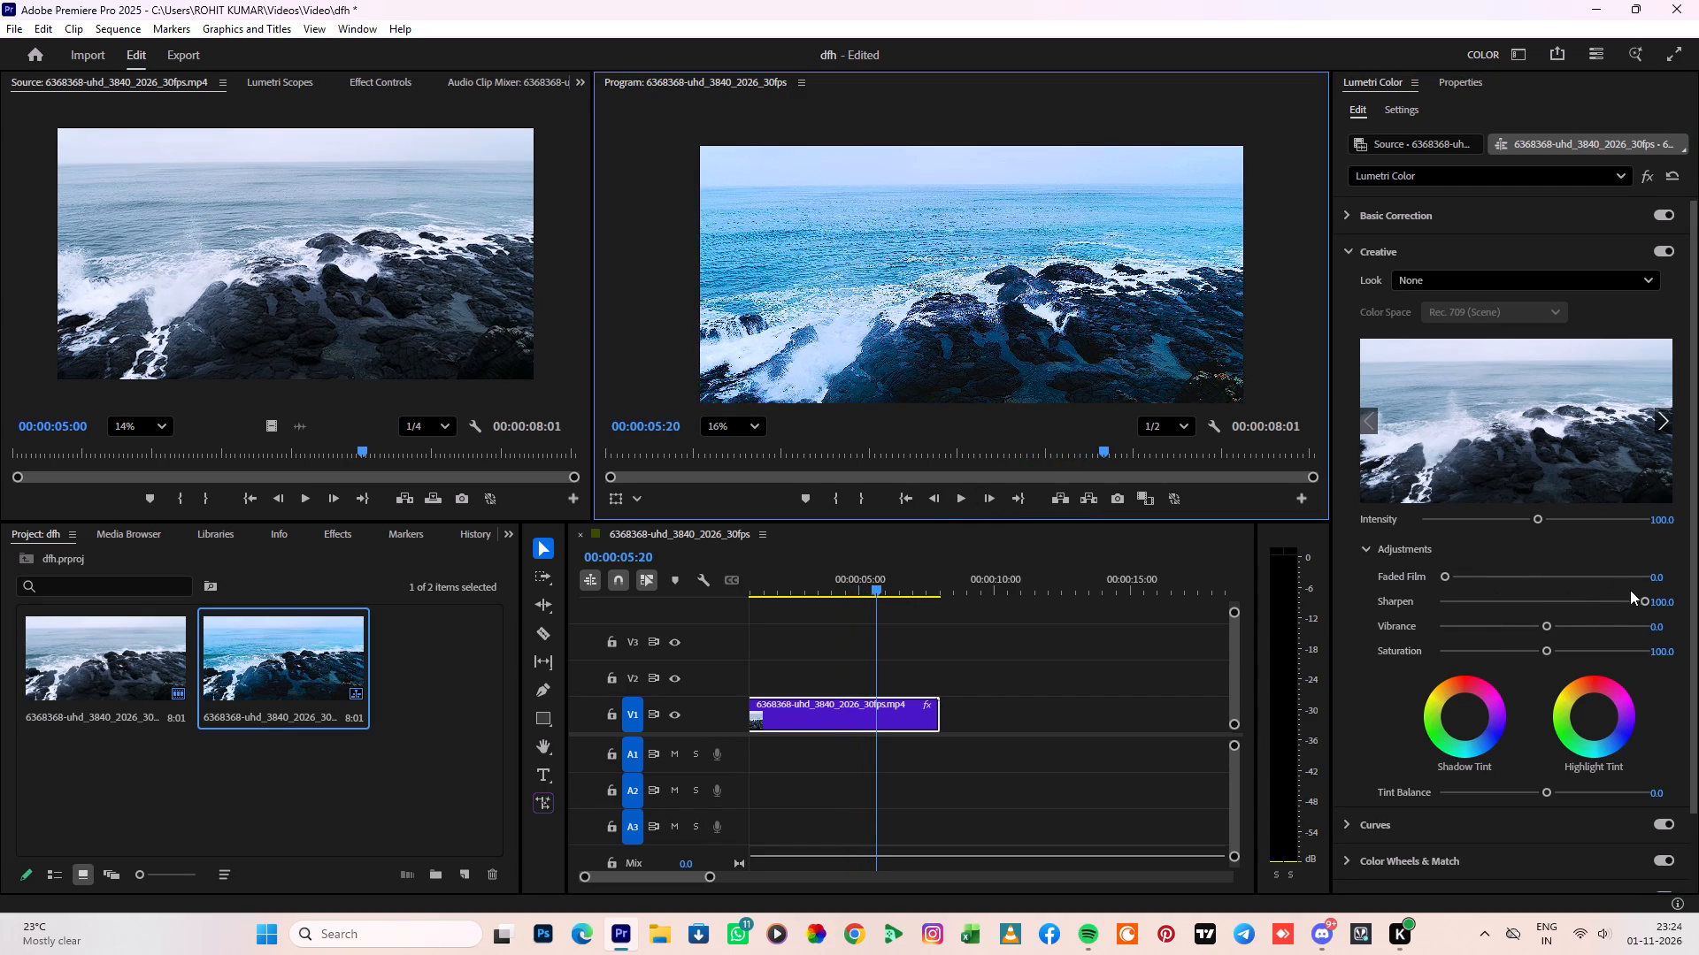
{"action": "left_click_drag", "start_coordinate": [1643, 601], "coordinate": [1541, 615]}
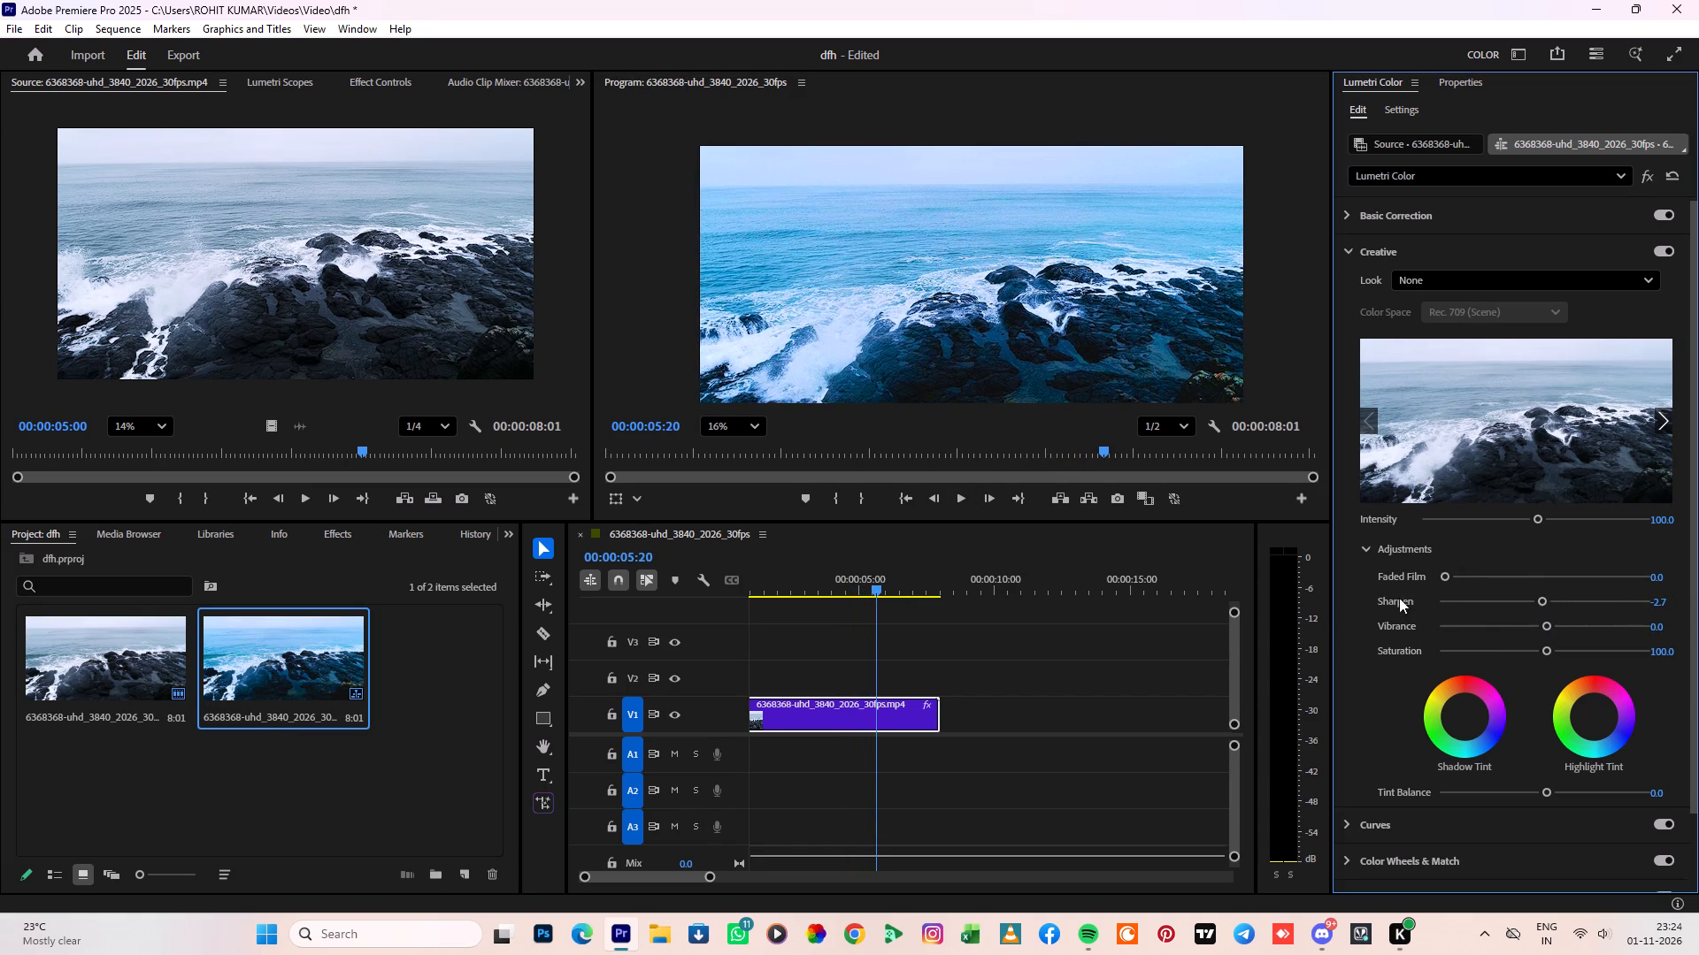
{"action": "left_click", "coordinate": [961, 503]}
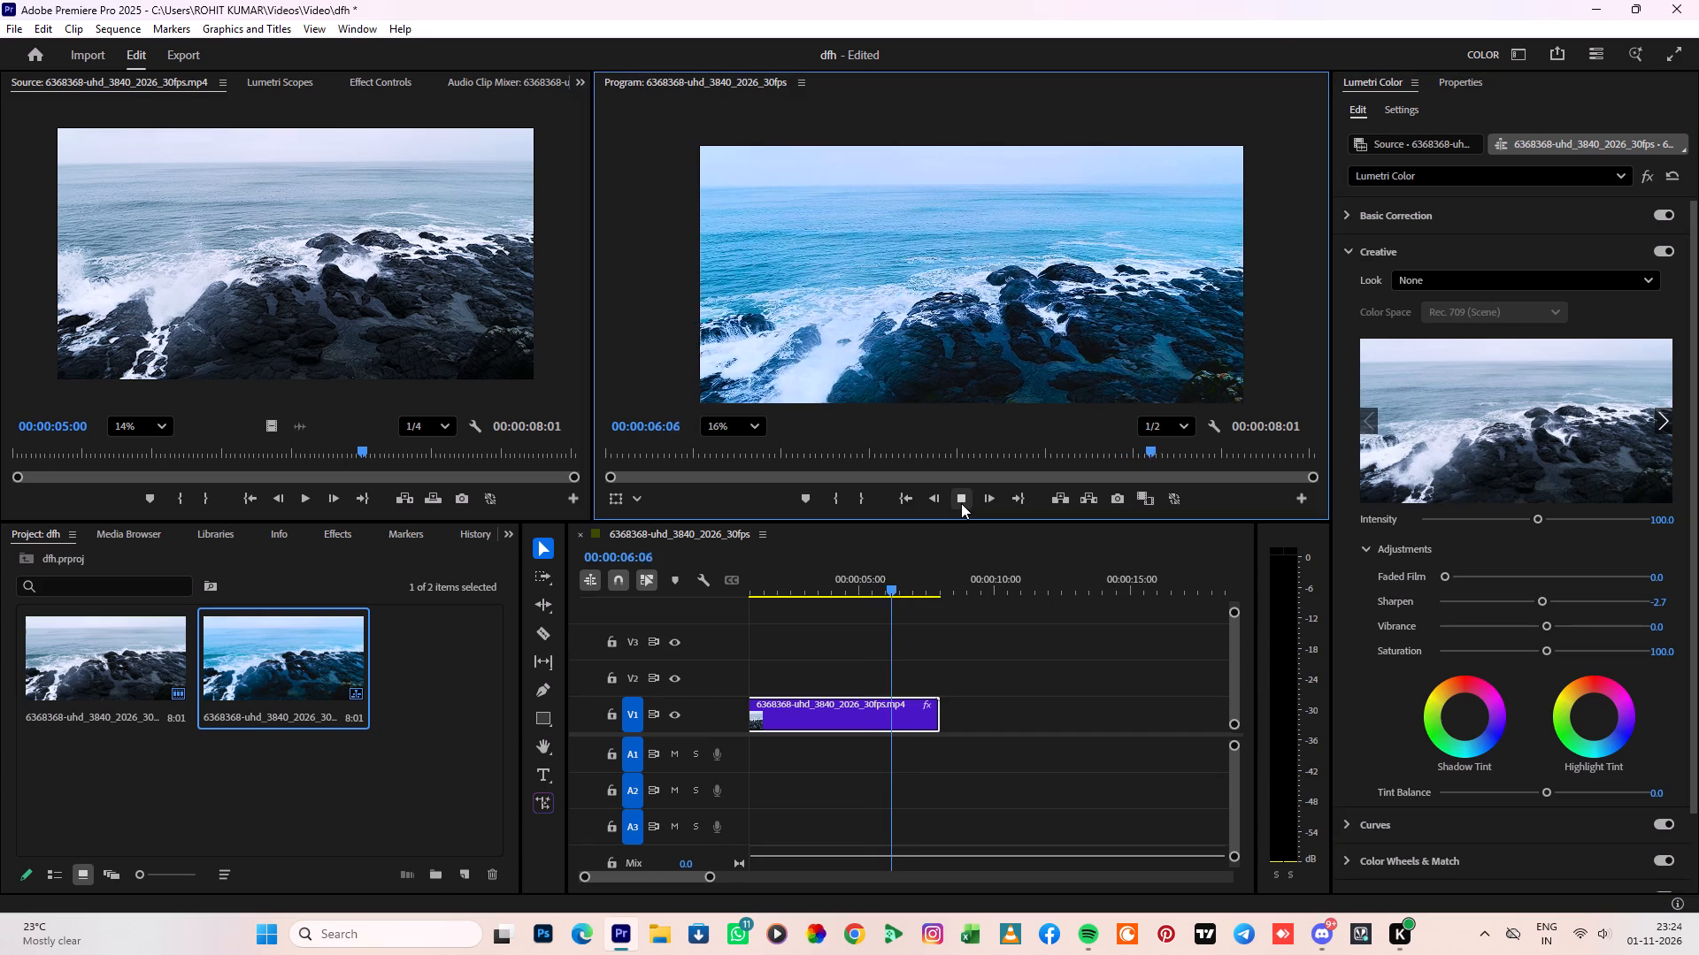
{"action": "left_click", "coordinate": [961, 503]}
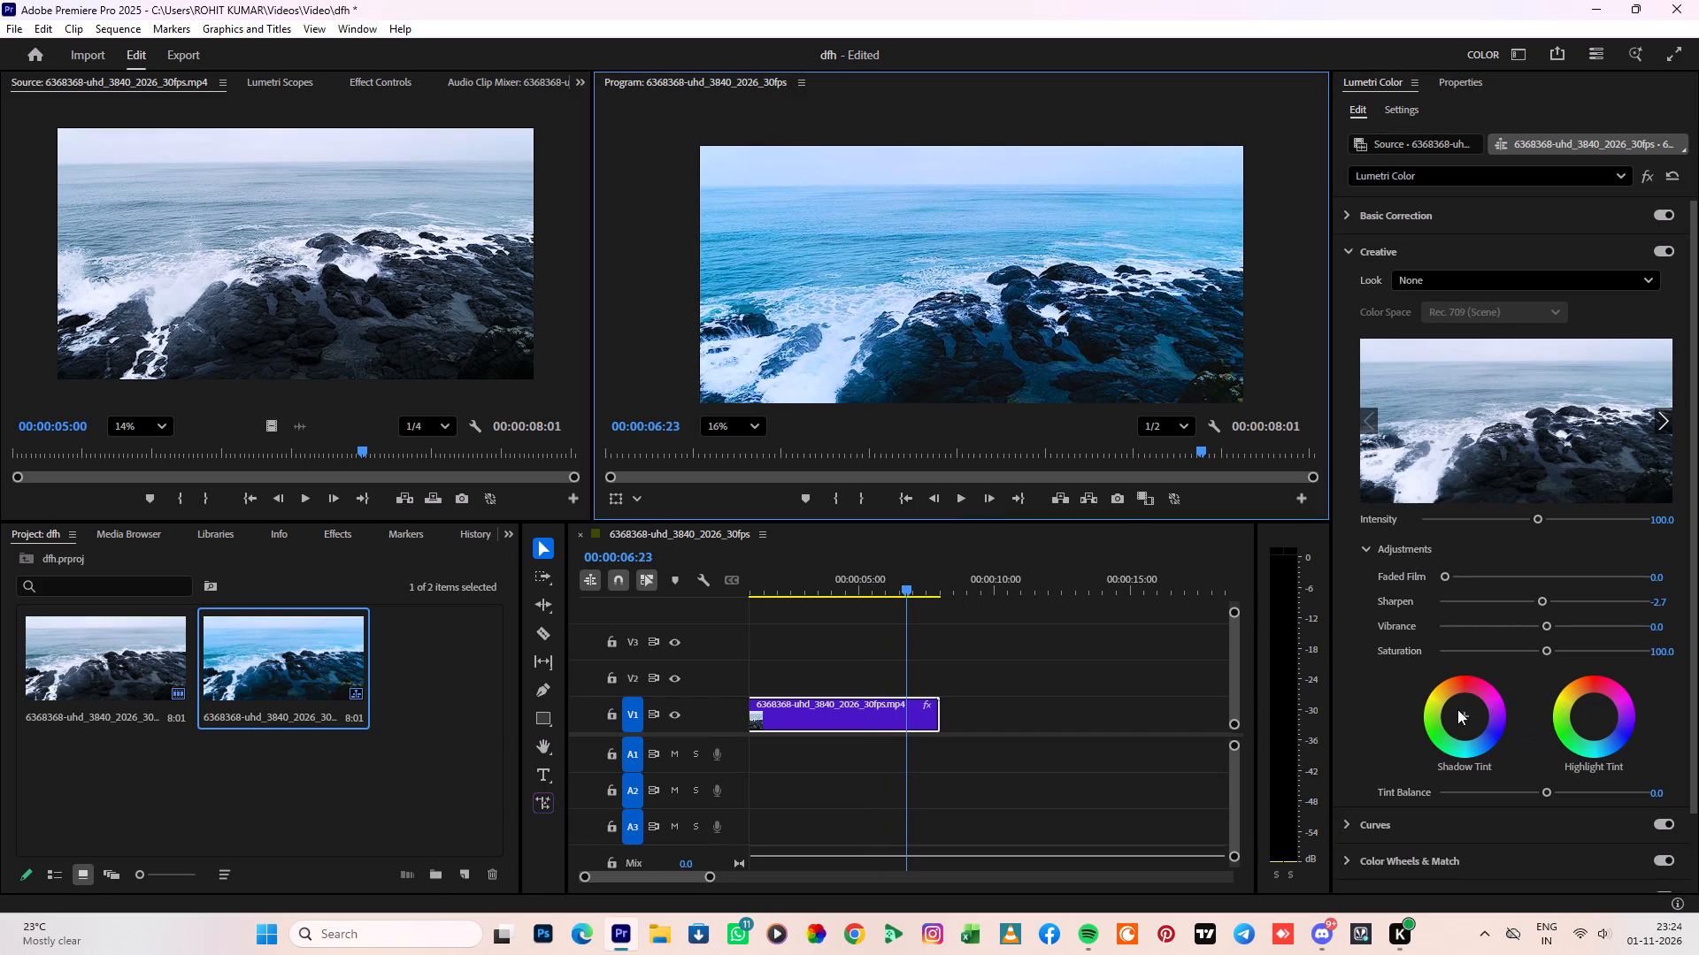
Shift the sea clip's Creative shadow tint toward blue, raise tint balance to 100, and play the sequence to check it.
{"action": "left_click", "coordinate": [1473, 737]}
{"action": "left_click_drag", "start_coordinate": [1473, 737], "coordinate": [1475, 752]}
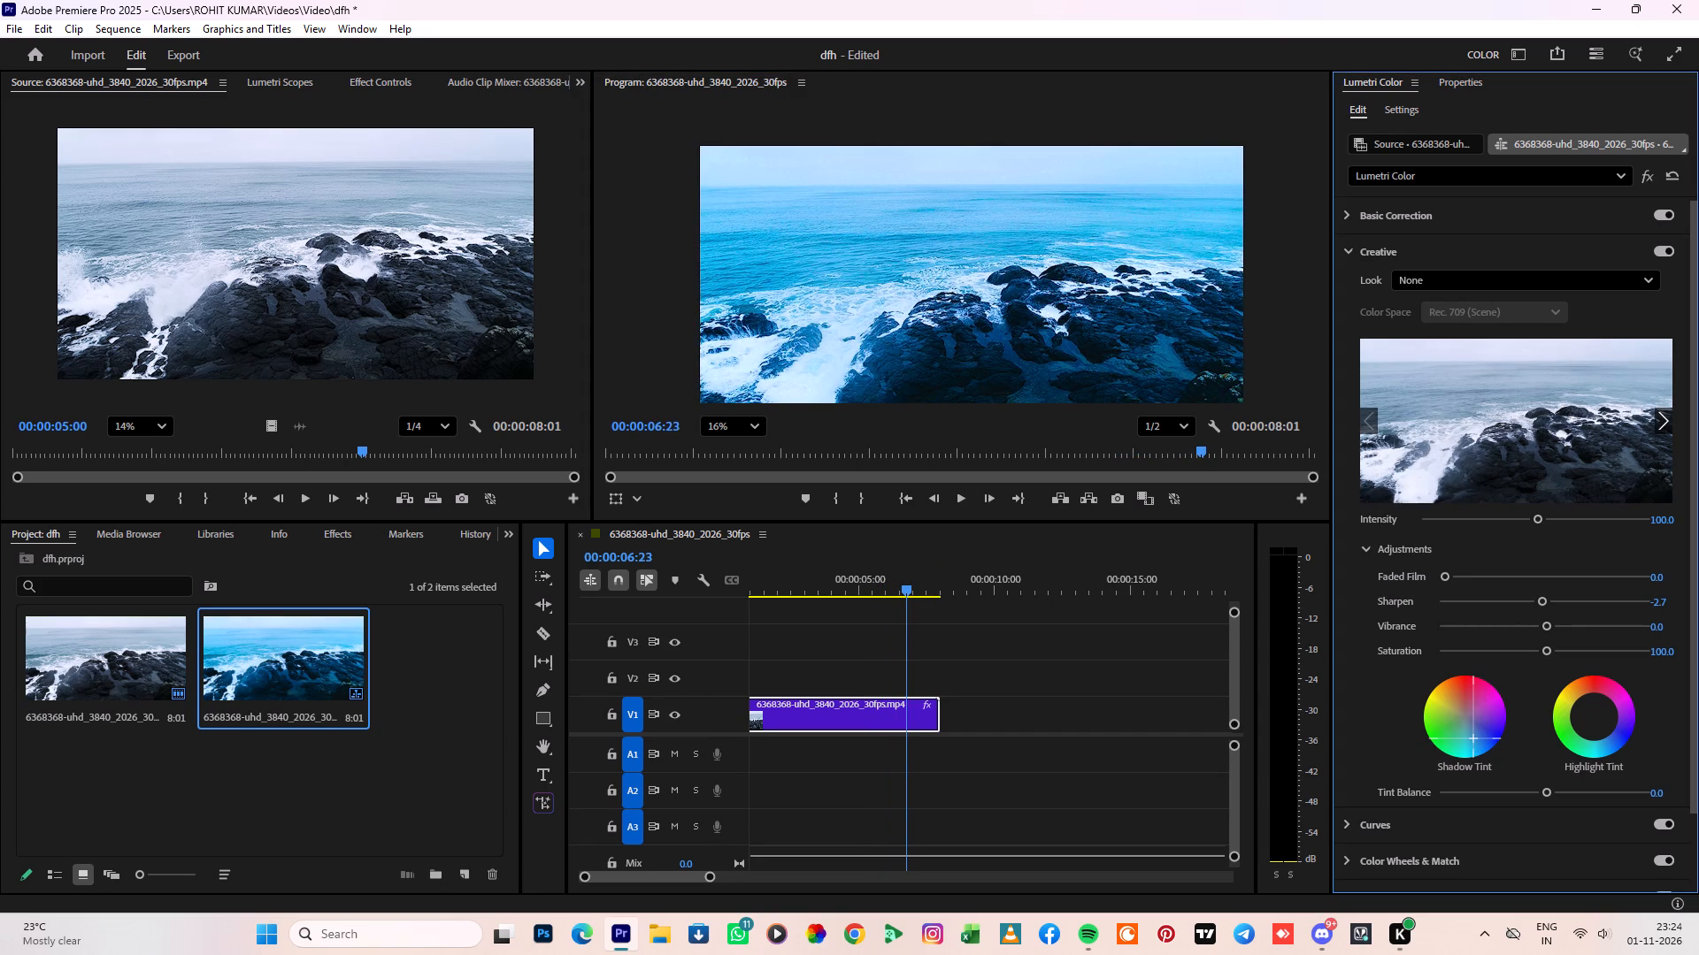
{"action": "left_click_drag", "start_coordinate": [1475, 752], "coordinate": [1468, 810]}
{"action": "left_click_drag", "start_coordinate": [1549, 793], "coordinate": [1572, 793]}
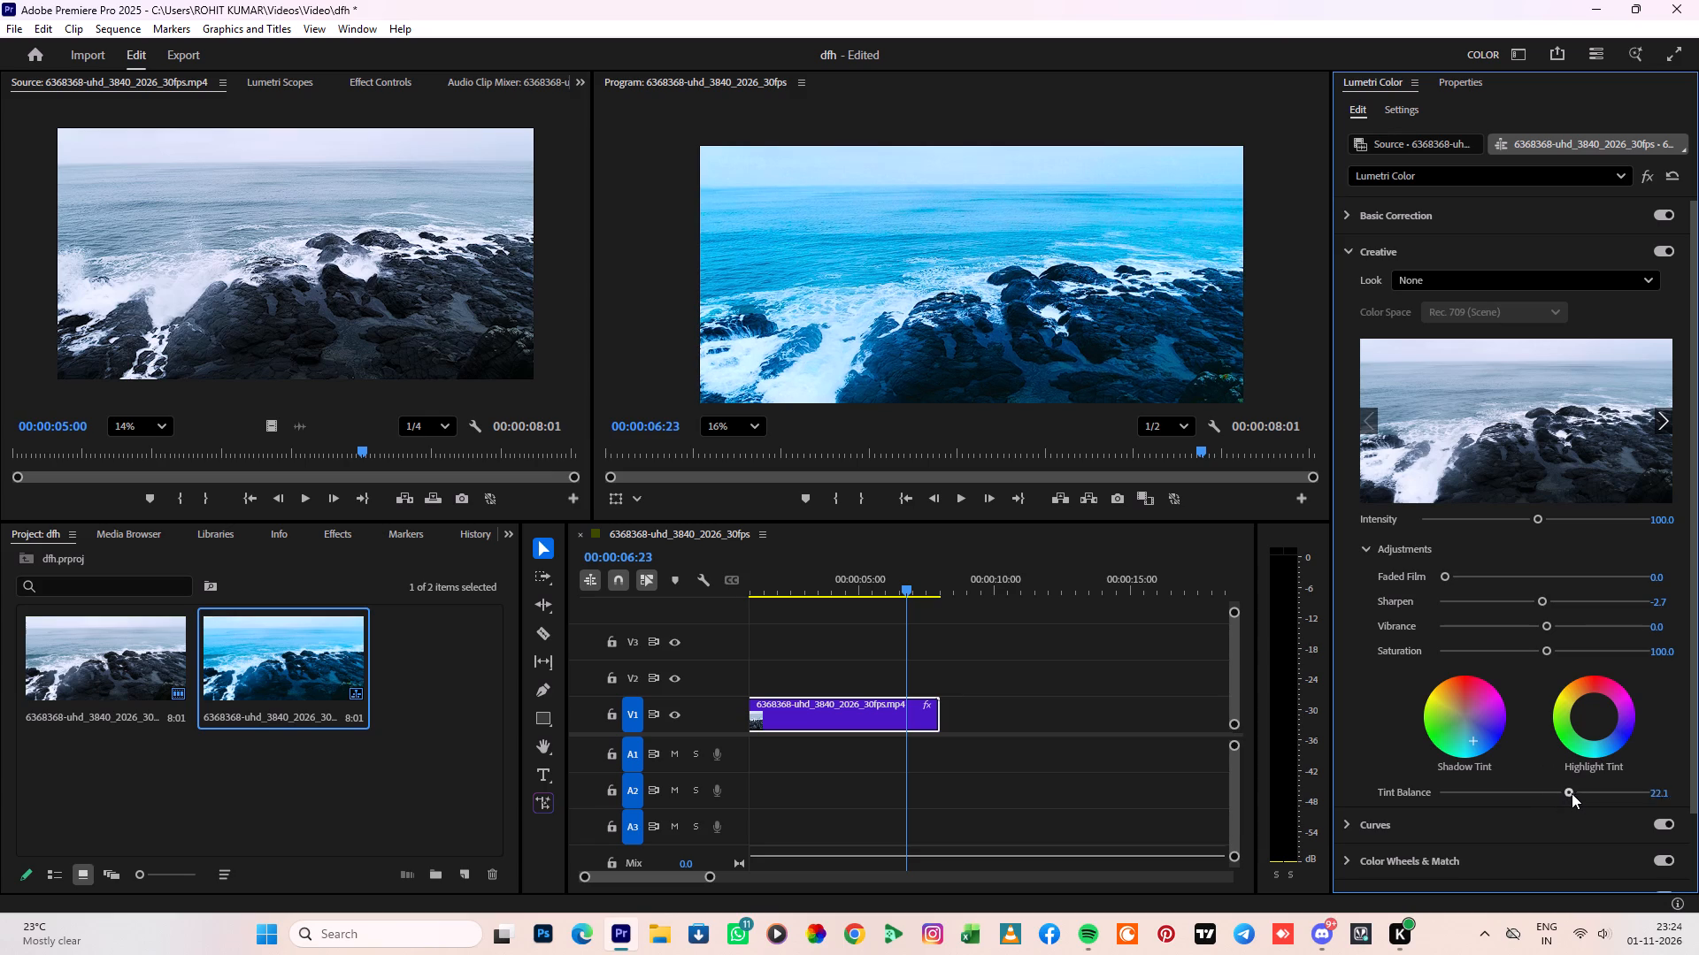
{"action": "left_click_drag", "start_coordinate": [1572, 793], "coordinate": [1589, 801]}
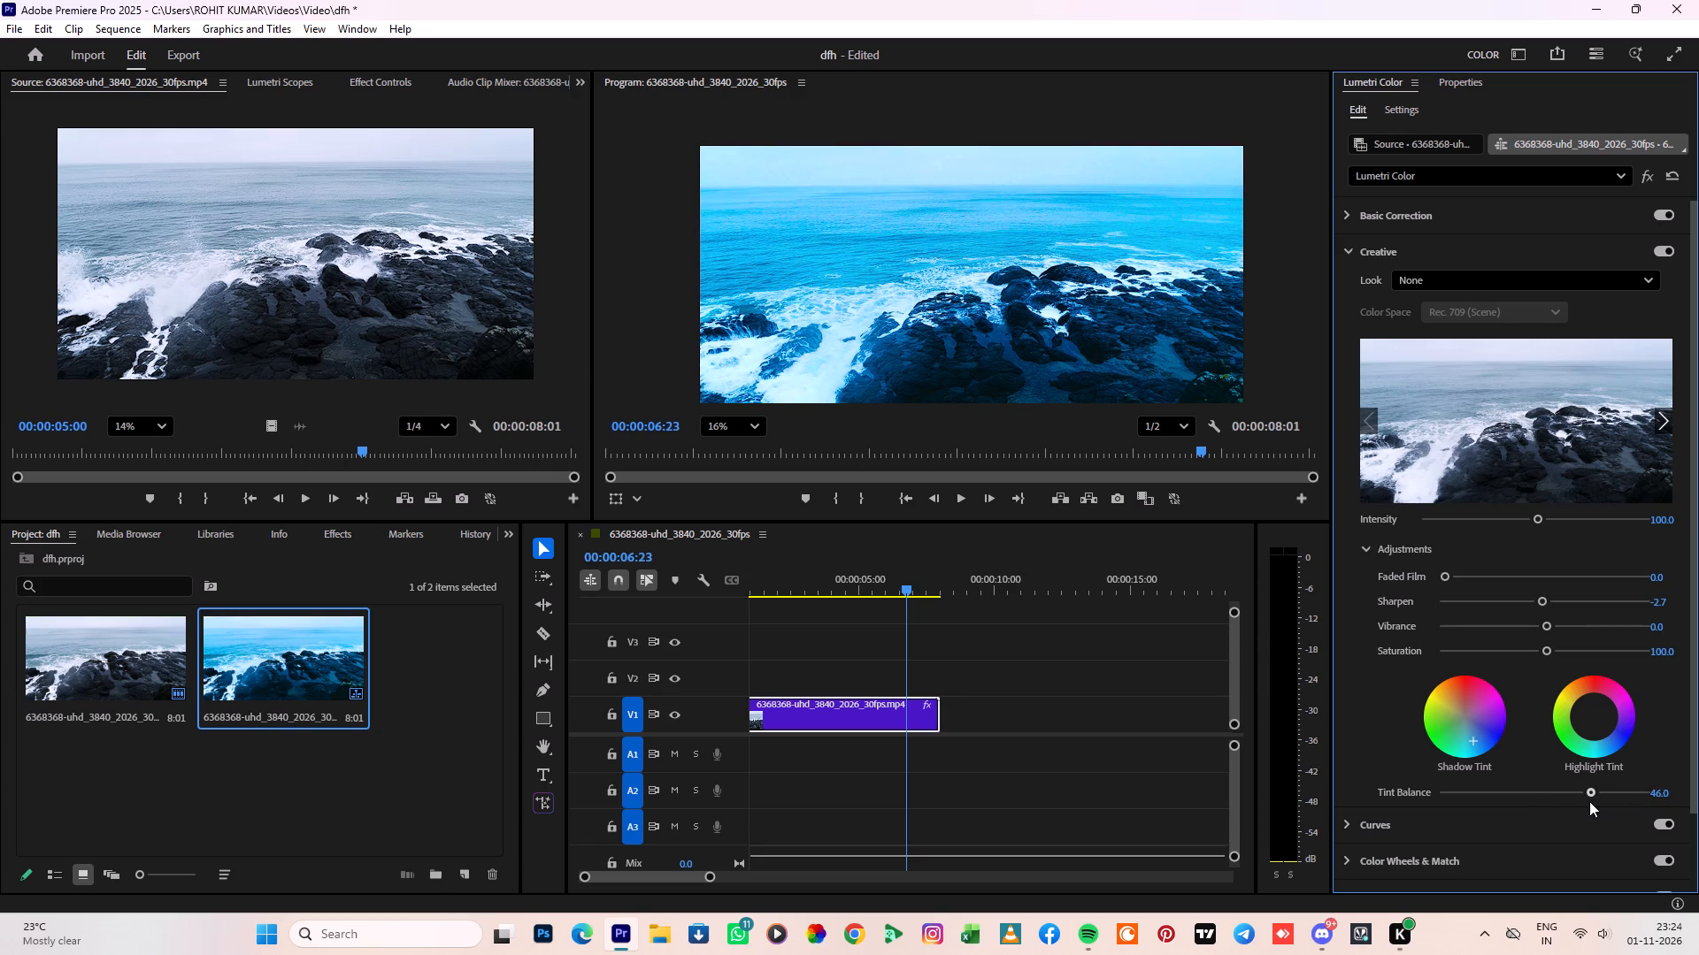
{"action": "left_click_drag", "start_coordinate": [1589, 801], "coordinate": [1680, 804]}
{"action": "left_click", "coordinate": [957, 496]}
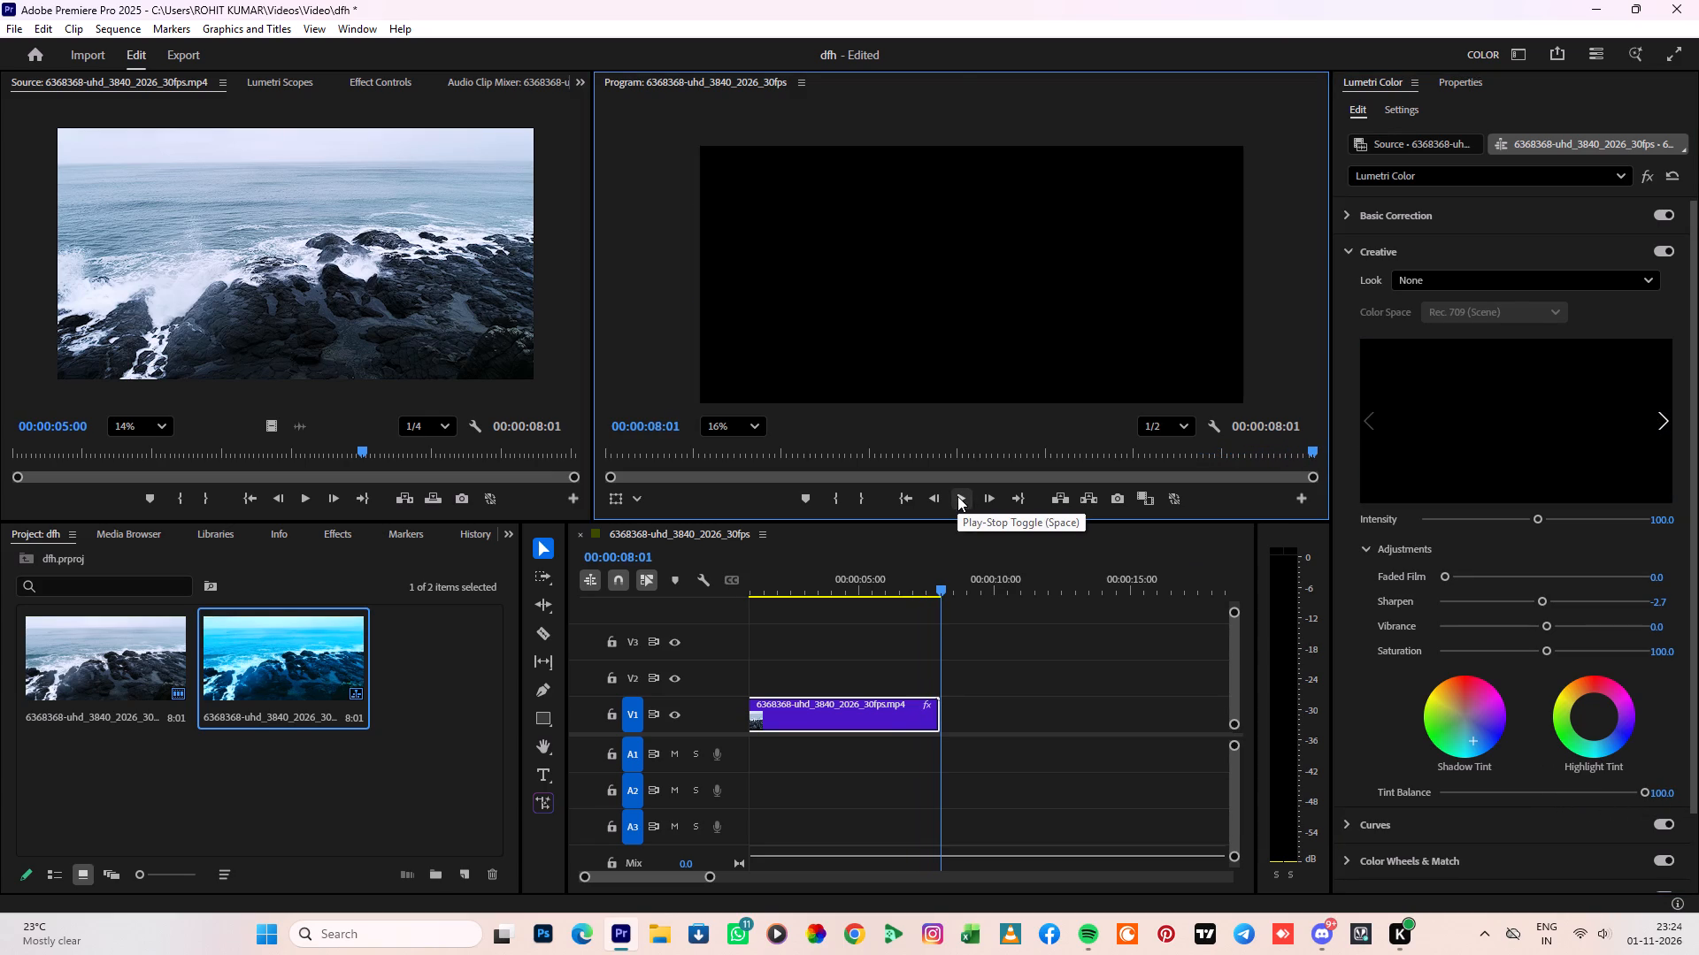
{"action": "left_click", "coordinate": [957, 496]}
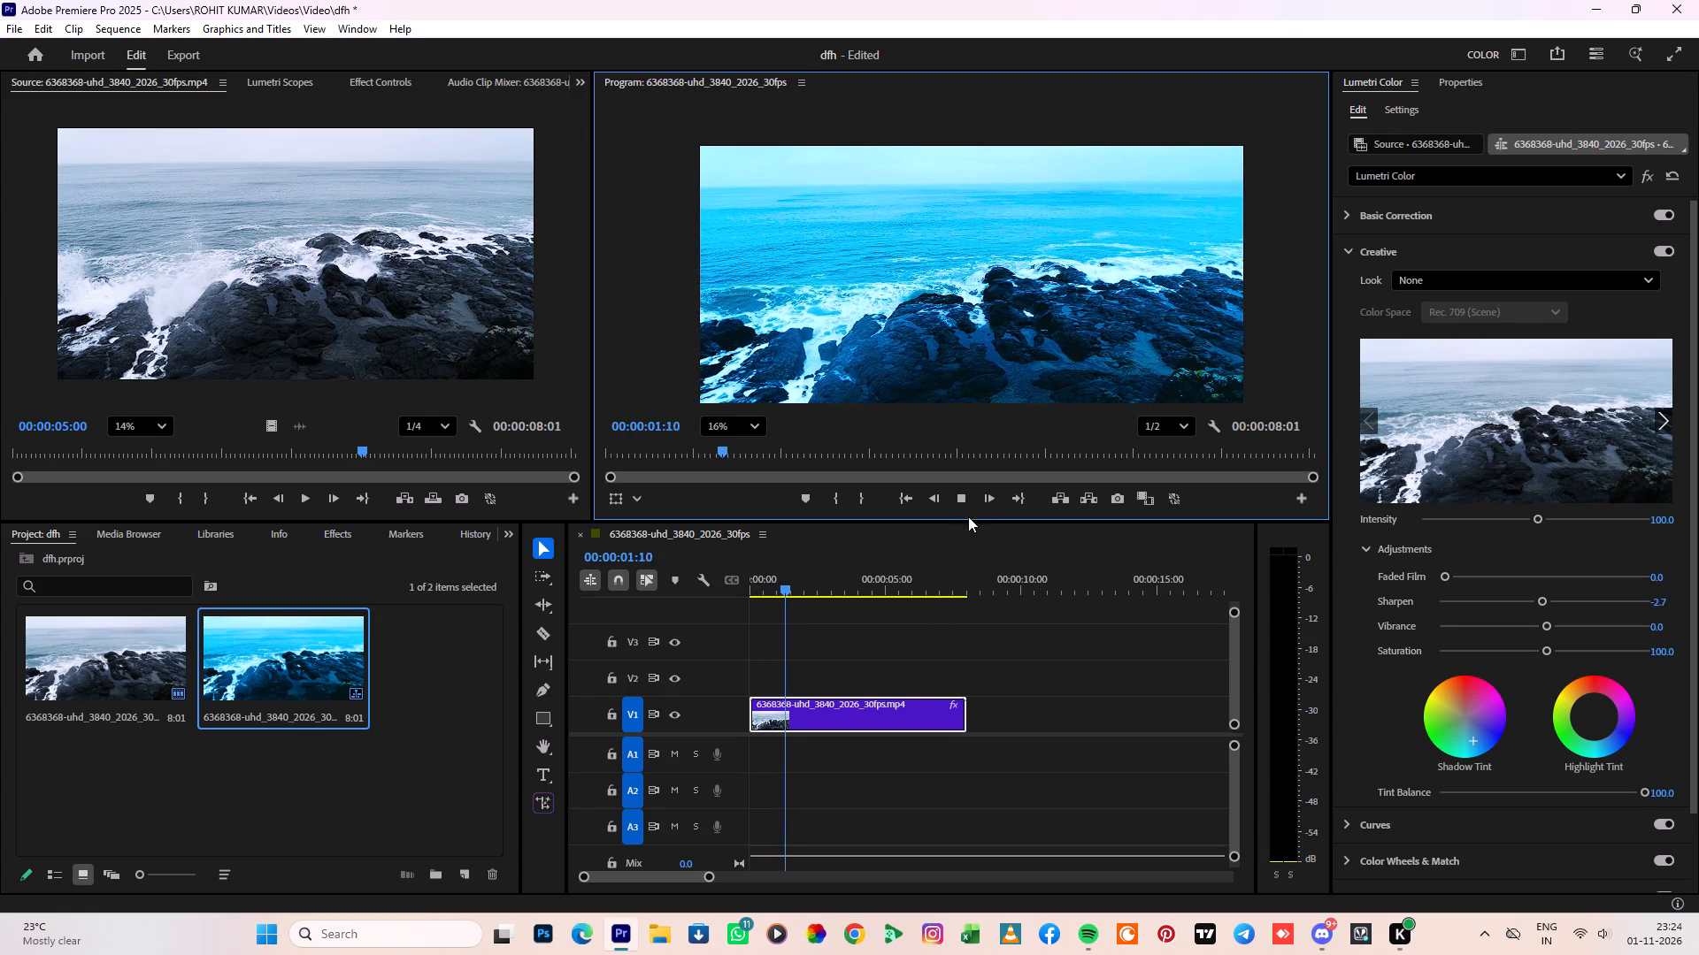
{"action": "left_click", "coordinate": [960, 493]}
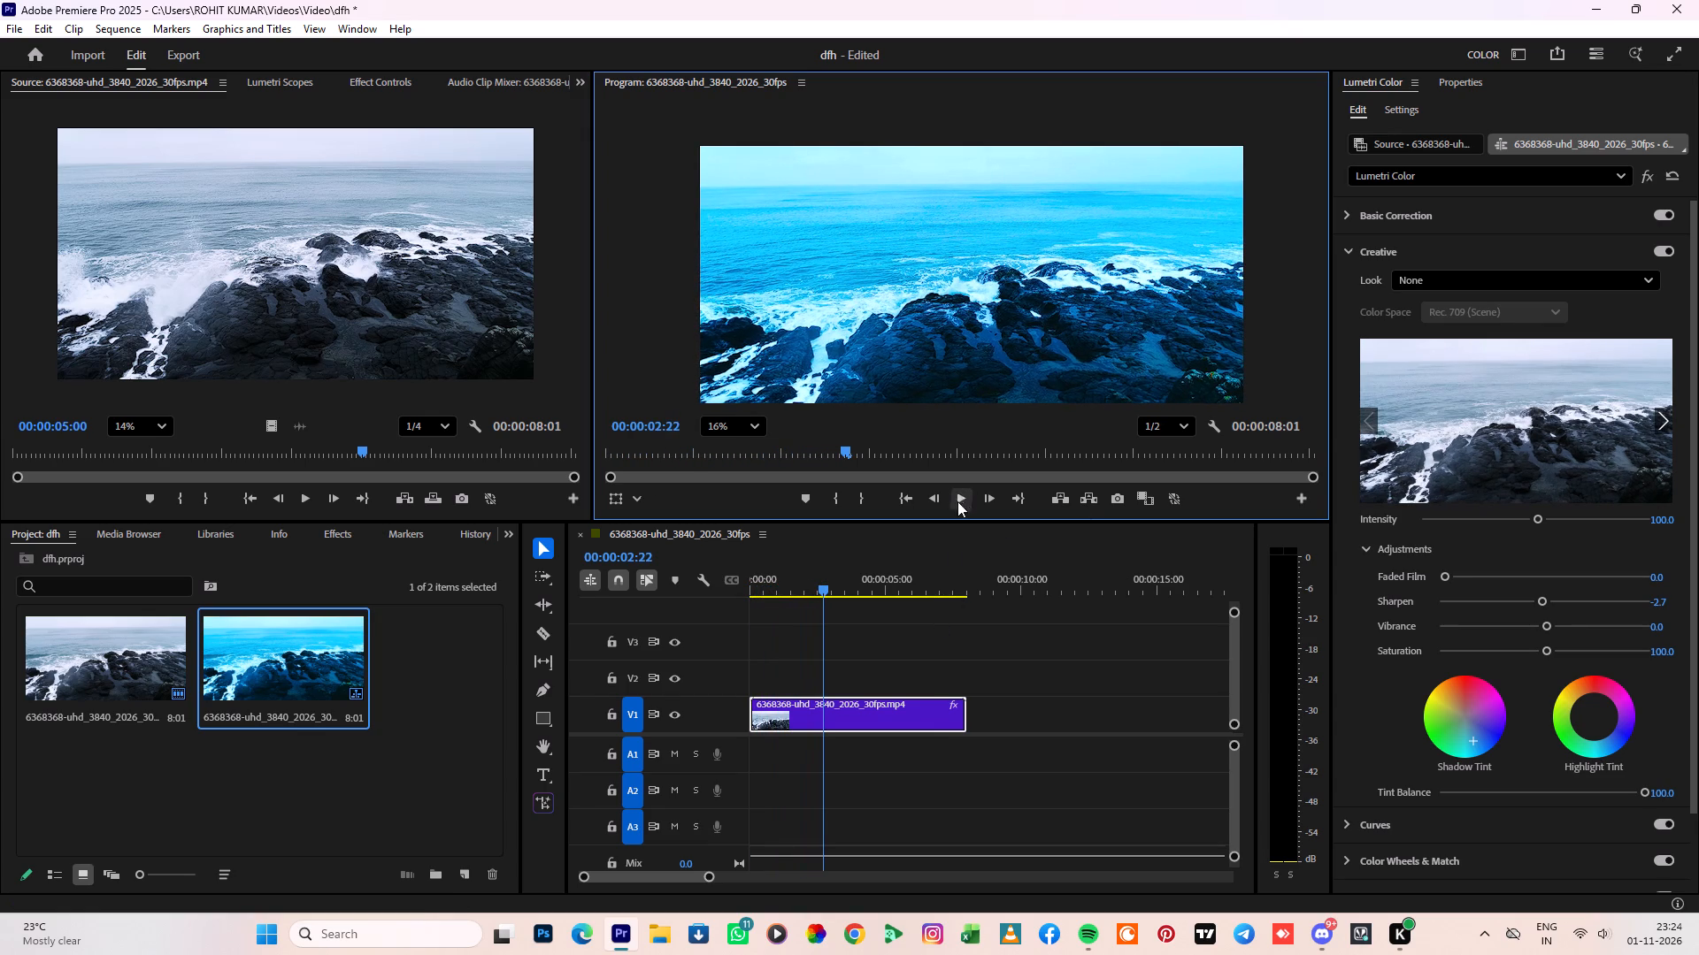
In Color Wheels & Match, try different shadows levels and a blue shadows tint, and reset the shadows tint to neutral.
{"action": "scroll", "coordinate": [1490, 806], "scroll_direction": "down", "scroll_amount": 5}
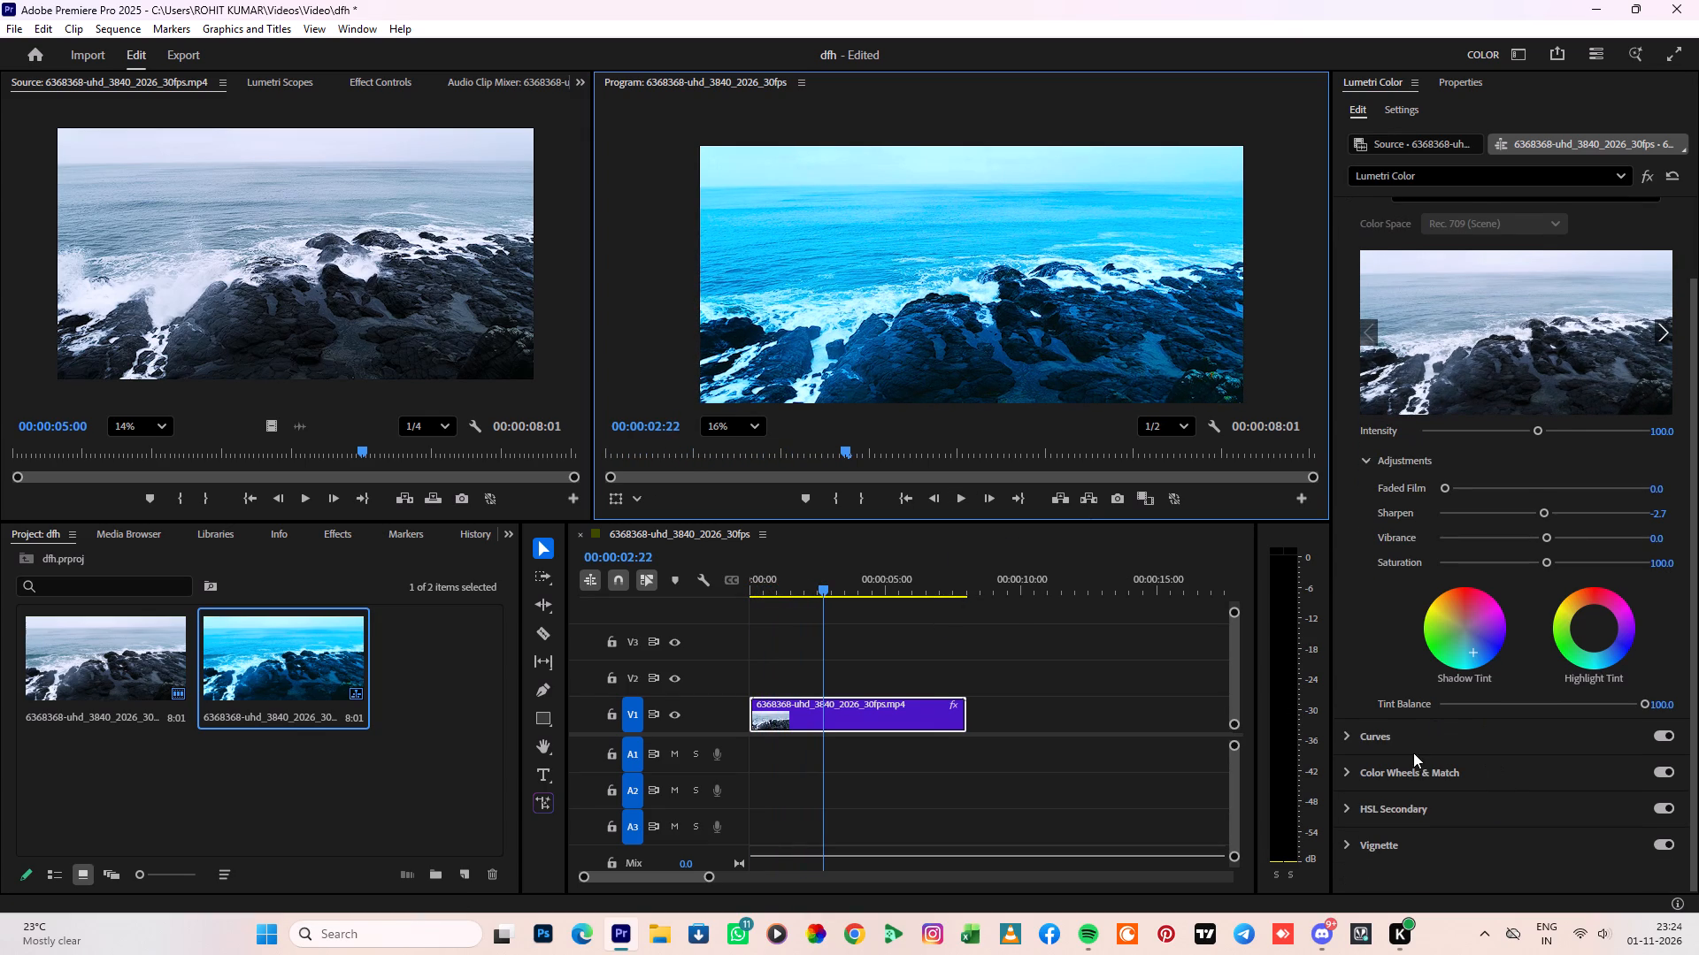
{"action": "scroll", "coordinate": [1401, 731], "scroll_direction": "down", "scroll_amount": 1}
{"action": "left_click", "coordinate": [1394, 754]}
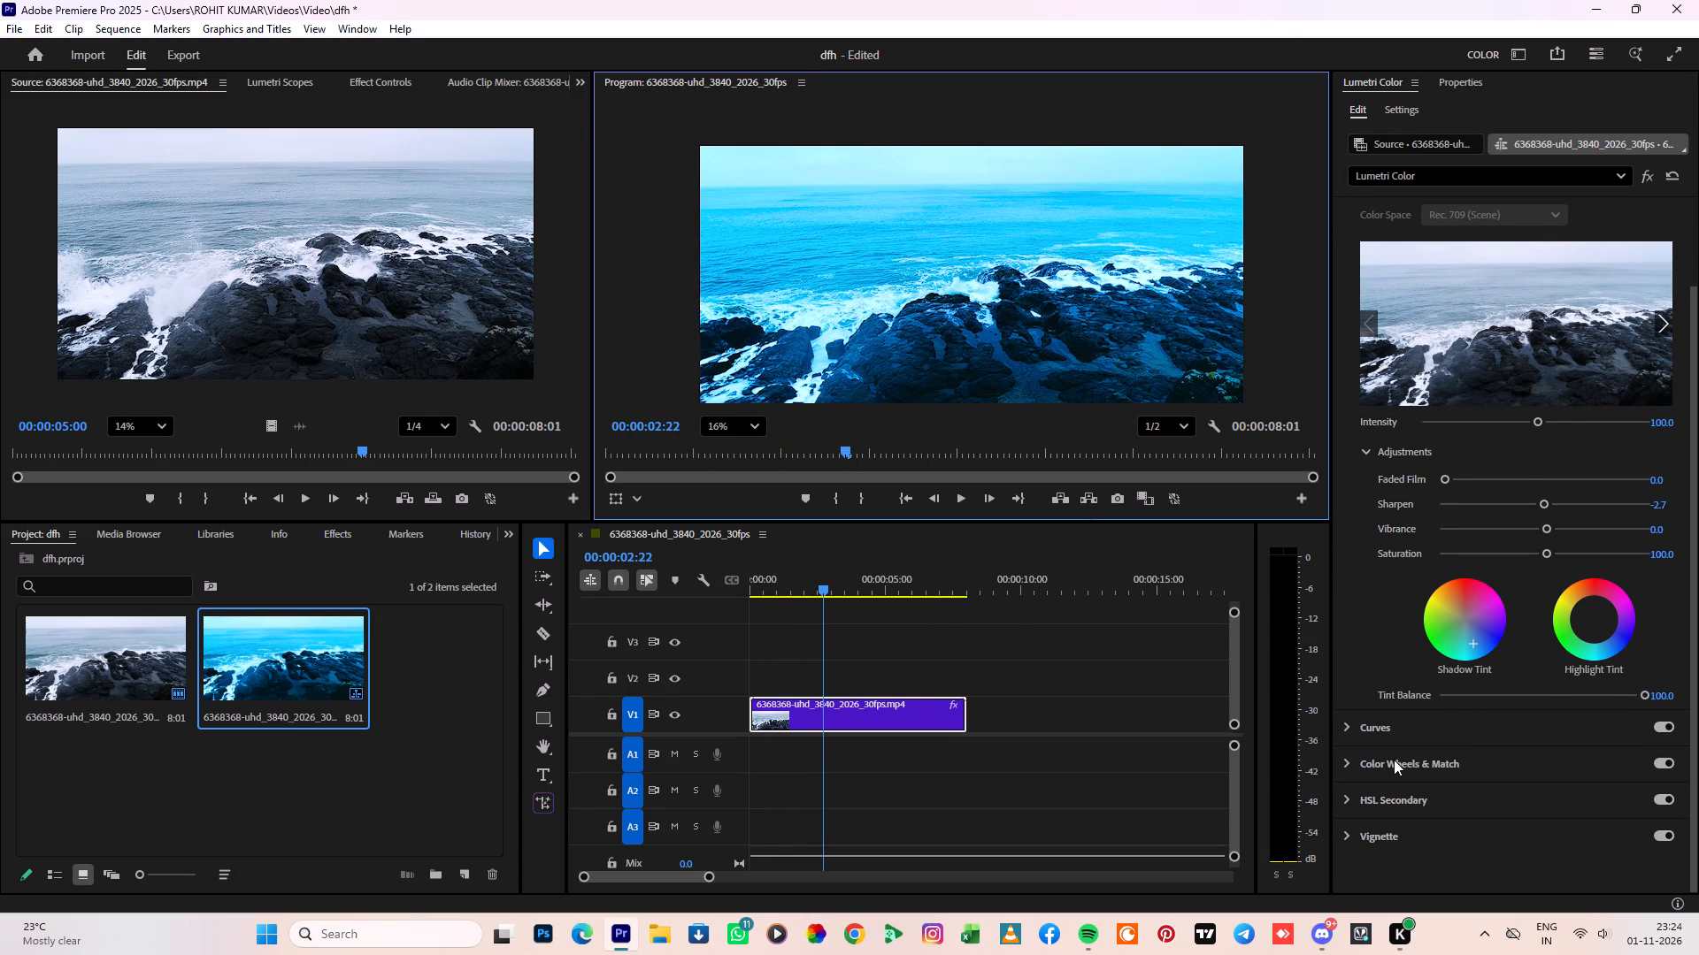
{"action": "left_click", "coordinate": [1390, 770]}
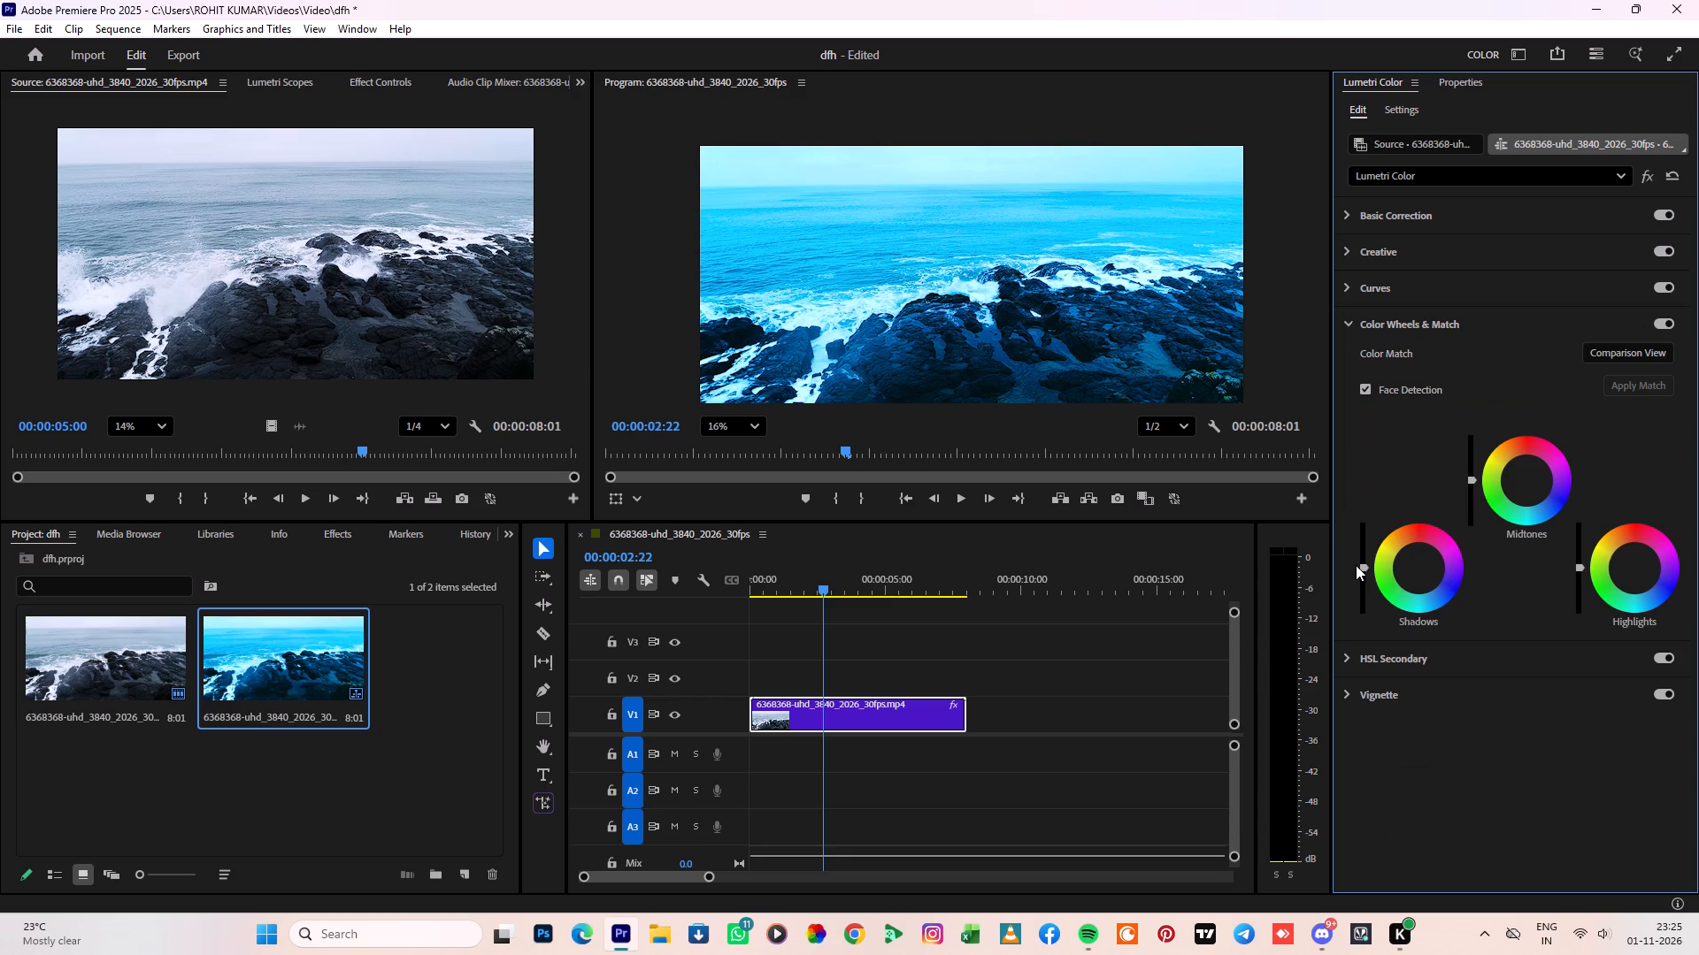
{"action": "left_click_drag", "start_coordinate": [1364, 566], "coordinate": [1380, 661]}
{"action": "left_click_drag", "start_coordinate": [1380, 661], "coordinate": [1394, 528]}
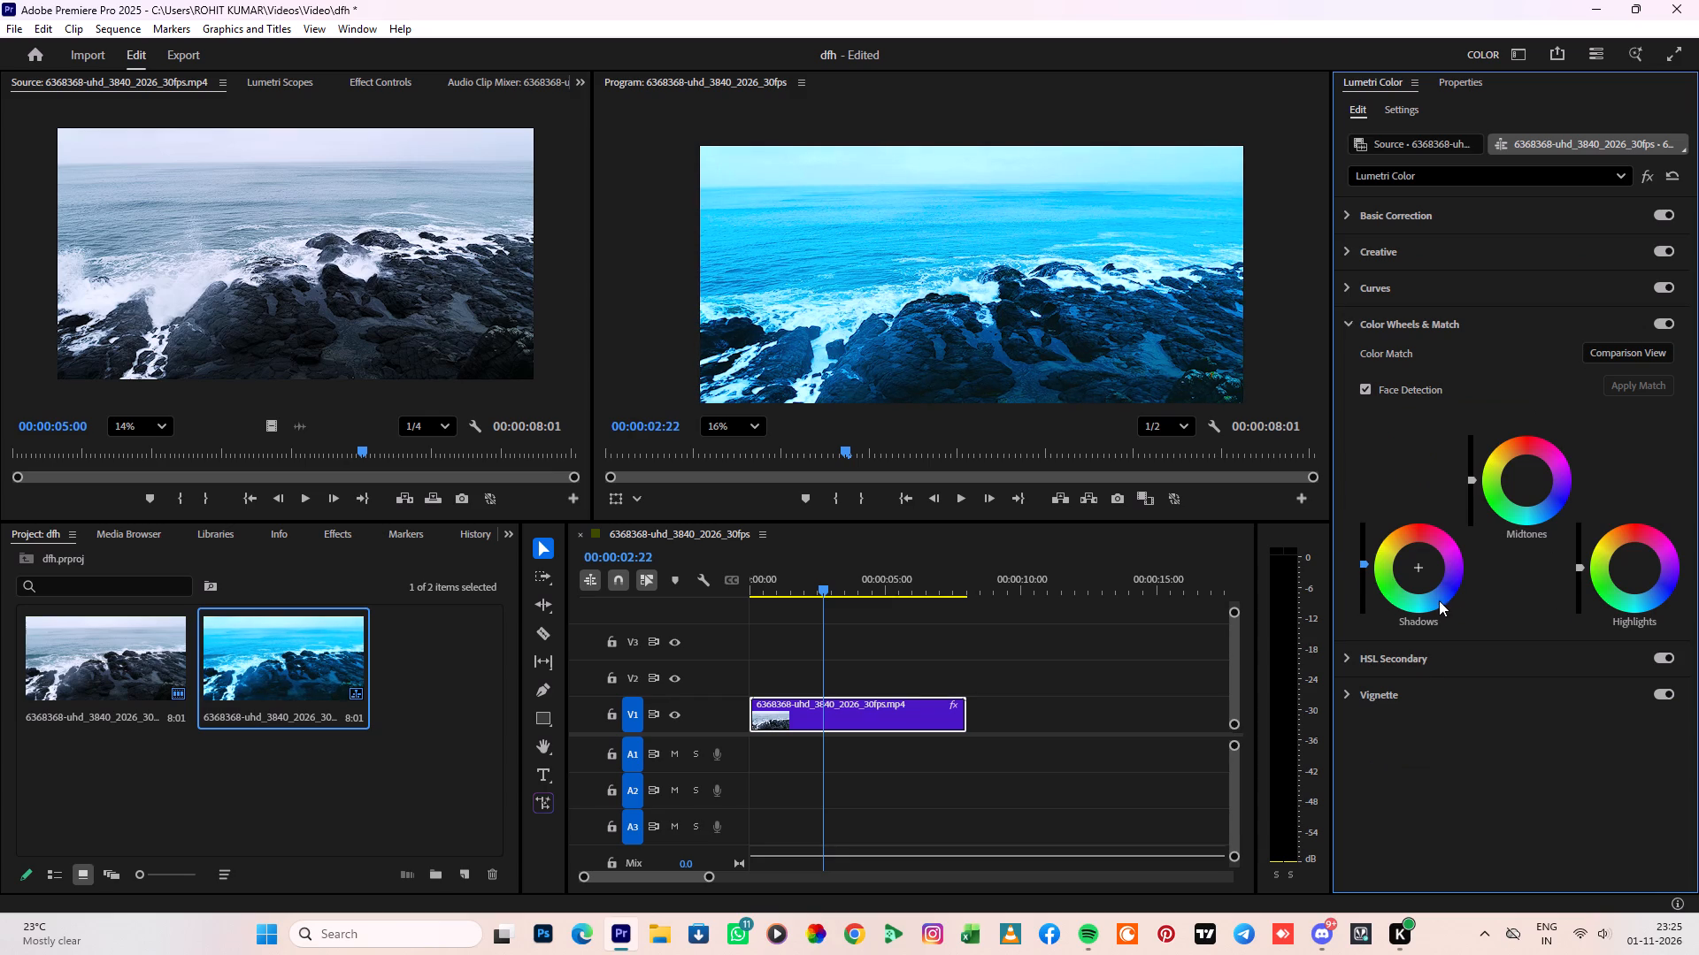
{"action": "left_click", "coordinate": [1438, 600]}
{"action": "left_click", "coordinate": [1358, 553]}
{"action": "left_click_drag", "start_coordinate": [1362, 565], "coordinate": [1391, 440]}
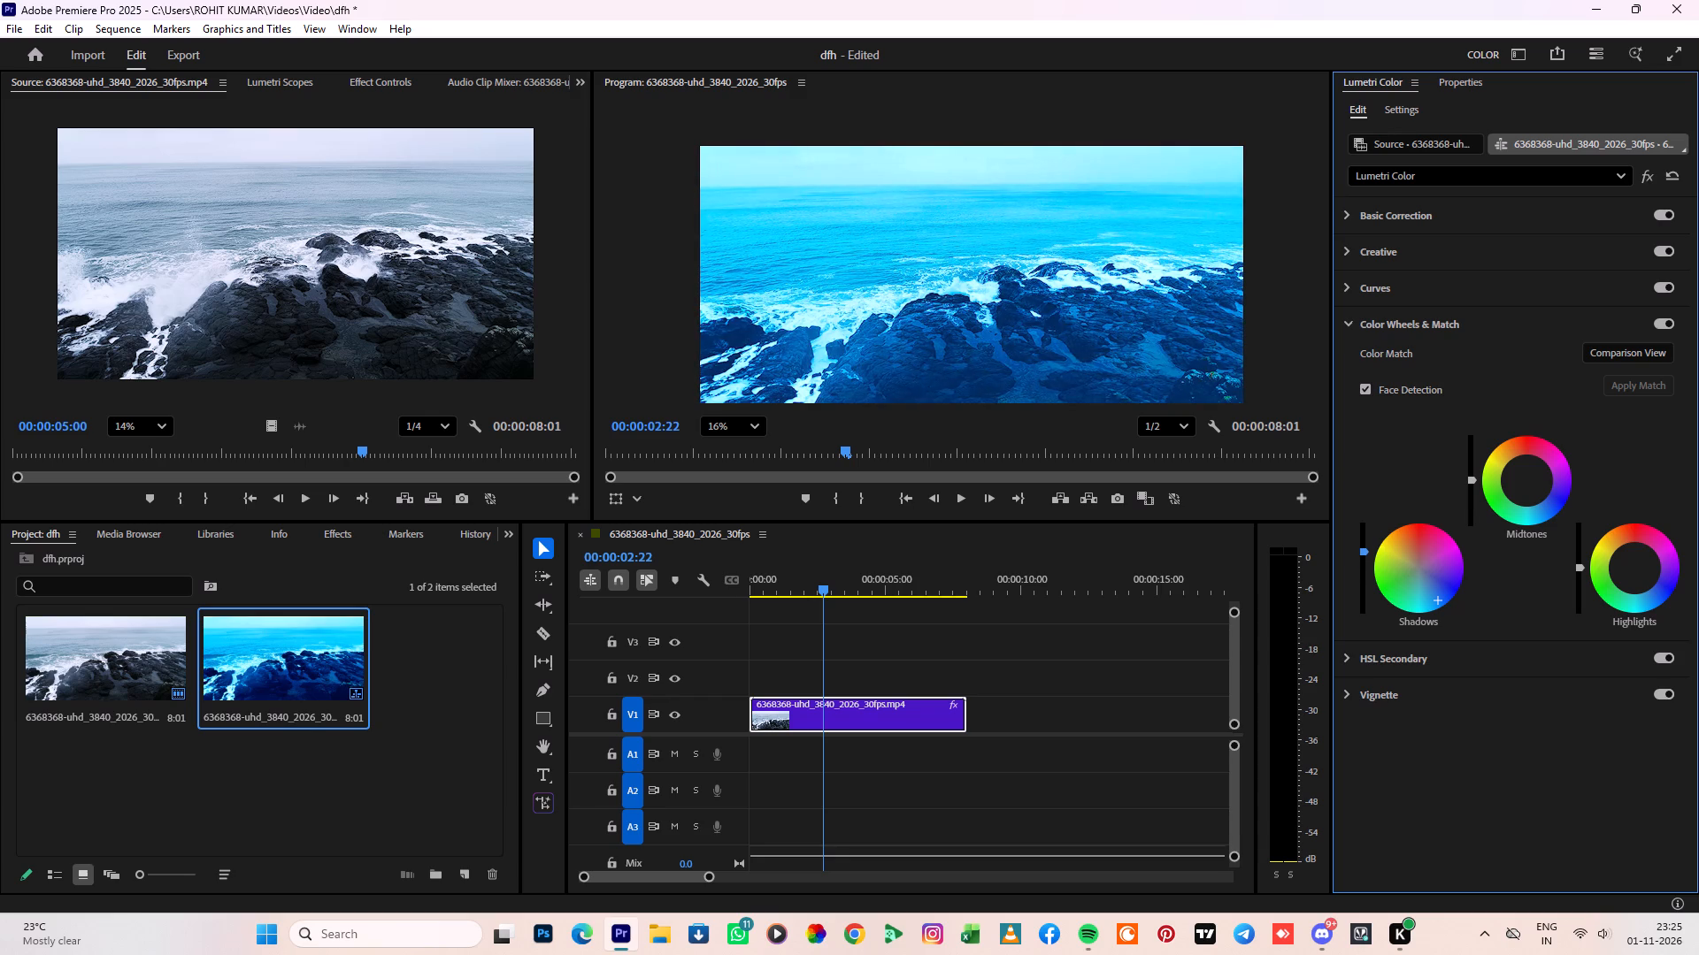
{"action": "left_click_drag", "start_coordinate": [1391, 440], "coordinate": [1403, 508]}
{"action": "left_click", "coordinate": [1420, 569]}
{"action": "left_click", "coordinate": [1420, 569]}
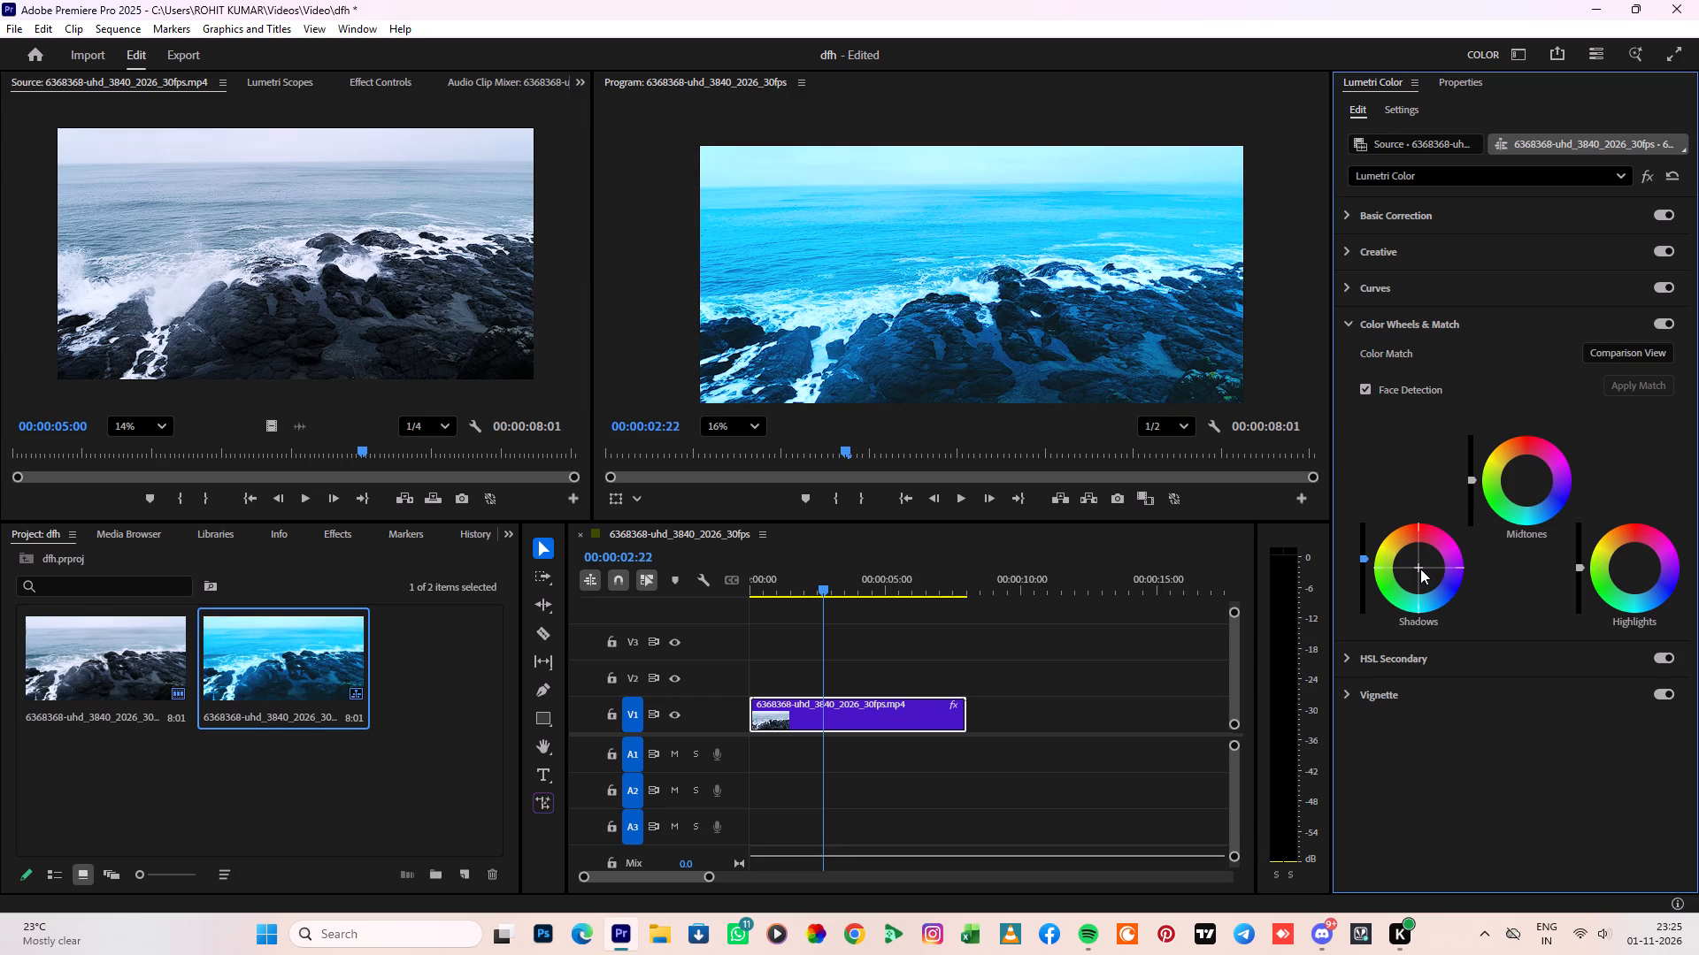
Lower the shadows level slightly below neutral in Color Wheels & Match to darken the rocks.
{"action": "scroll", "coordinate": [1404, 571], "scroll_direction": "down", "scroll_amount": 3}
{"action": "left_click_drag", "start_coordinate": [1362, 554], "coordinate": [1371, 619]}
{"action": "left_click_drag", "start_coordinate": [1371, 619], "coordinate": [1387, 762]}
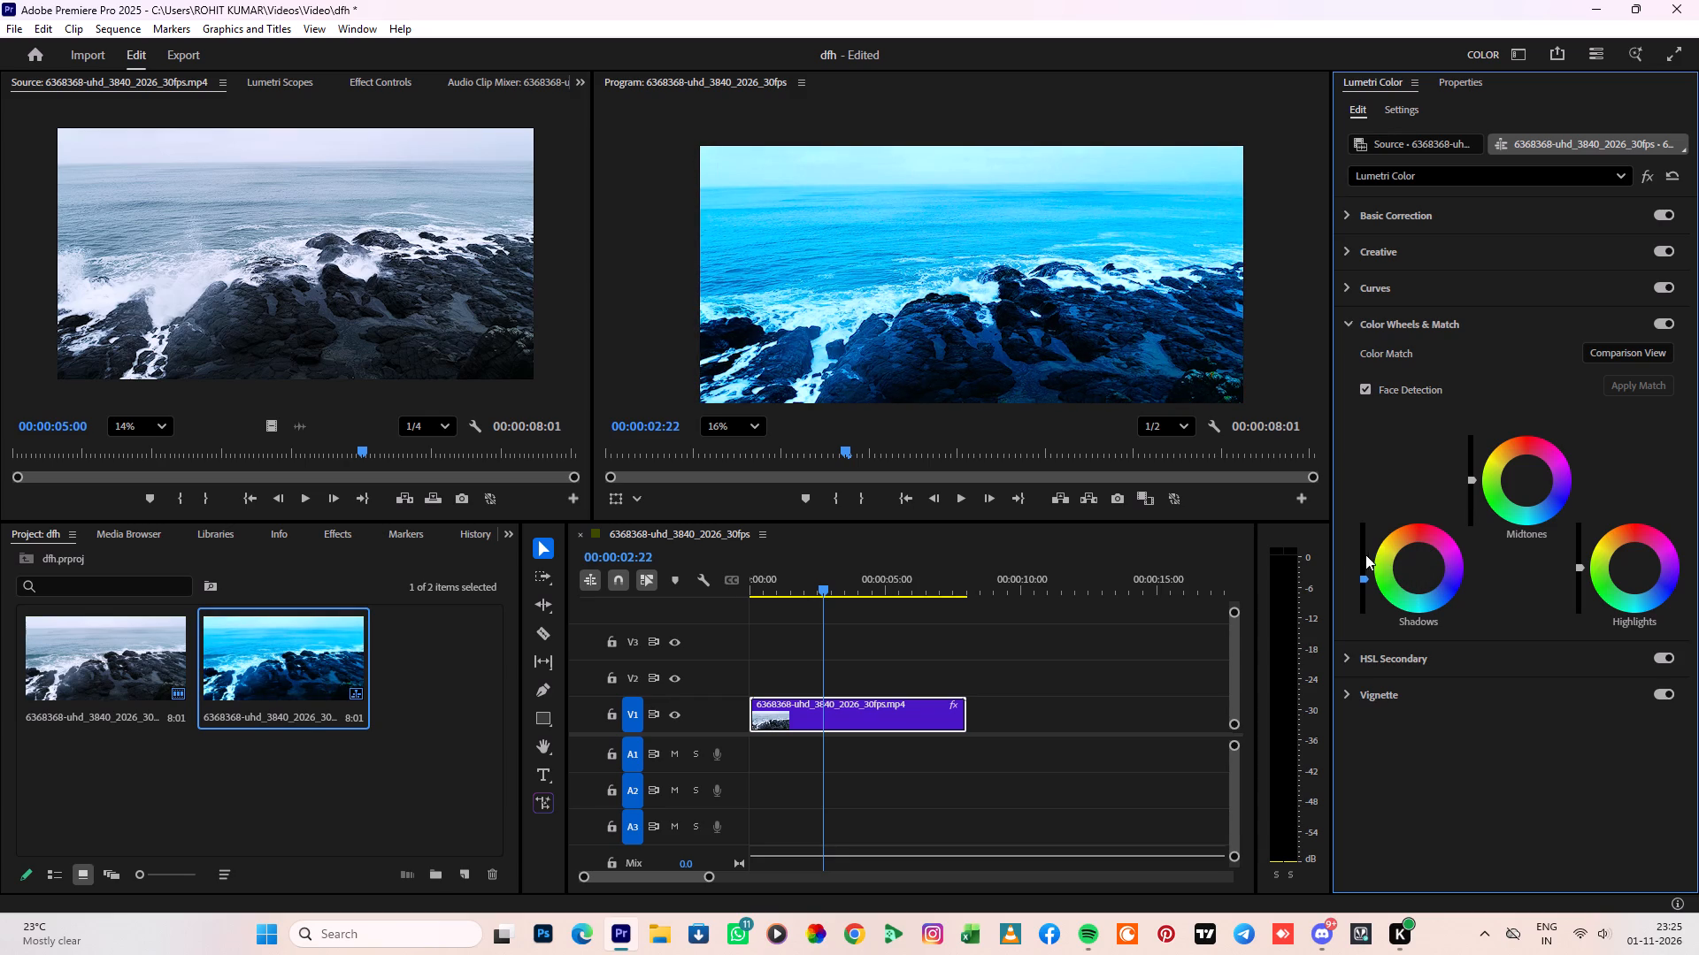
In the sea clip's HSL Secondary refinement settings, raise denoise to about 73.5.
{"action": "scroll", "coordinate": [1392, 612], "scroll_direction": "down", "scroll_amount": 4}
{"action": "left_click", "coordinate": [1367, 657]}
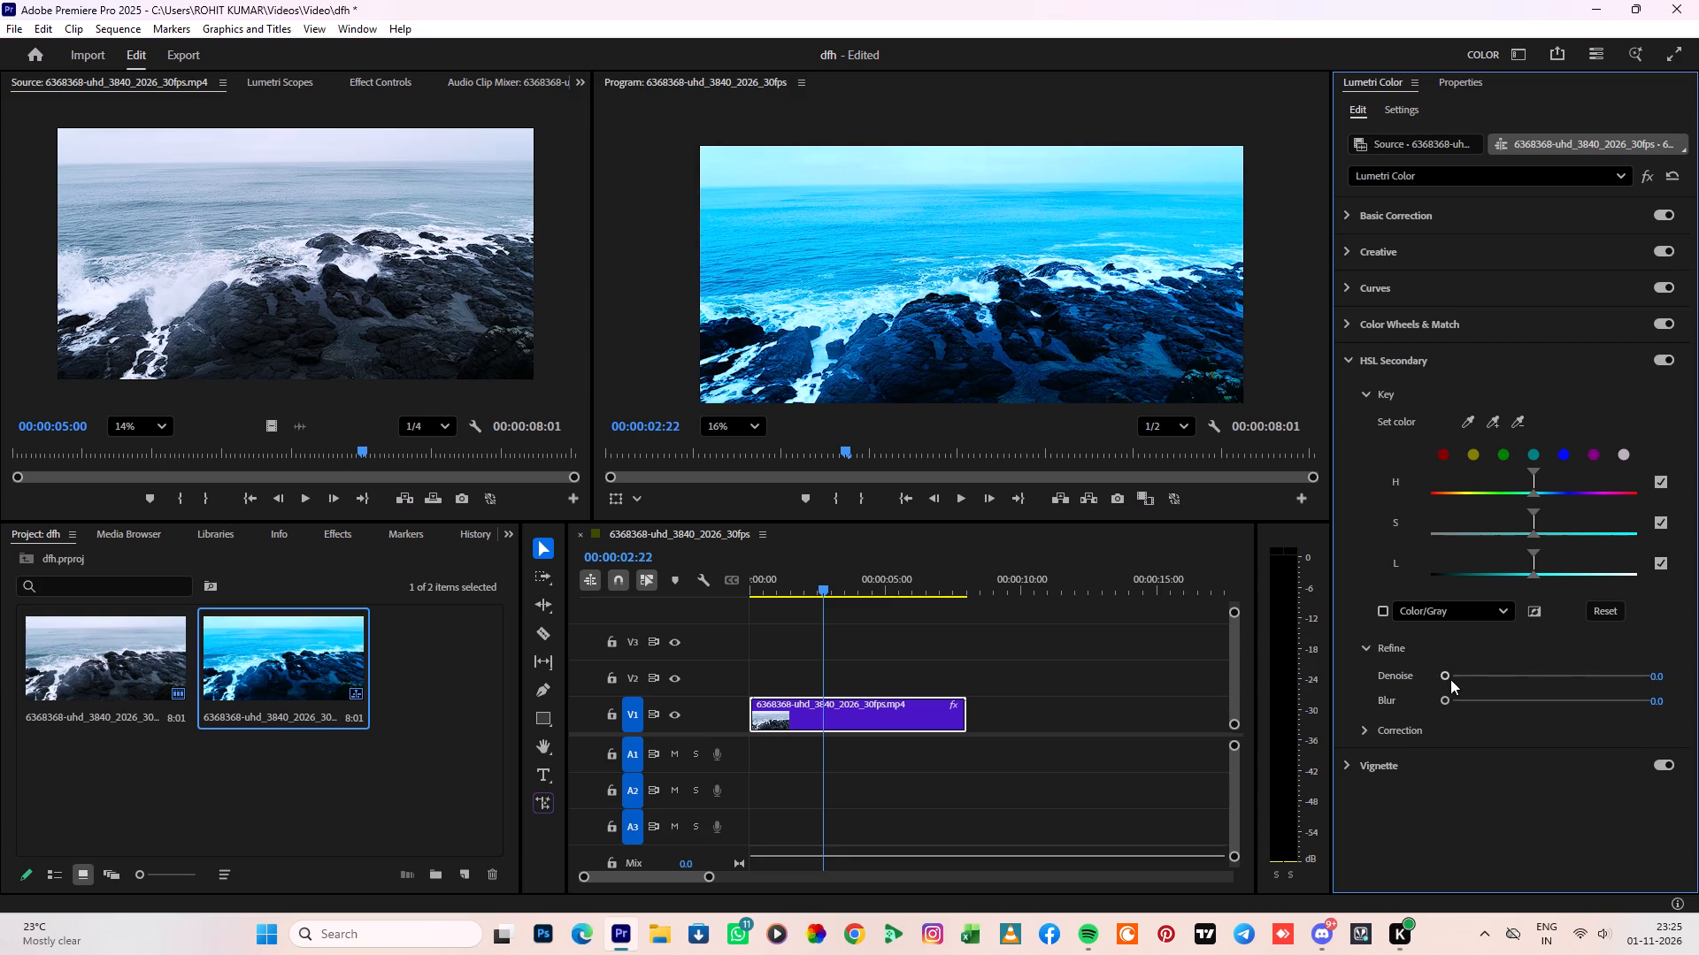
{"action": "left_click_drag", "start_coordinate": [1451, 679], "coordinate": [1590, 678]}
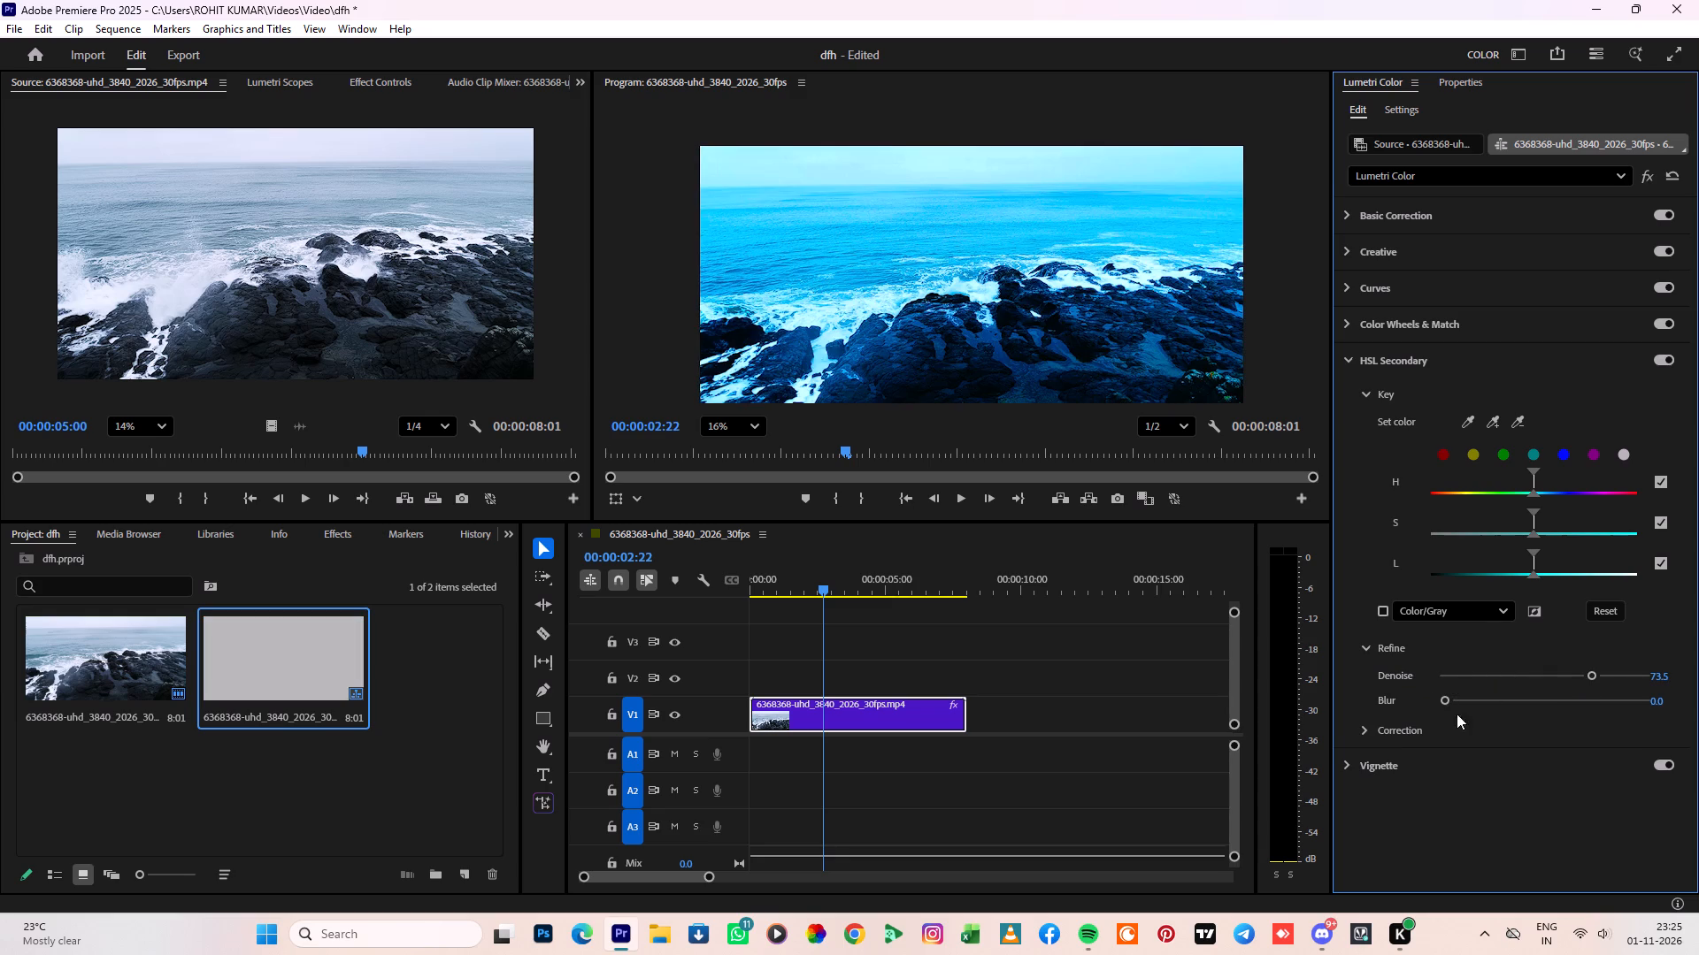
In the HSL Secondary correction settings, switch to three-way wheels and set temperature to -100 and tint to about -7.1.
{"action": "left_click", "coordinate": [1368, 731]}
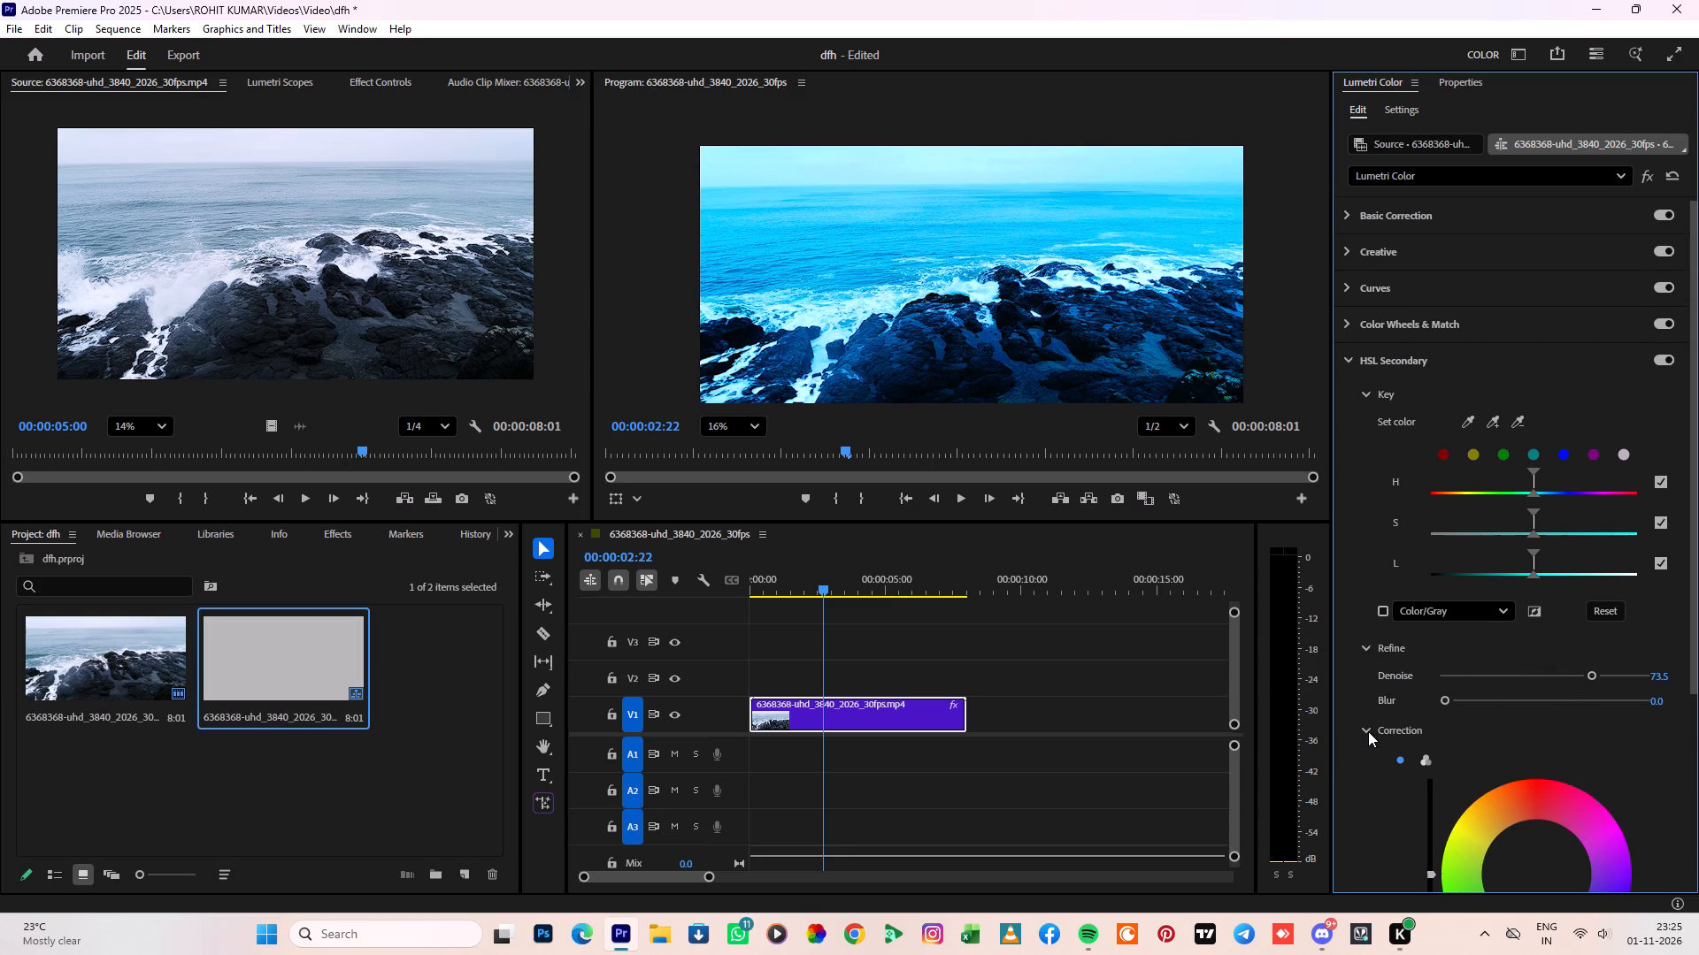
{"action": "scroll", "coordinate": [1474, 797], "scroll_direction": "down", "scroll_amount": 3}
{"action": "scroll", "coordinate": [1412, 757], "scroll_direction": "down", "scroll_amount": 5}
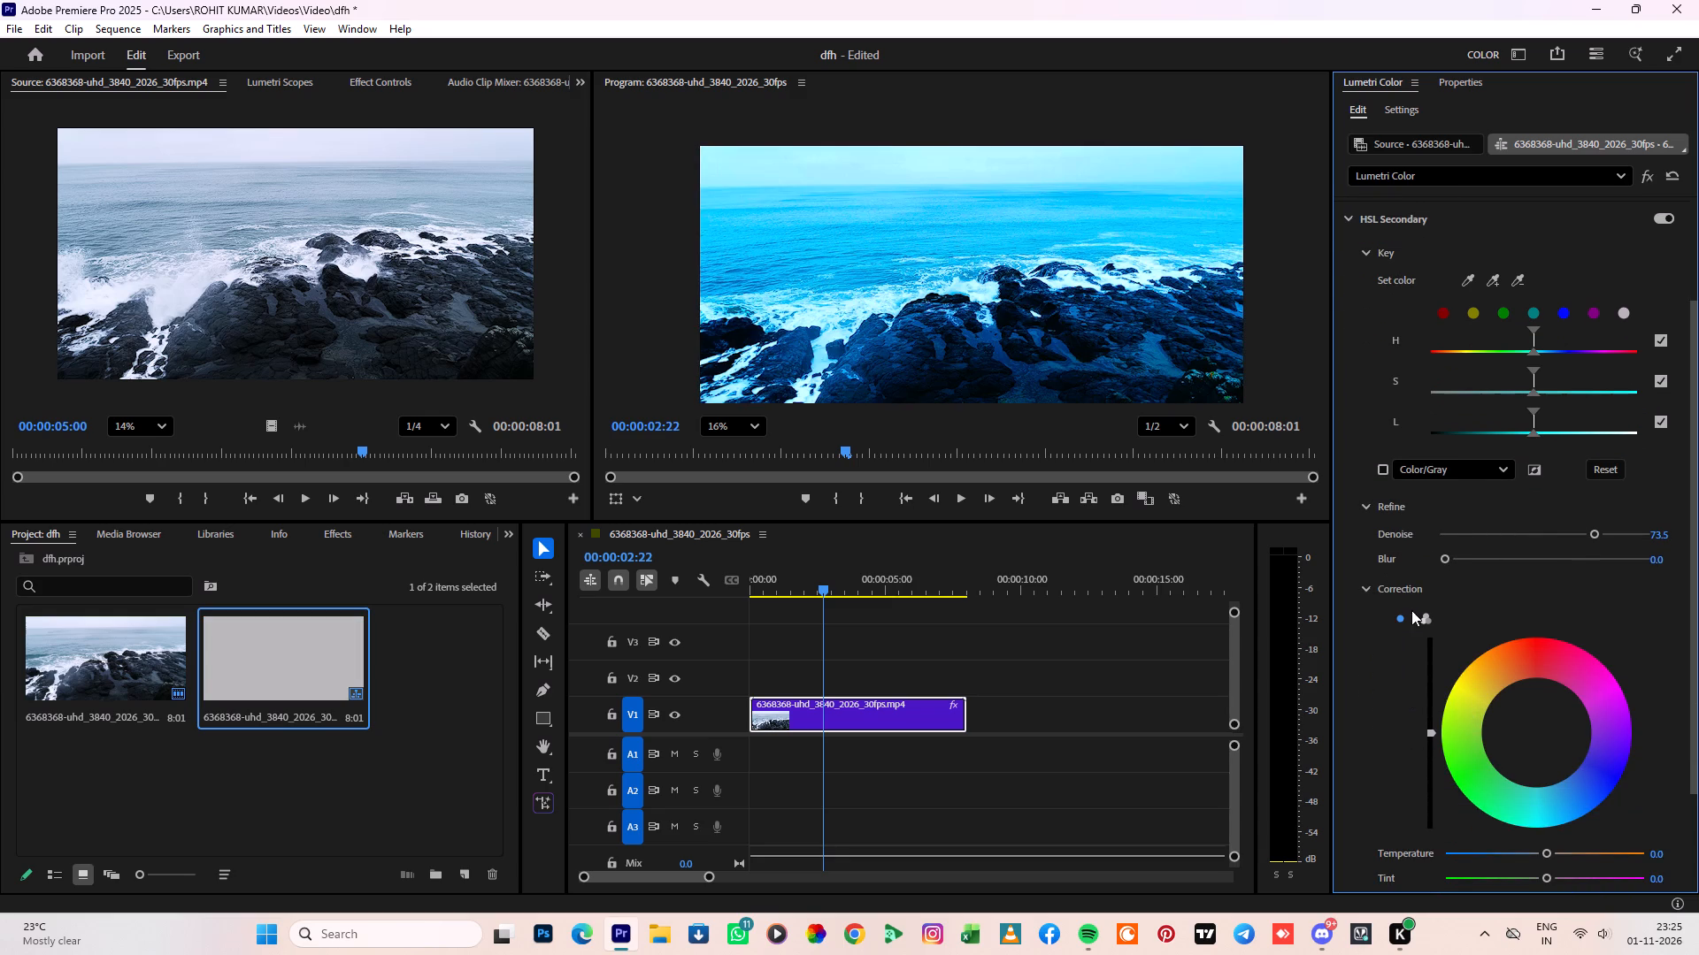
{"action": "left_click", "coordinate": [1426, 623]}
{"action": "scroll", "coordinate": [1429, 631], "scroll_direction": "down", "scroll_amount": 1}
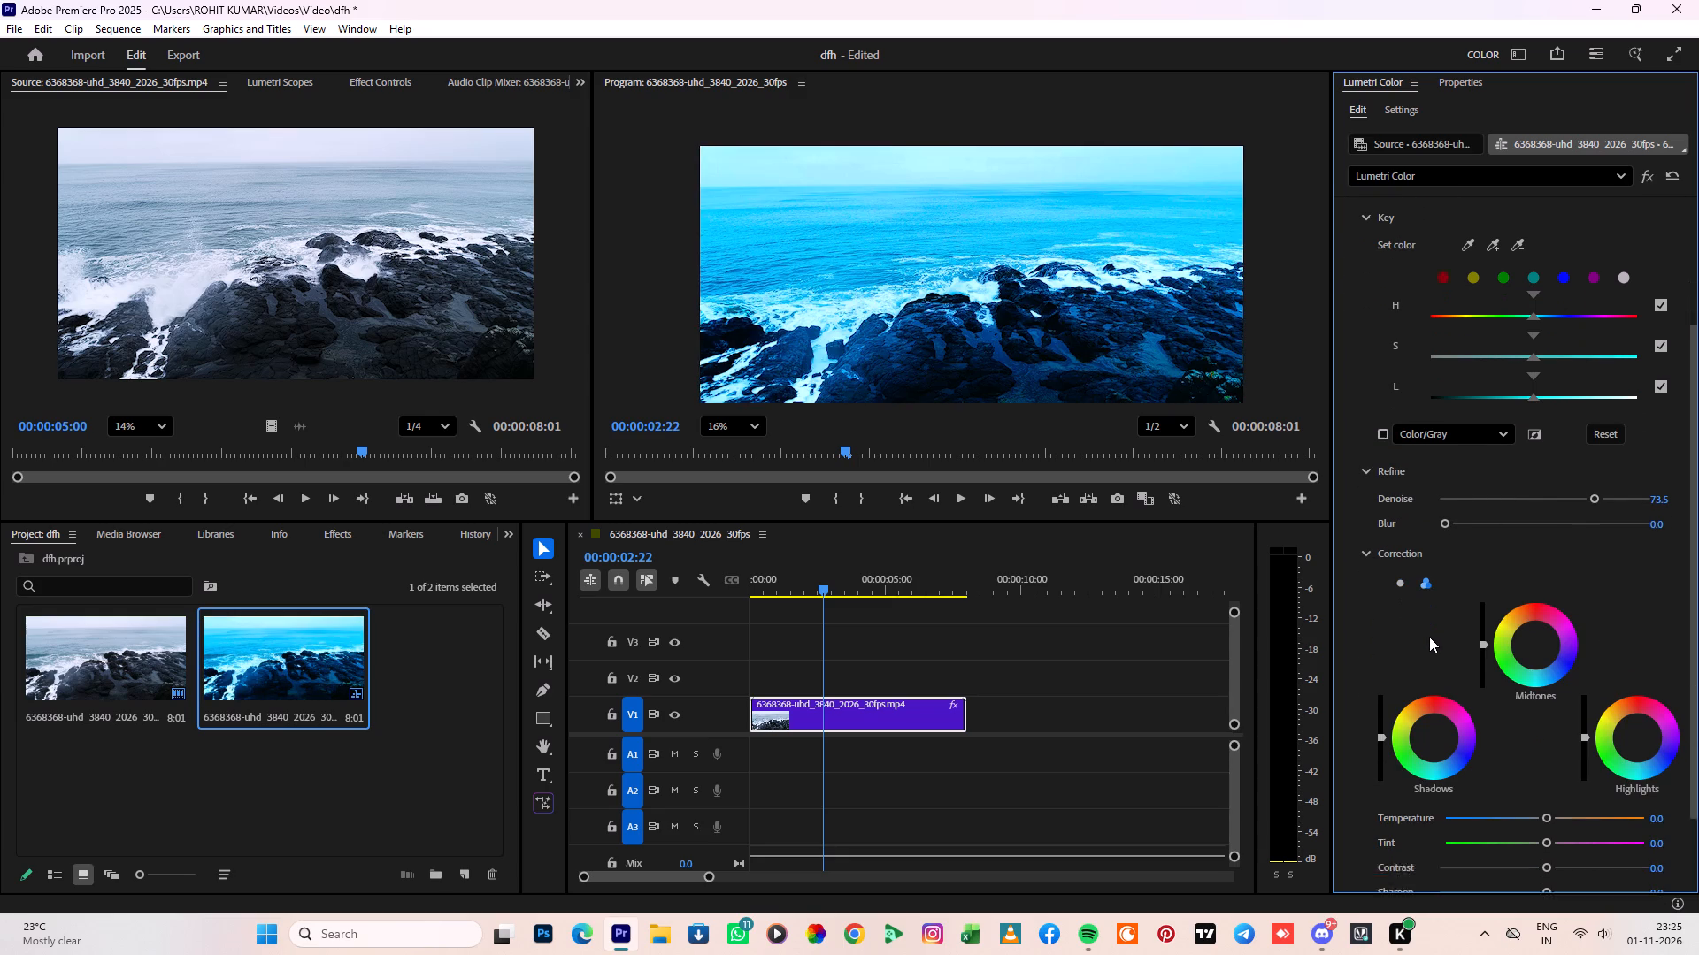
{"action": "scroll", "coordinate": [1429, 637], "scroll_direction": "down", "scroll_amount": 4}
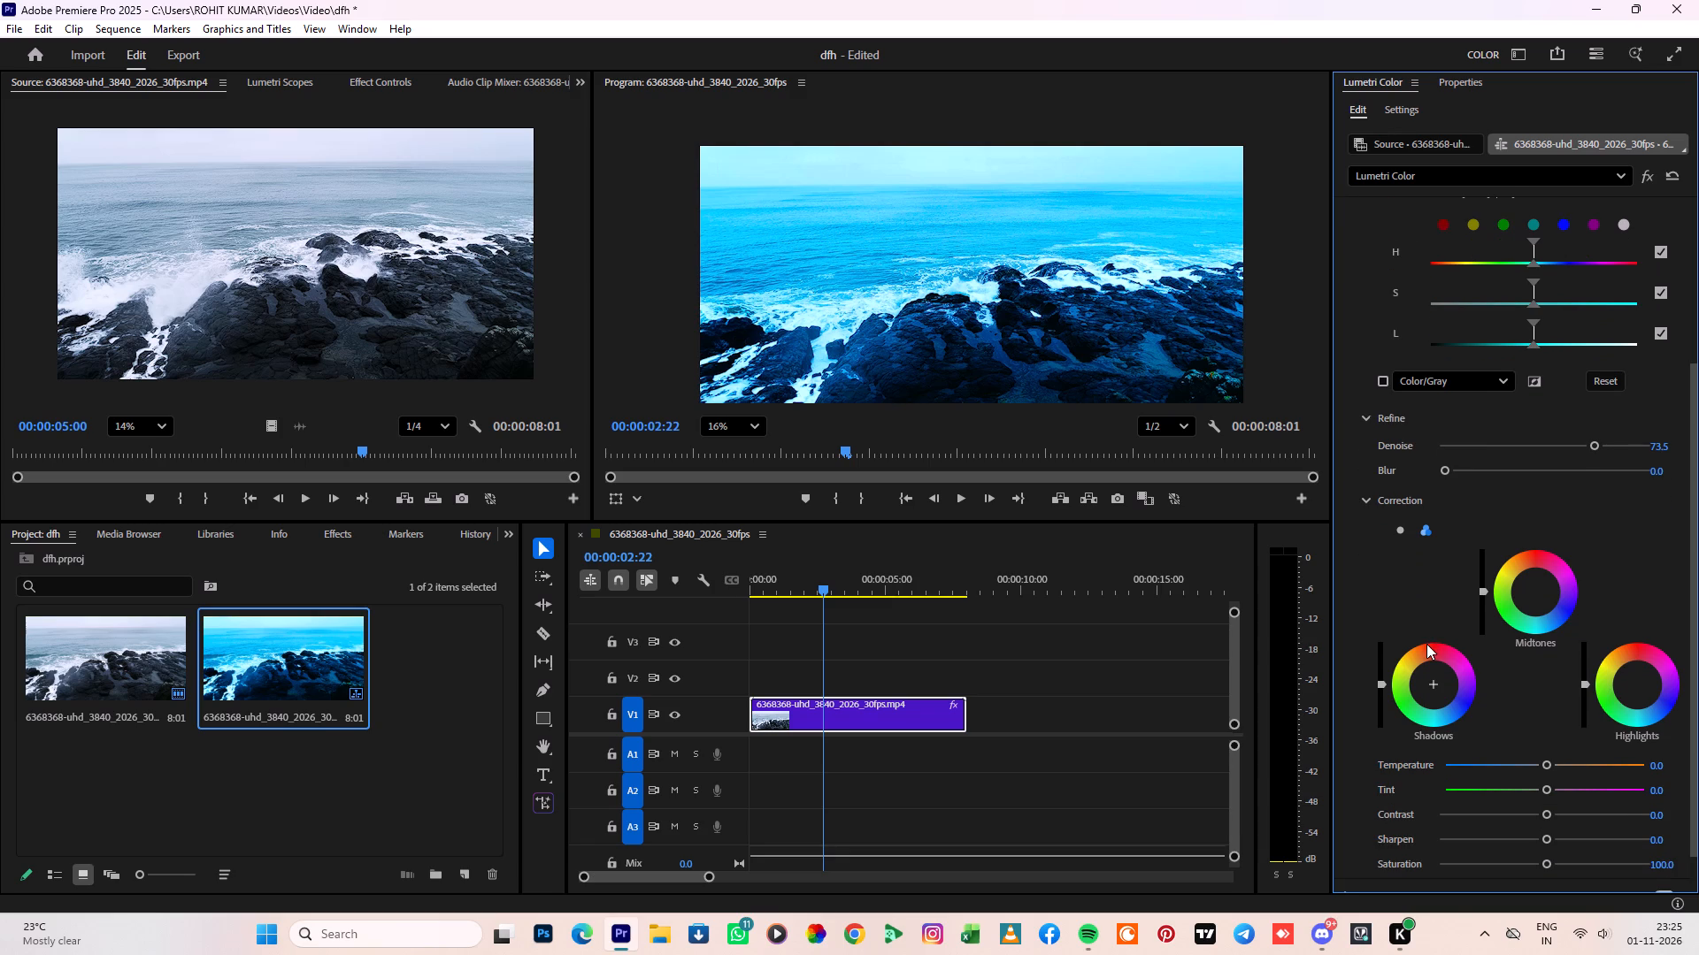
{"action": "scroll", "coordinate": [1414, 635], "scroll_direction": "down", "scroll_amount": 1}
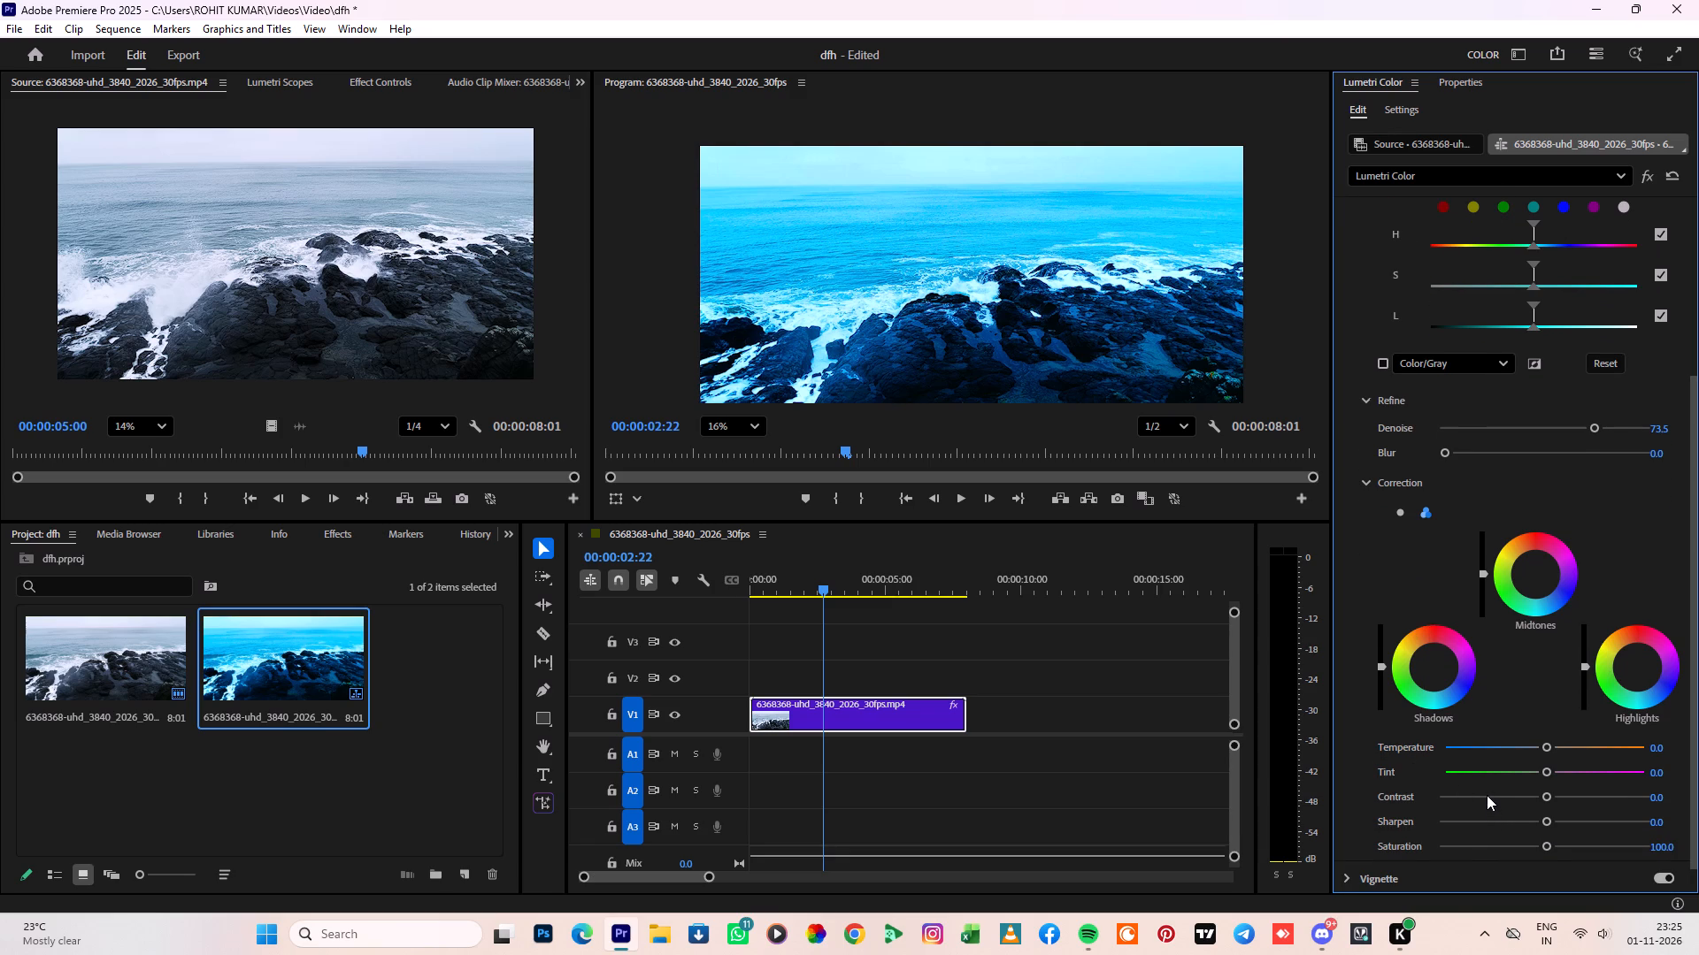
{"action": "left_click_drag", "start_coordinate": [1542, 748], "coordinate": [1530, 746]}
{"action": "left_click_drag", "start_coordinate": [1530, 746], "coordinate": [1527, 746]}
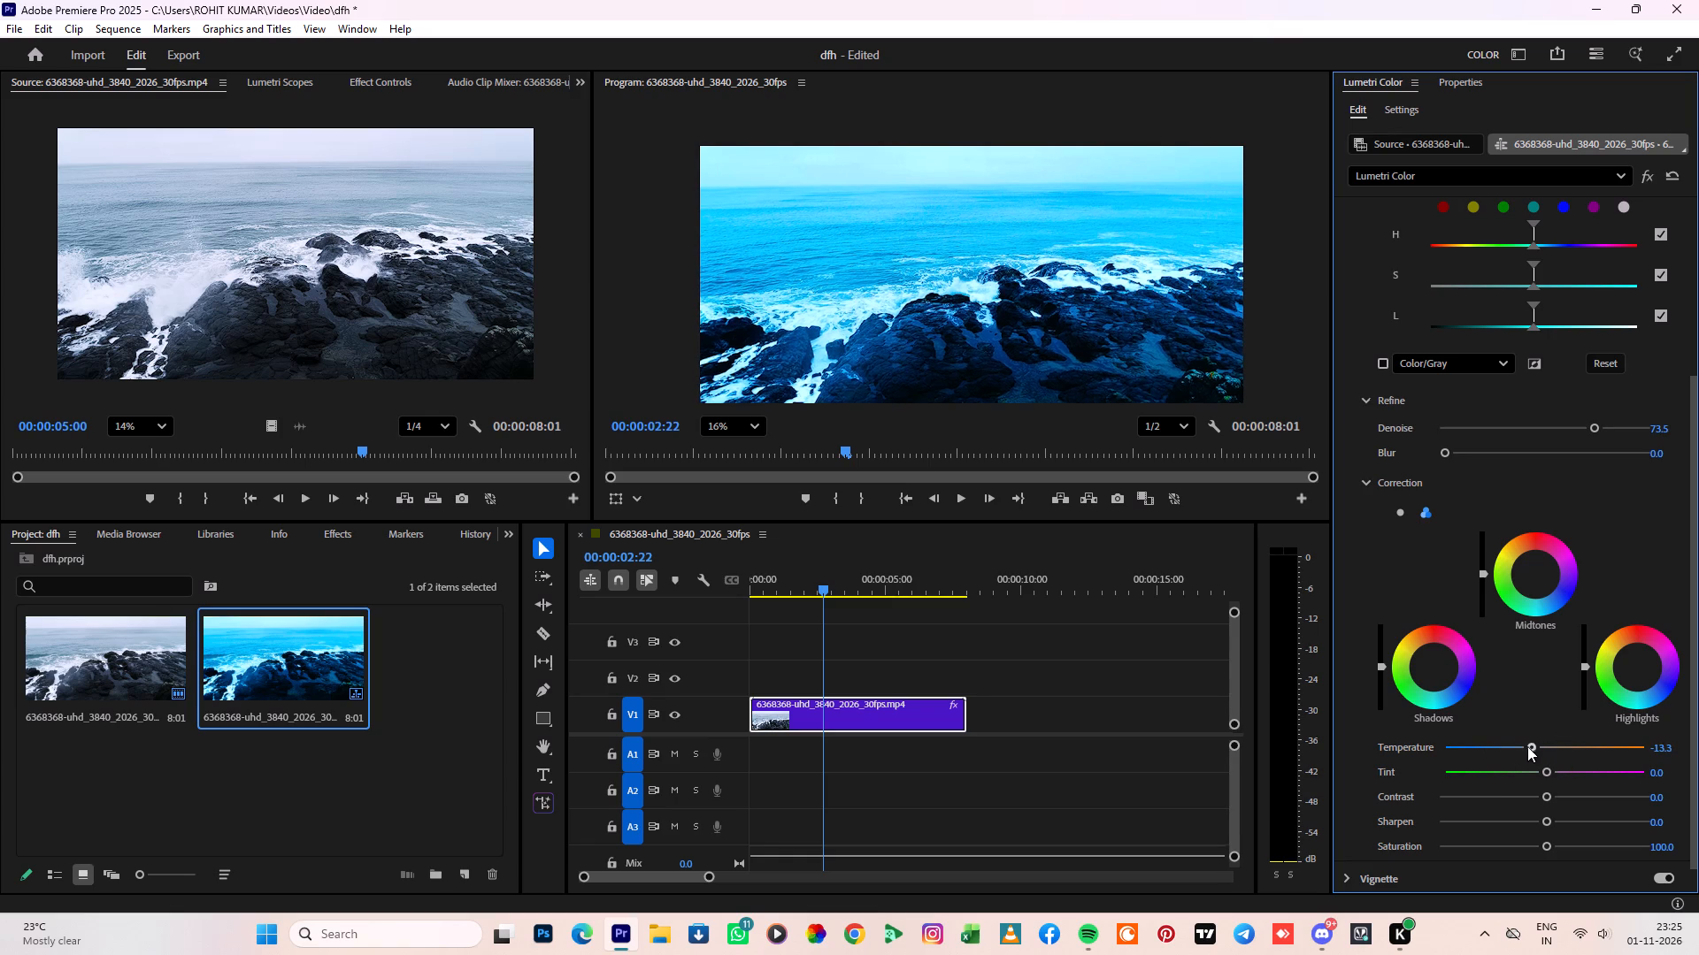
{"action": "left_click_drag", "start_coordinate": [1527, 746], "coordinate": [1411, 758]}
{"action": "left_click_drag", "start_coordinate": [1541, 770], "coordinate": [1536, 787]}
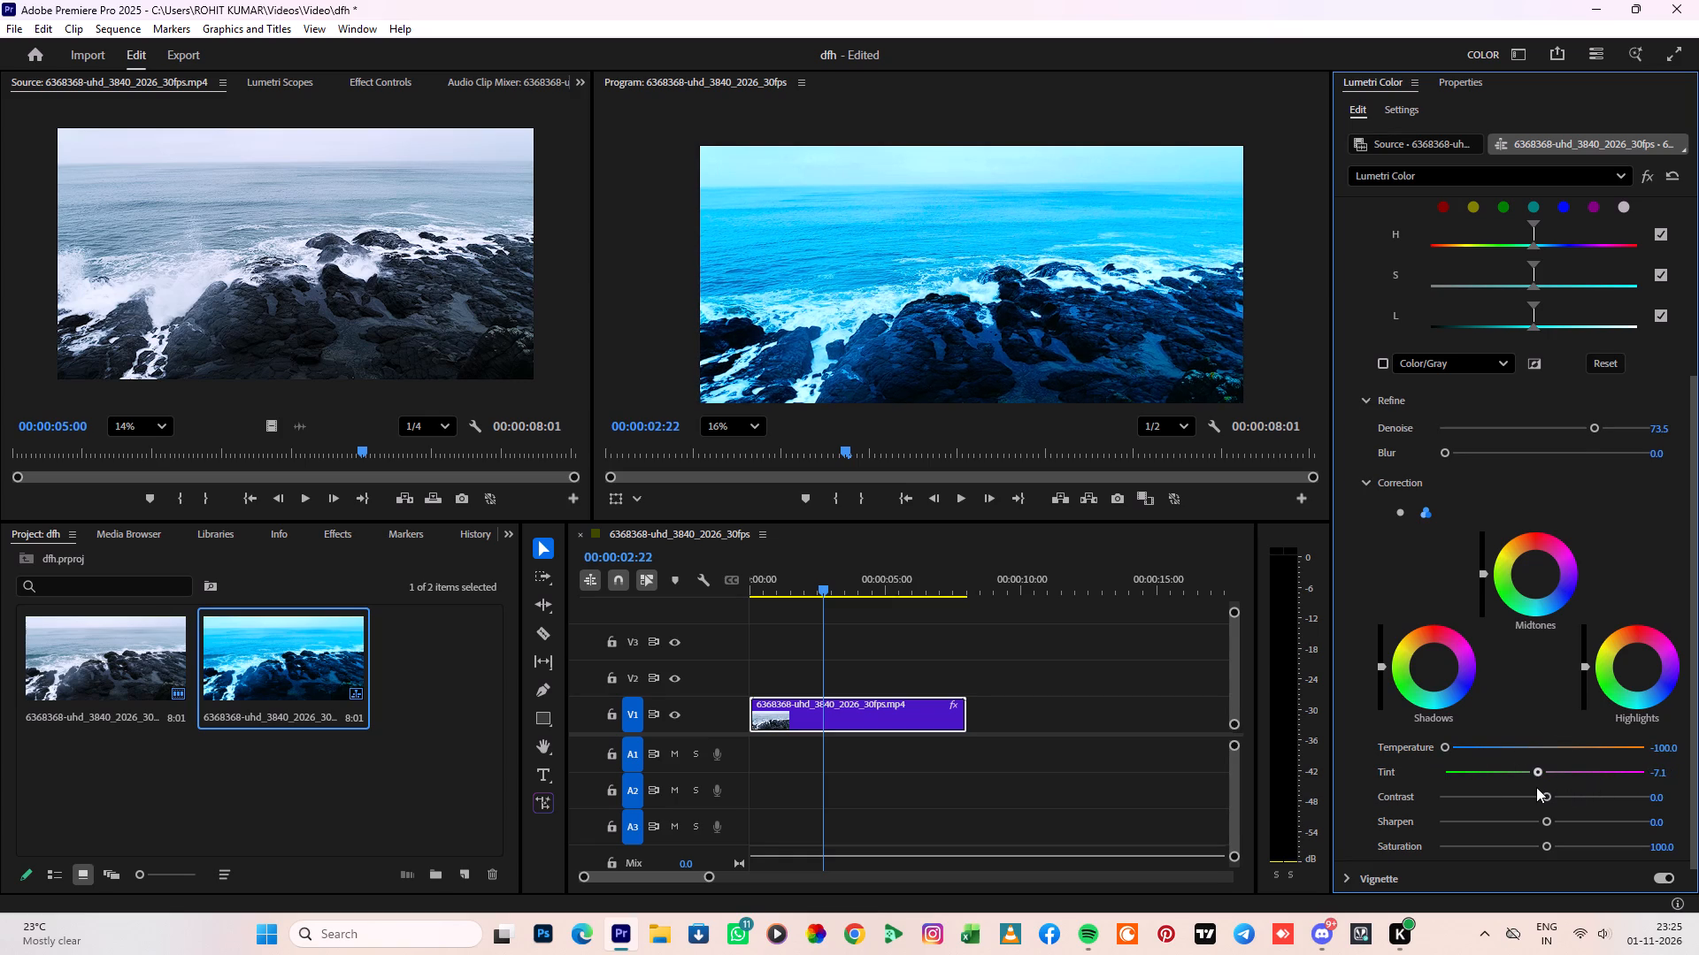
Add a vignette to the sea clip with amount 1.1, midpoint 100, roundness about 27.6 and feather 100.
{"action": "scroll", "coordinate": [1536, 787], "scroll_direction": "down", "scroll_amount": 8}
{"action": "left_click", "coordinate": [1401, 836]}
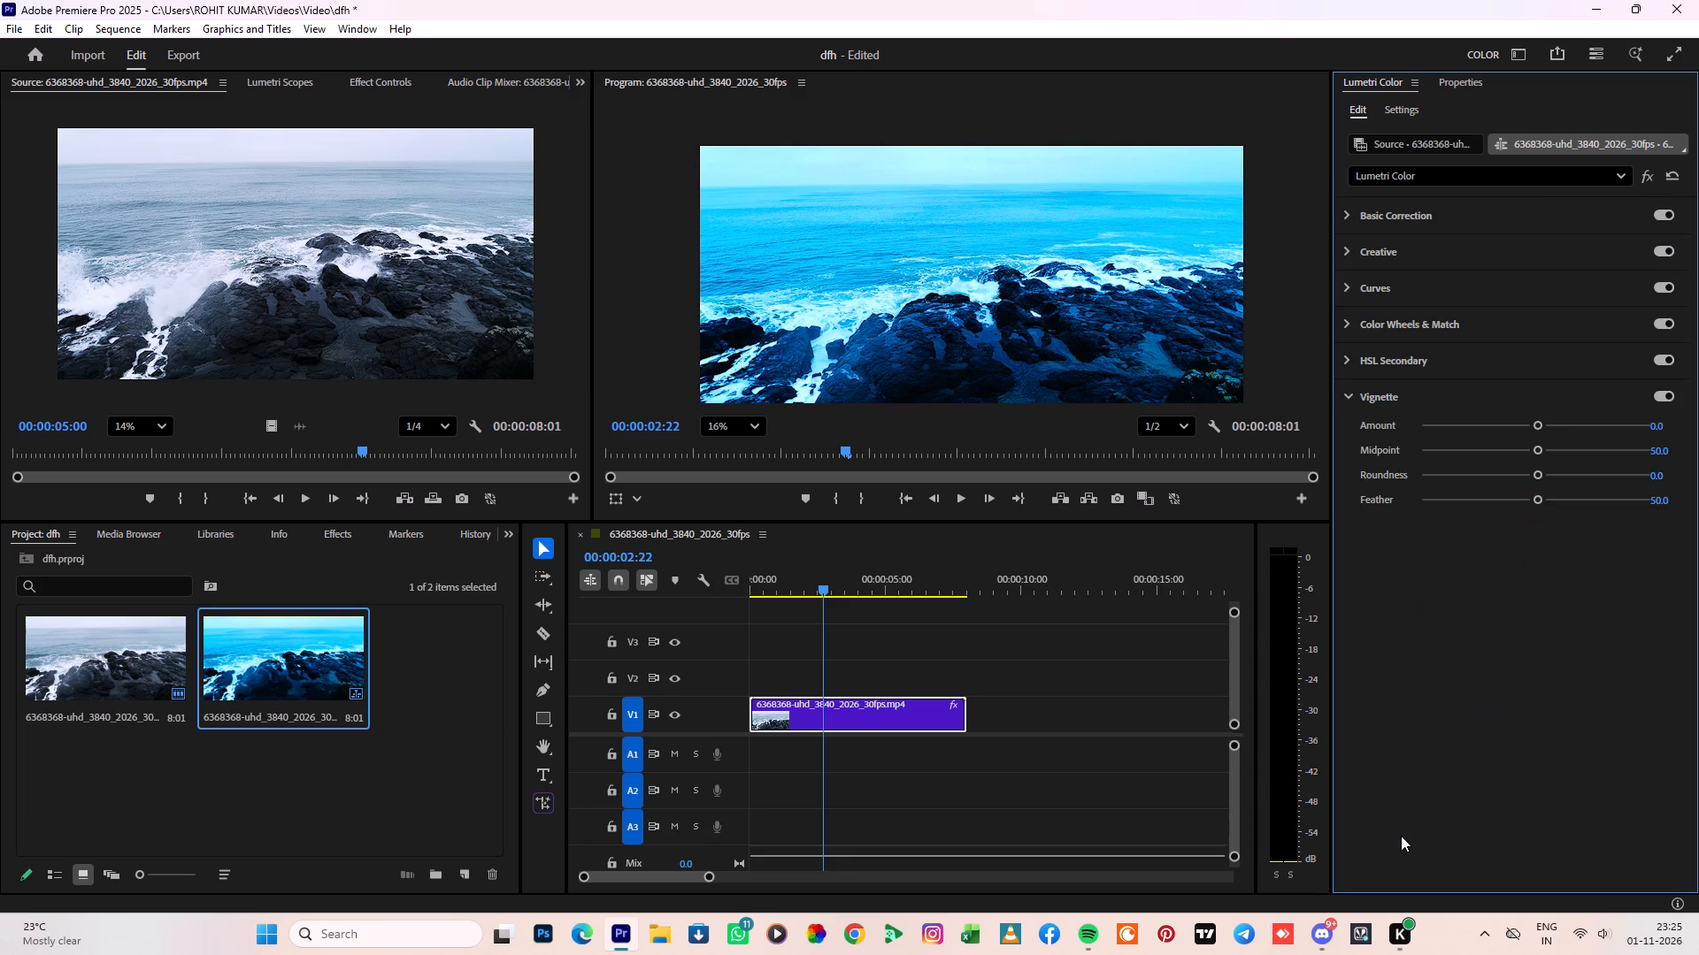
{"action": "left_click_drag", "start_coordinate": [1534, 423], "coordinate": [1634, 423]}
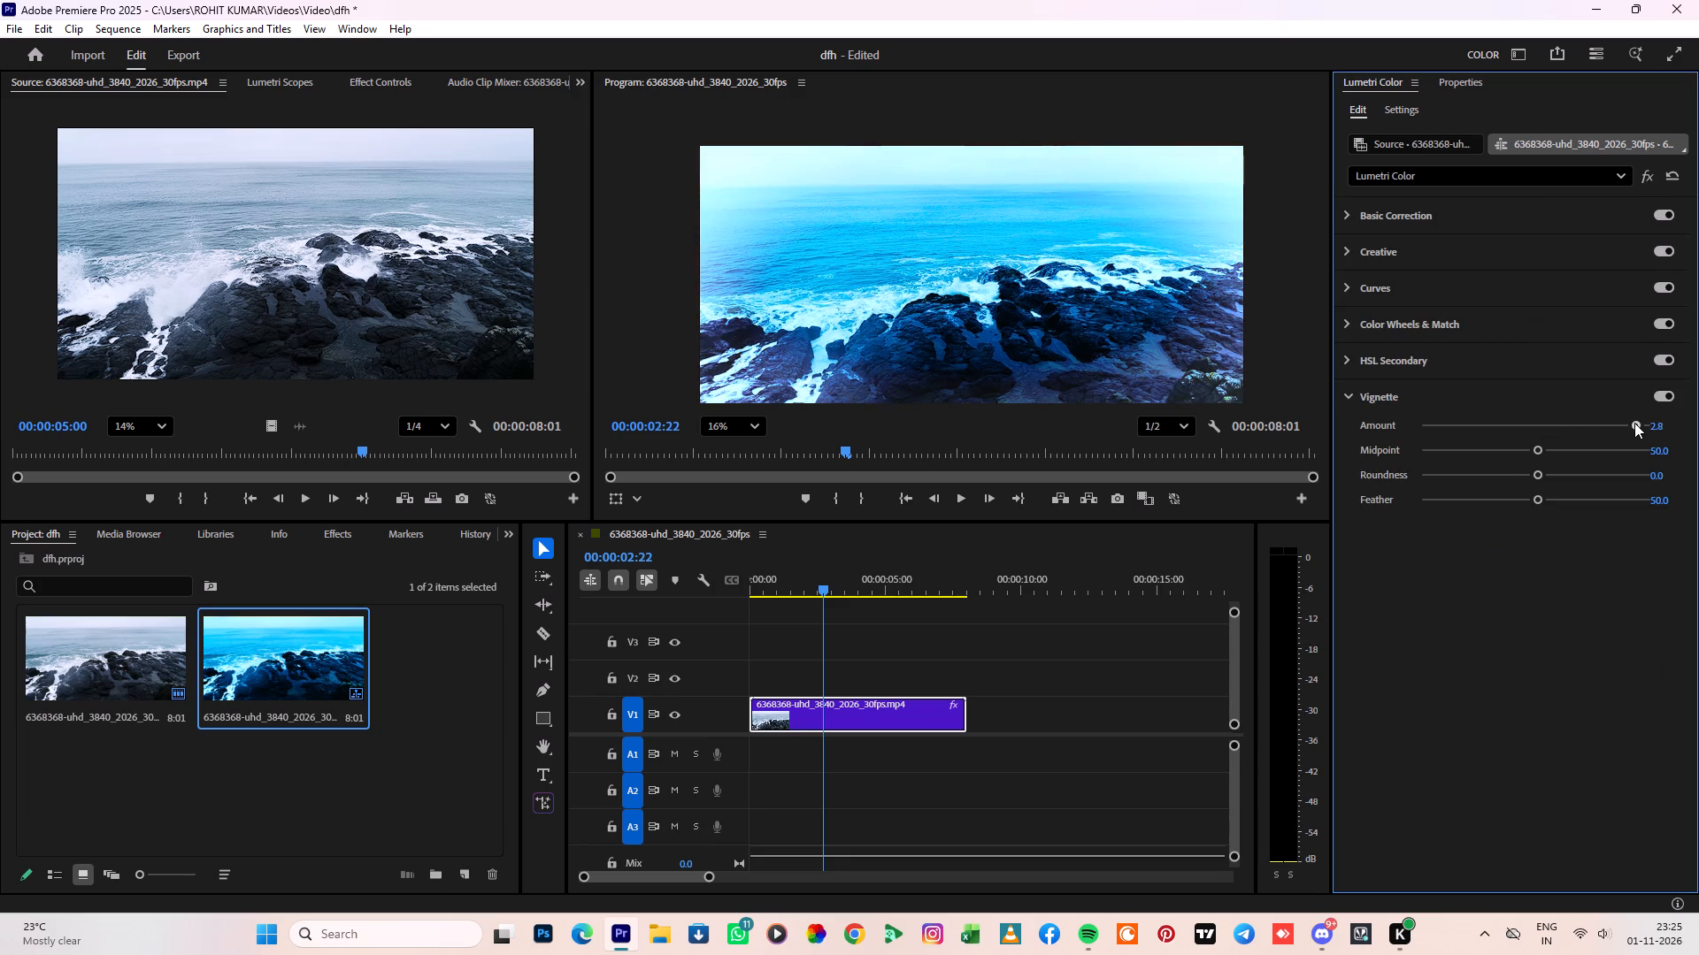
{"action": "left_click_drag", "start_coordinate": [1634, 423], "coordinate": [1574, 436]}
{"action": "left_click_drag", "start_coordinate": [1532, 455], "coordinate": [1619, 457]}
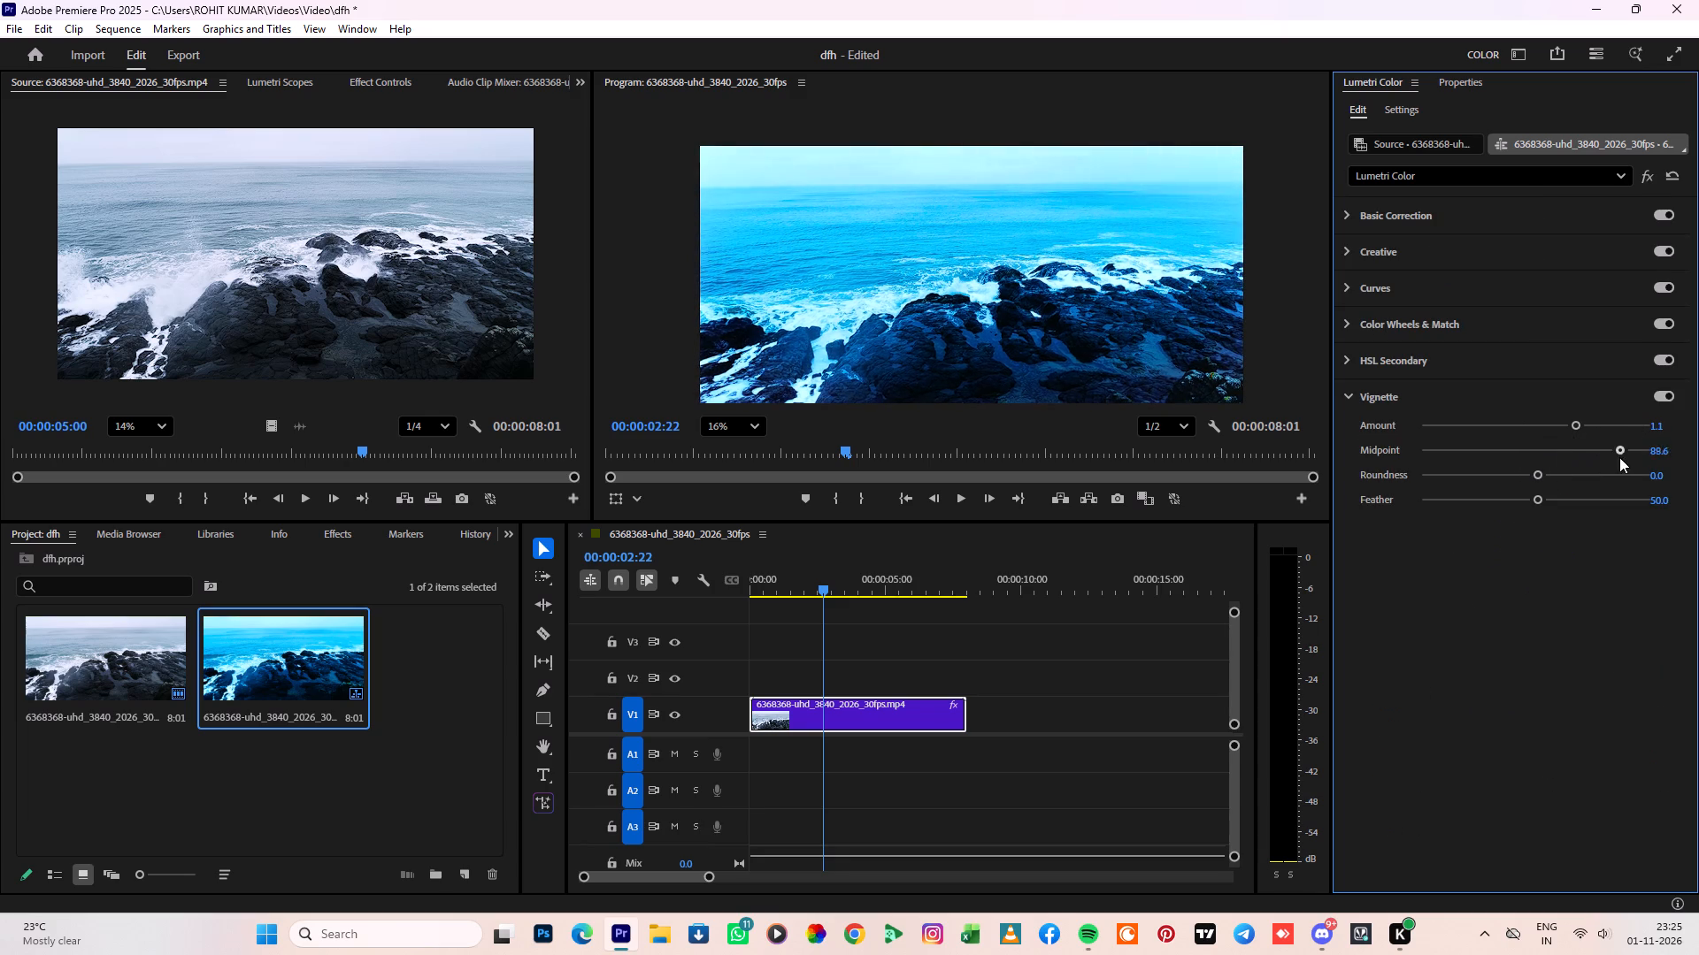
{"action": "left_click_drag", "start_coordinate": [1619, 457], "coordinate": [1667, 457]}
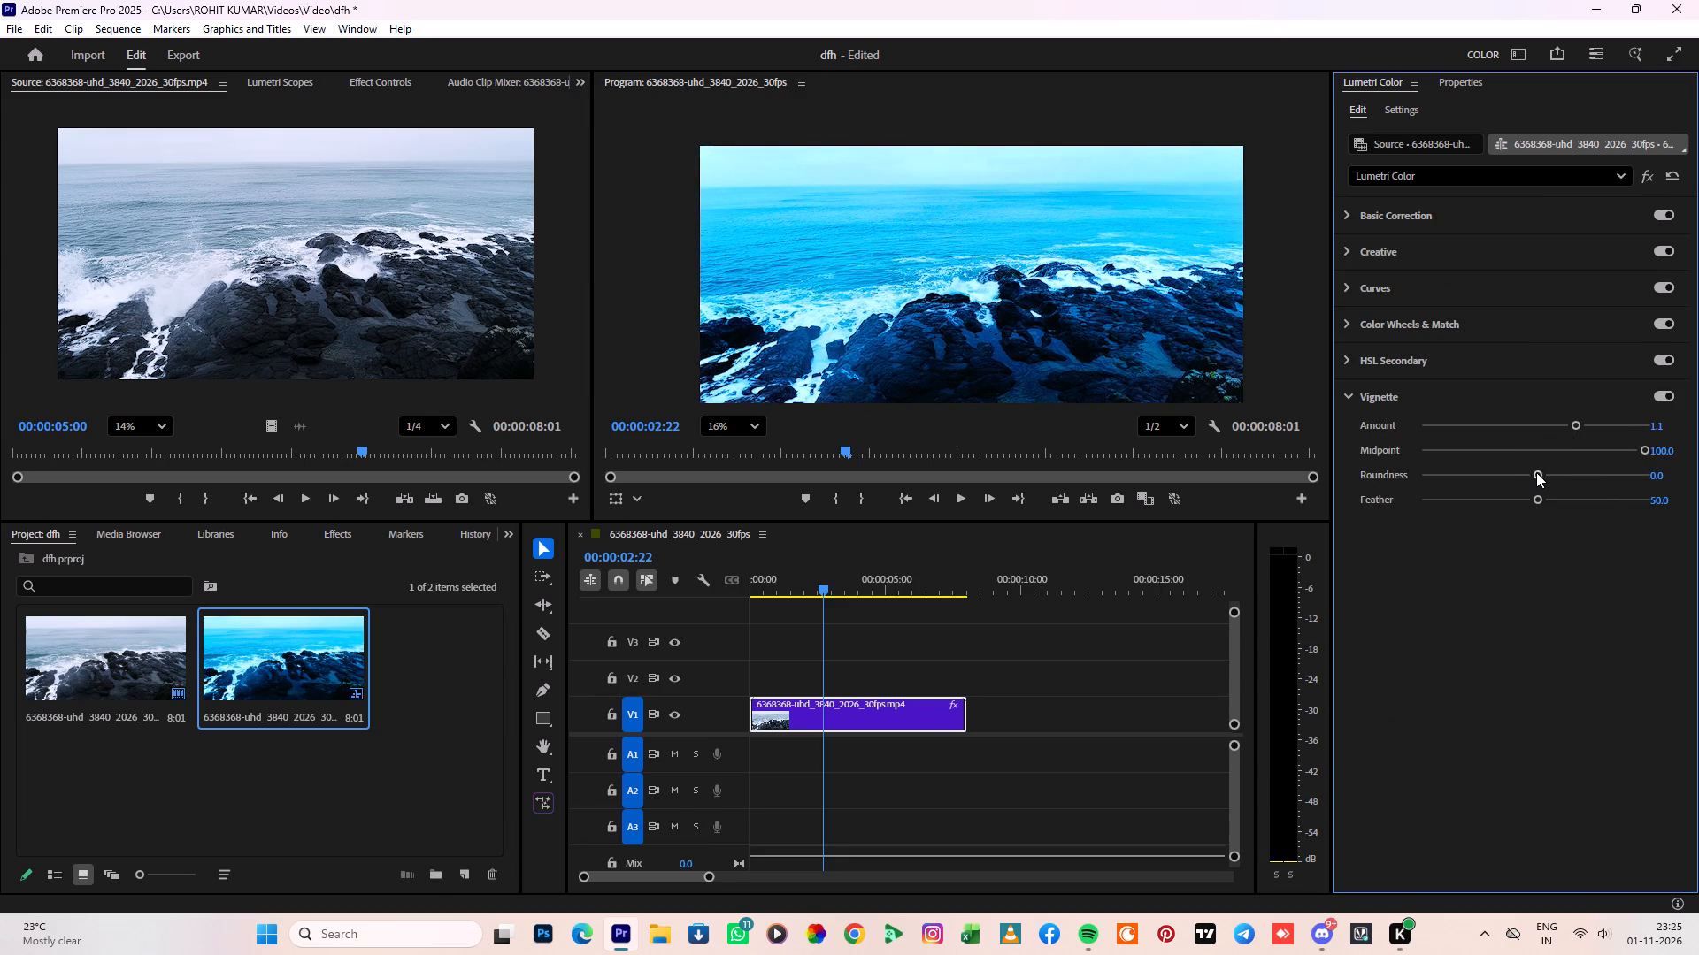
{"action": "left_click_drag", "start_coordinate": [1536, 472], "coordinate": [1541, 494]}
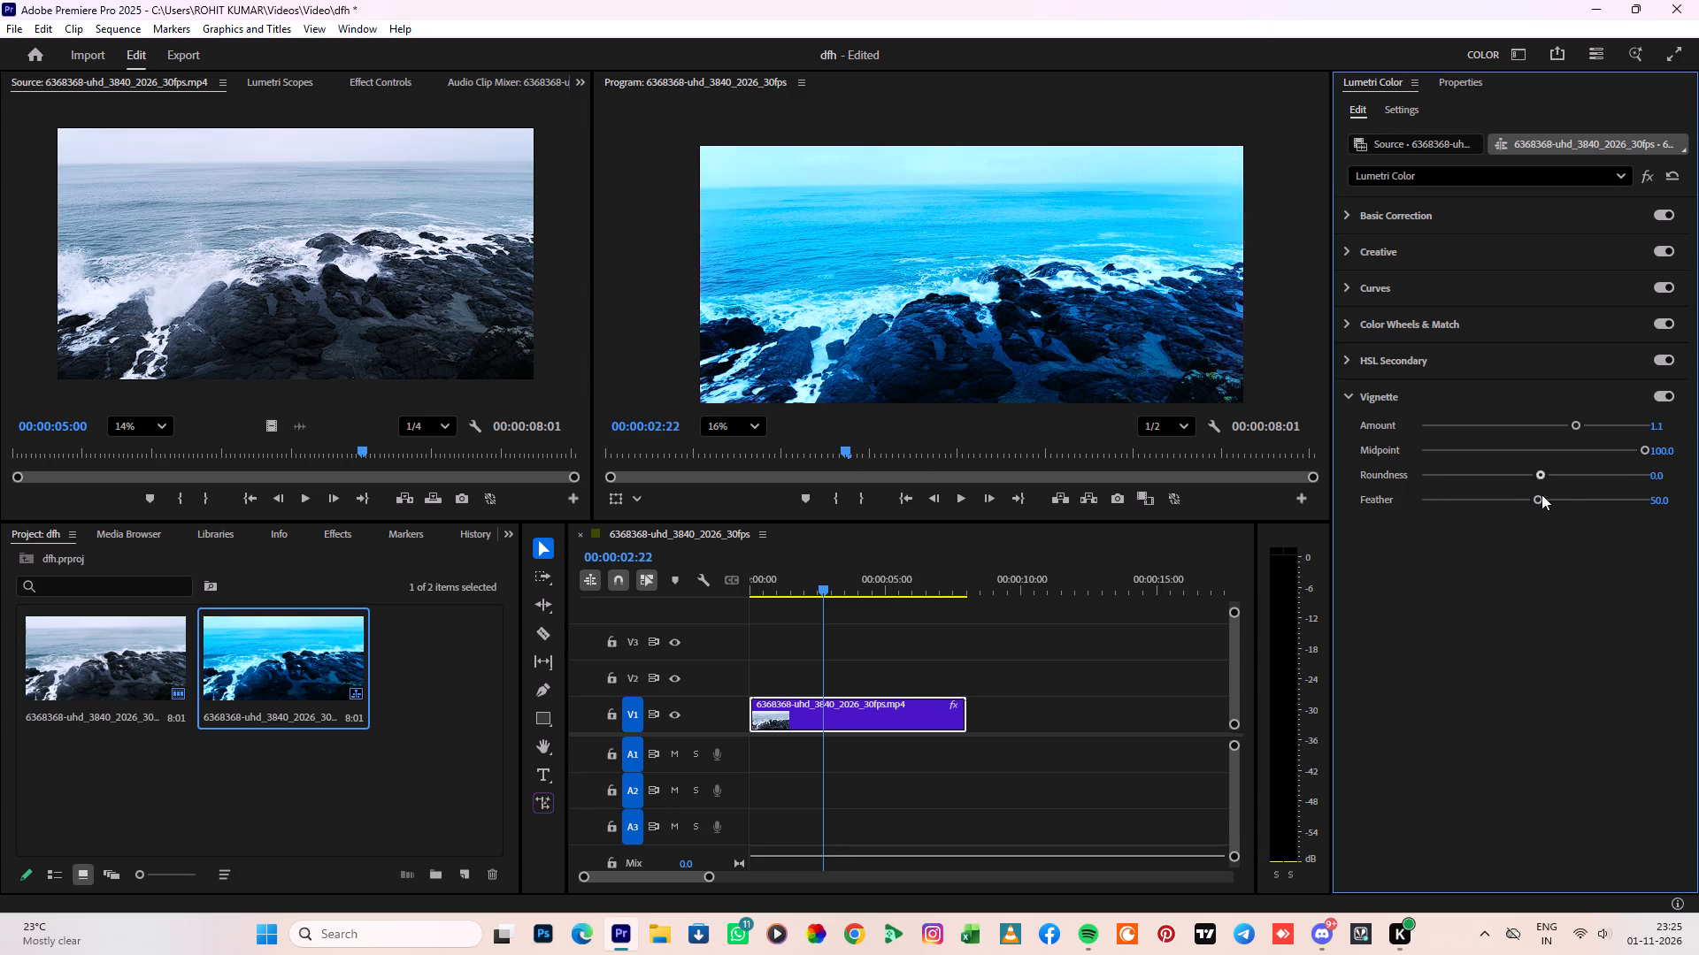
{"action": "left_click_drag", "start_coordinate": [1541, 494], "coordinate": [1564, 494]}
{"action": "left_click_drag", "start_coordinate": [1533, 500], "coordinate": [1658, 497]}
Play the graded sequence and the original source clip to compare them.
{"action": "left_click", "coordinate": [964, 499]}
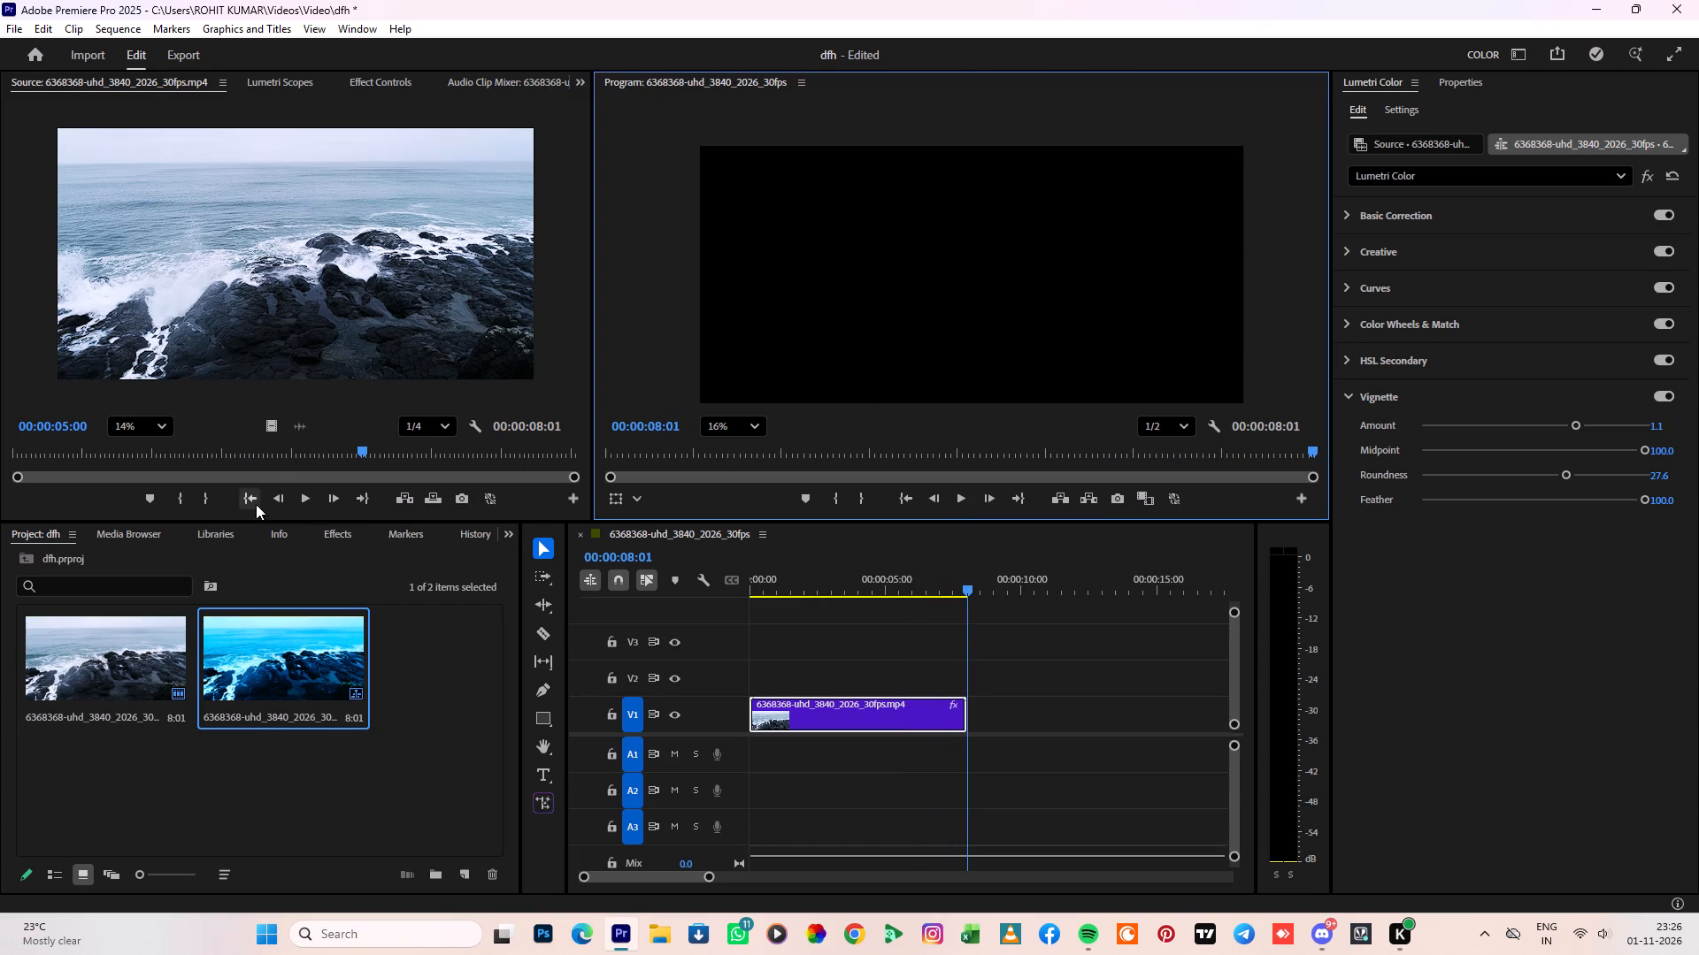
{"action": "left_click", "coordinate": [300, 499]}
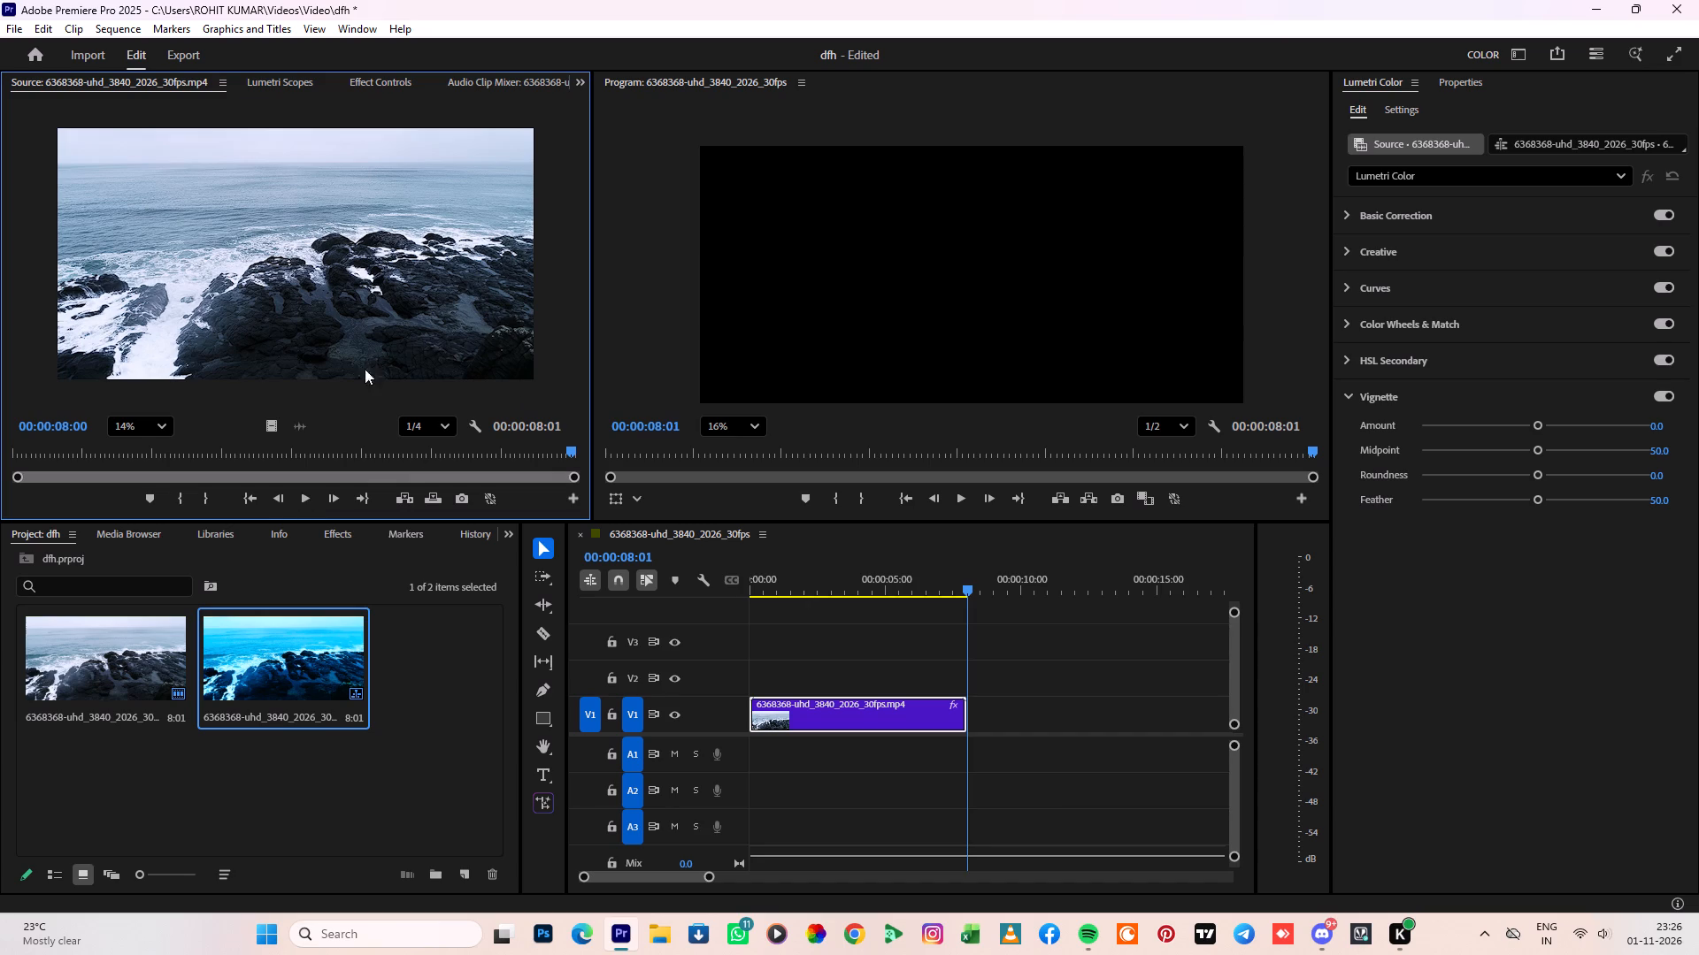
Export the graded sea sequence as a video file.
{"action": "left_click", "coordinate": [180, 50]}
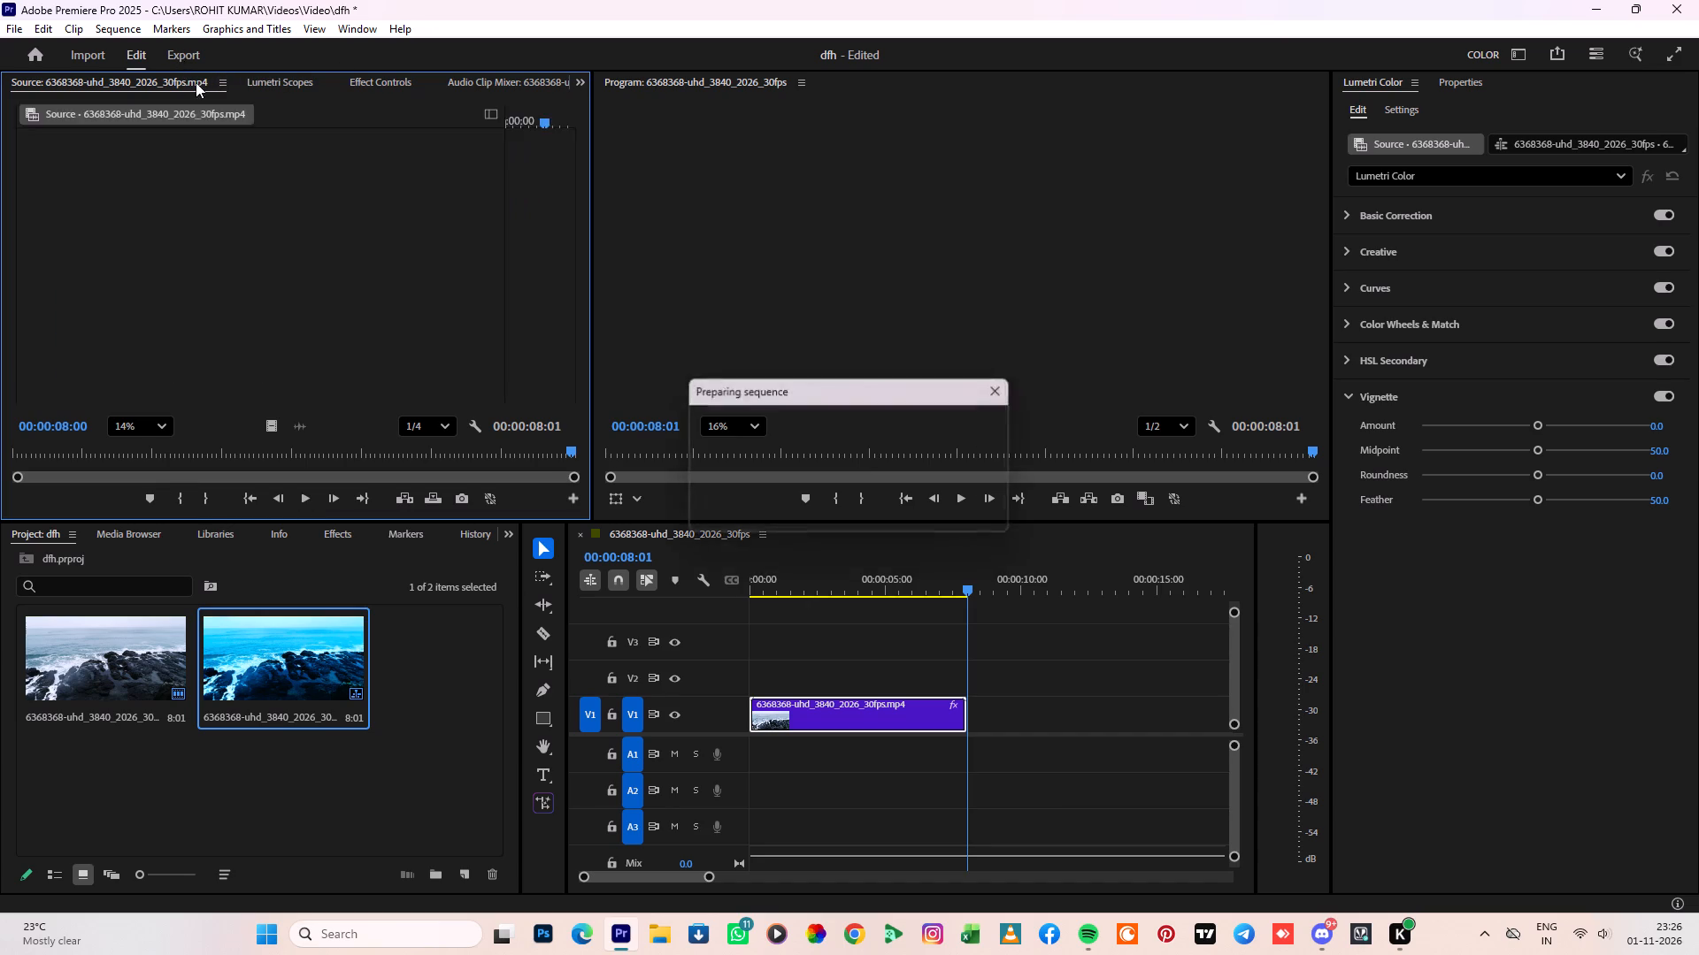
{"action": "left_click", "coordinate": [1654, 875]}
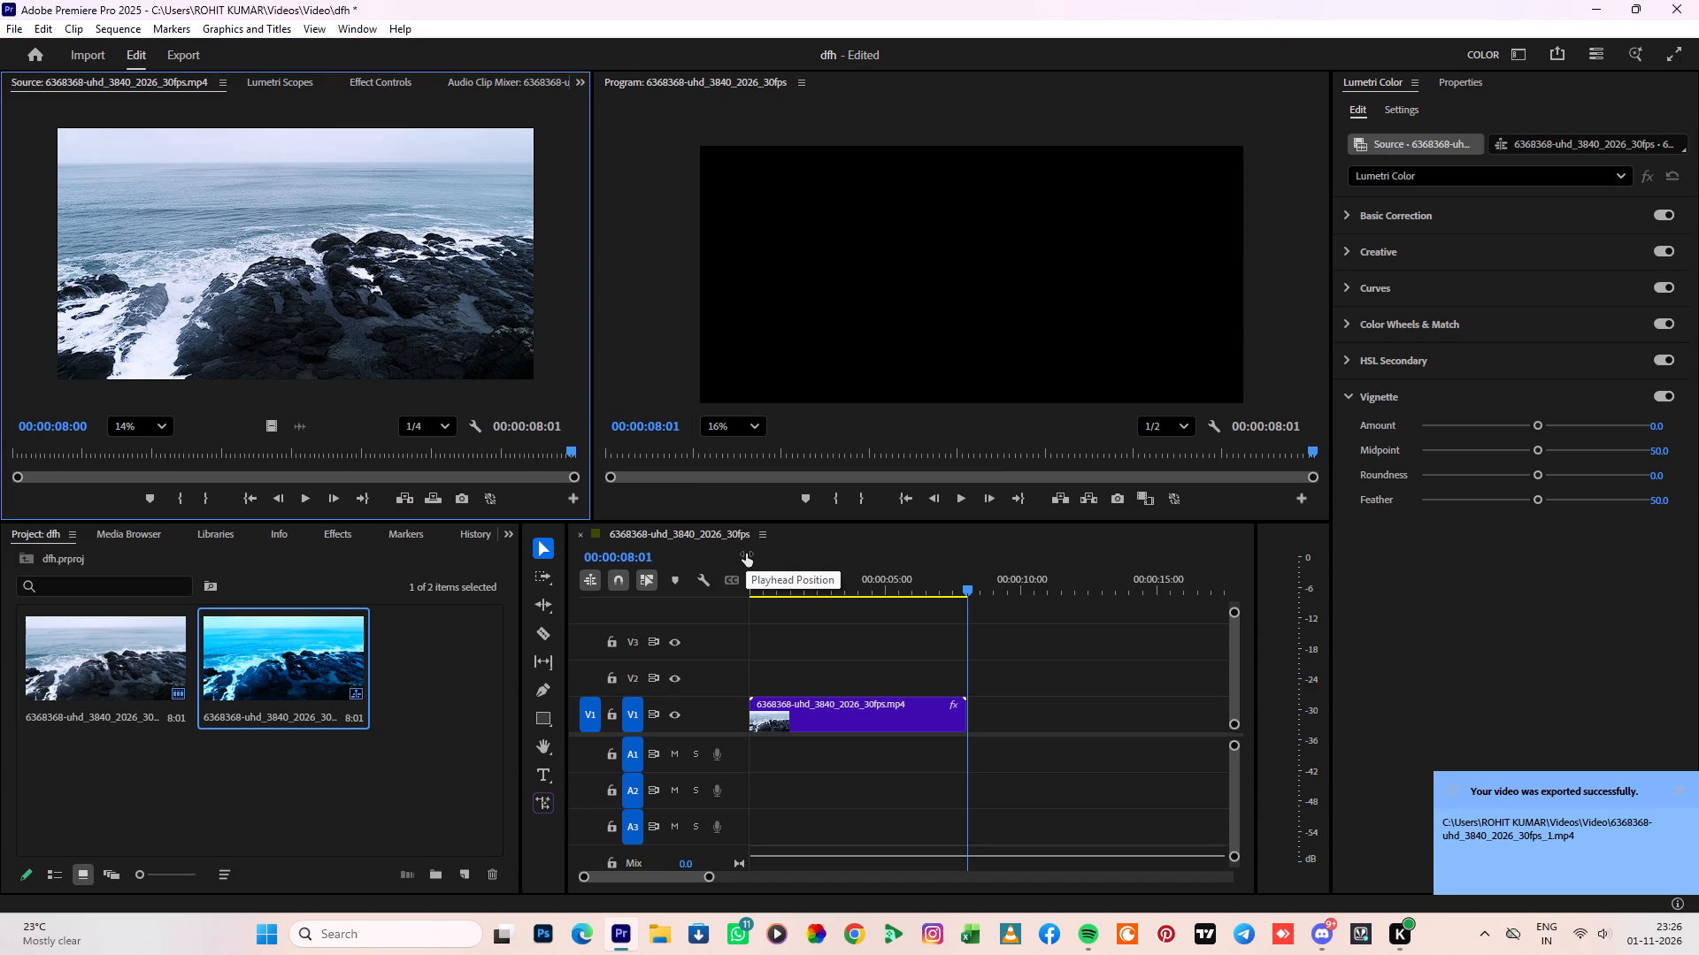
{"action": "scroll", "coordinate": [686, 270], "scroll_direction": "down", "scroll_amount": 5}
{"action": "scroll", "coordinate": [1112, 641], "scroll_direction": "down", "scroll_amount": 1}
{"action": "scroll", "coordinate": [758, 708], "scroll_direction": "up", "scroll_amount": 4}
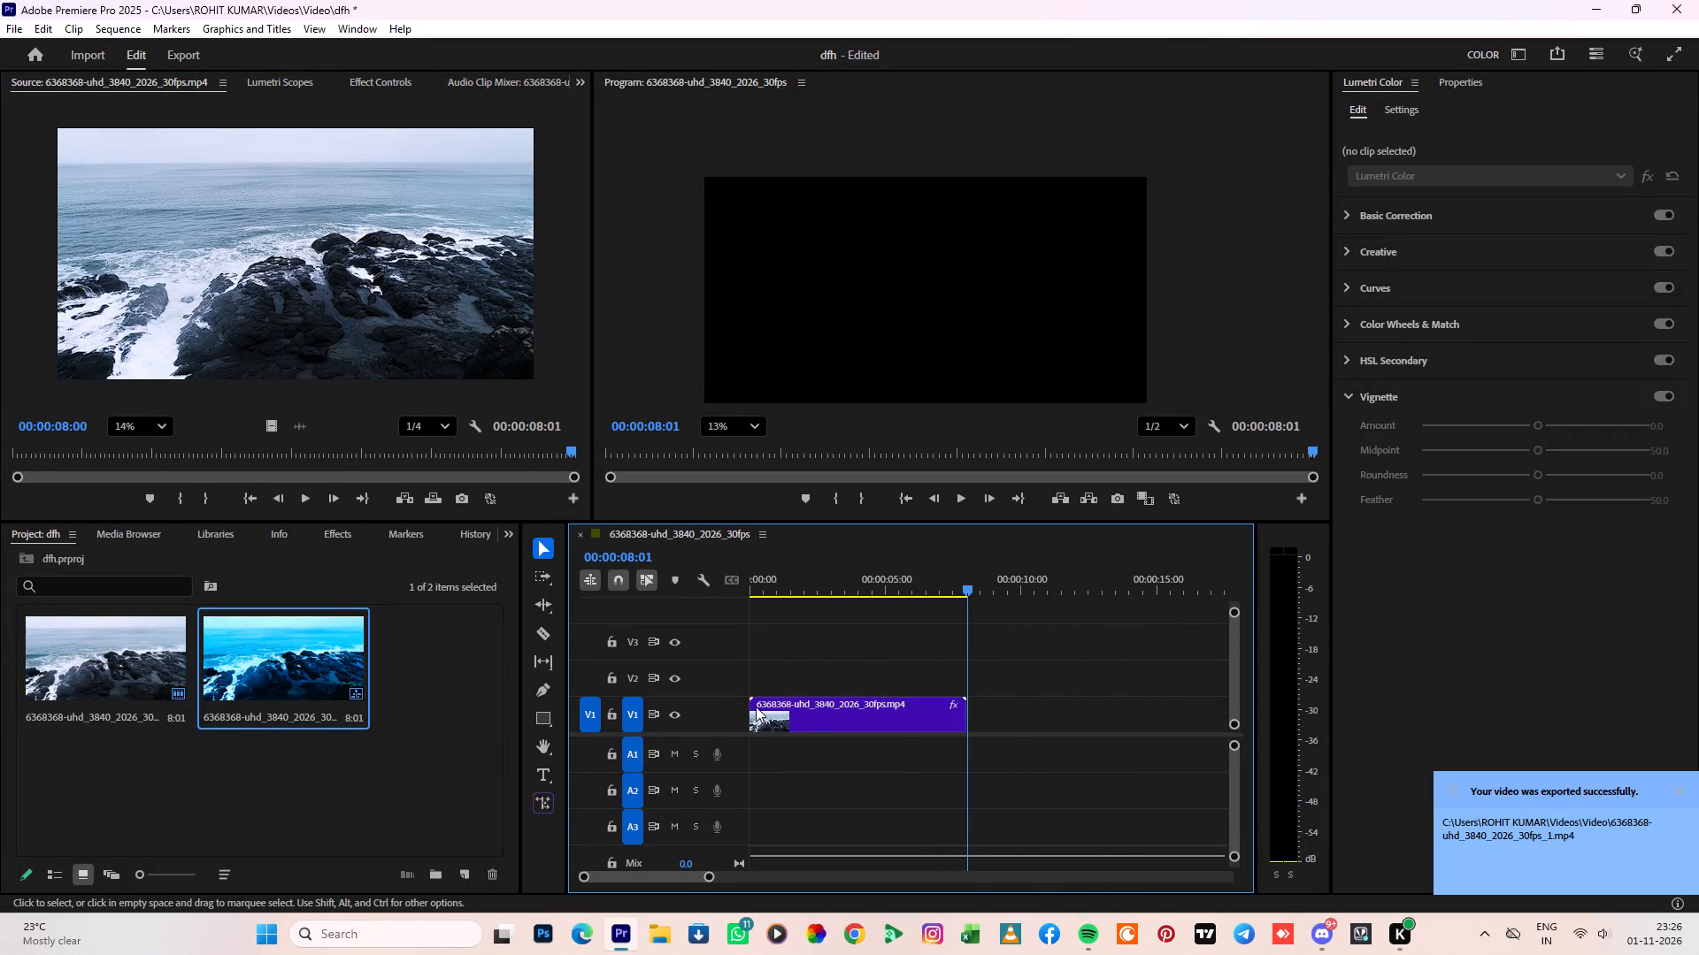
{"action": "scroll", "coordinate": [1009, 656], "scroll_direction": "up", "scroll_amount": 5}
Close Premiere Pro.
{"action": "left_click", "coordinate": [1698, 0]}
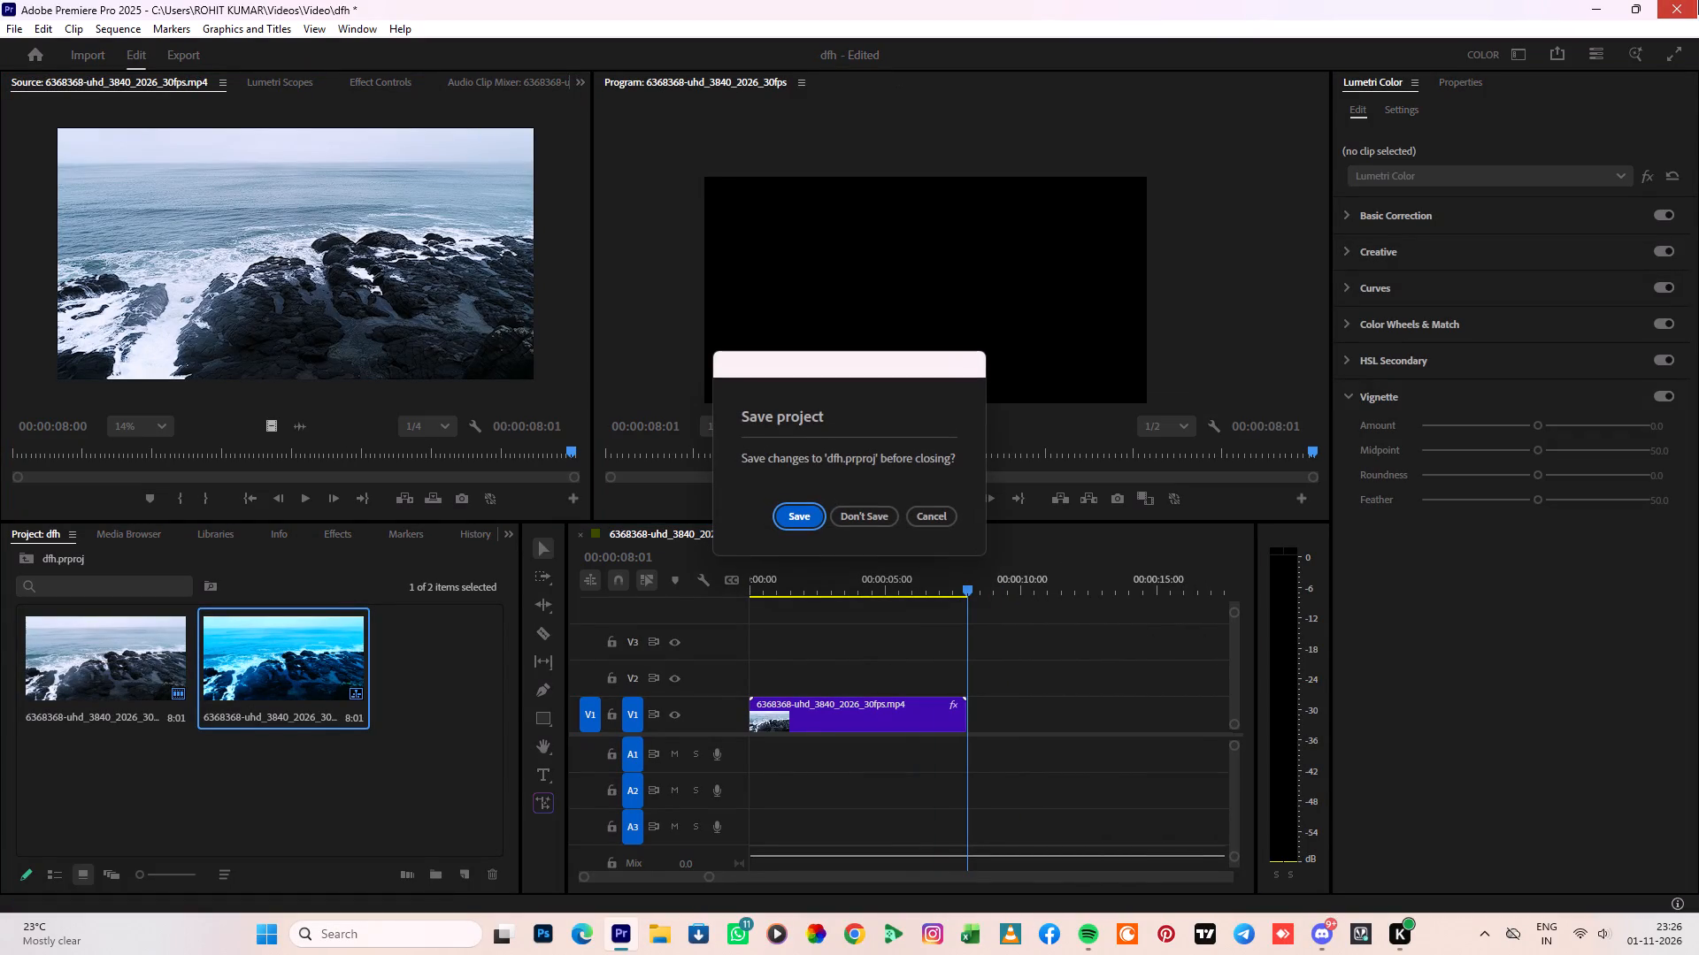